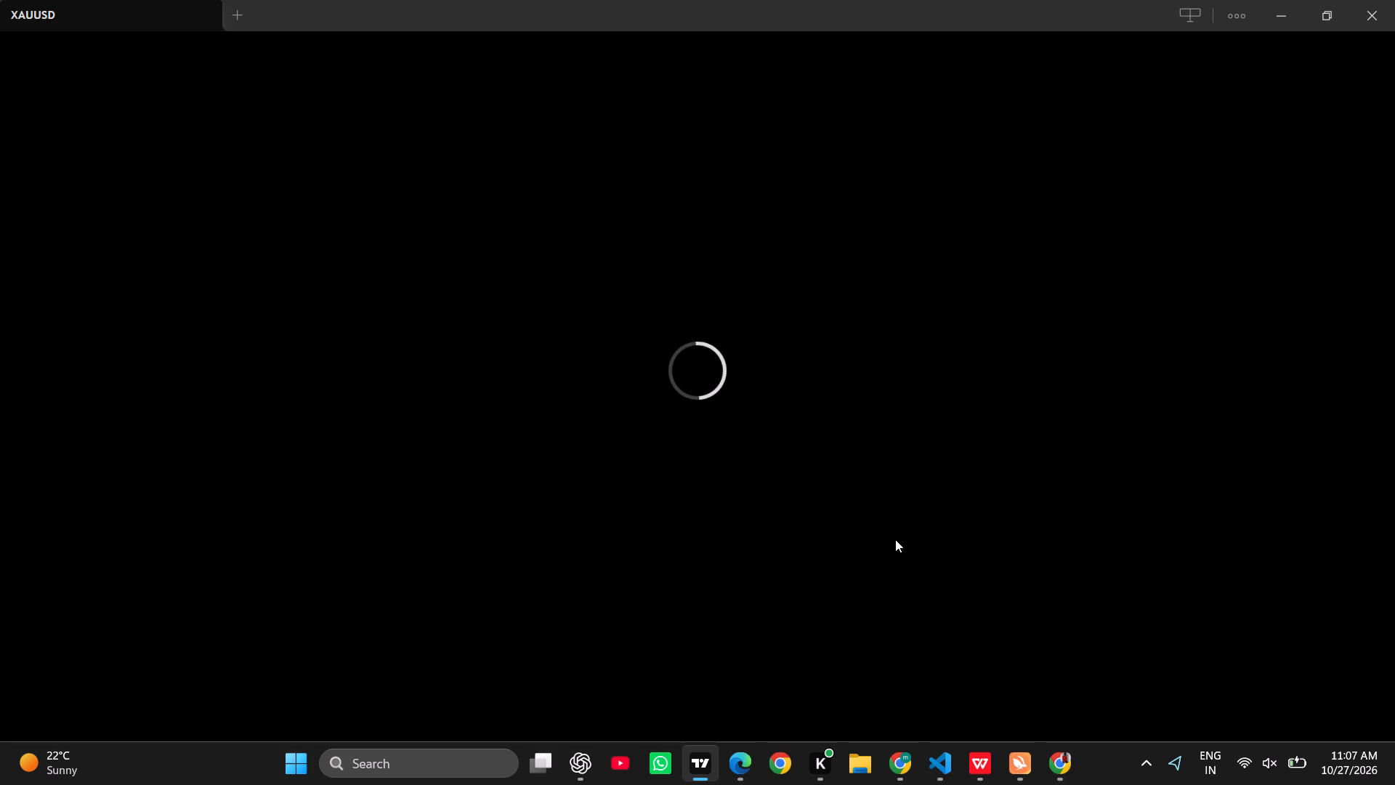
# Switch from the TradingView desktop app to Google Chrome and open the TradingView chart in a new tab using the tv shortcut.
pyautogui.click(1274, 12)
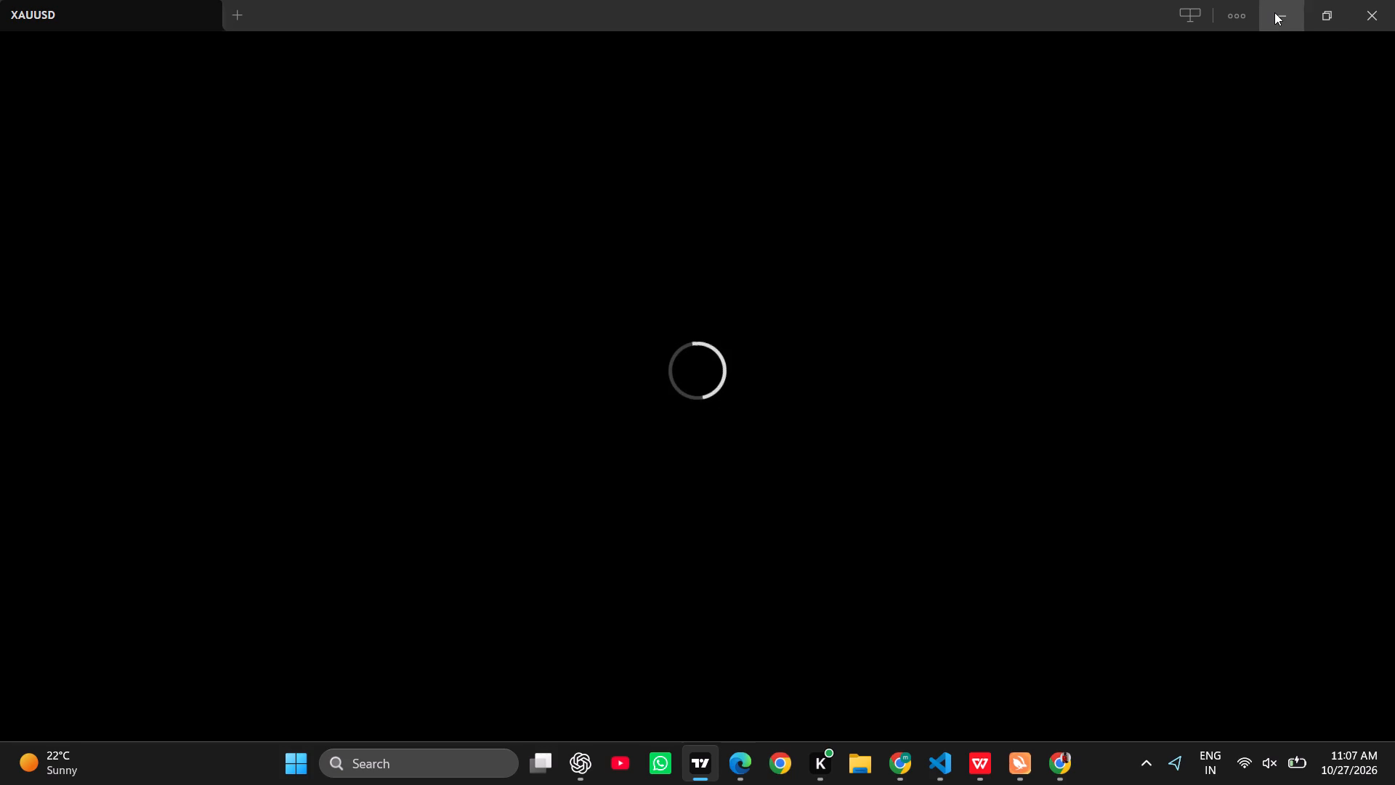
pyautogui.click(780, 762)
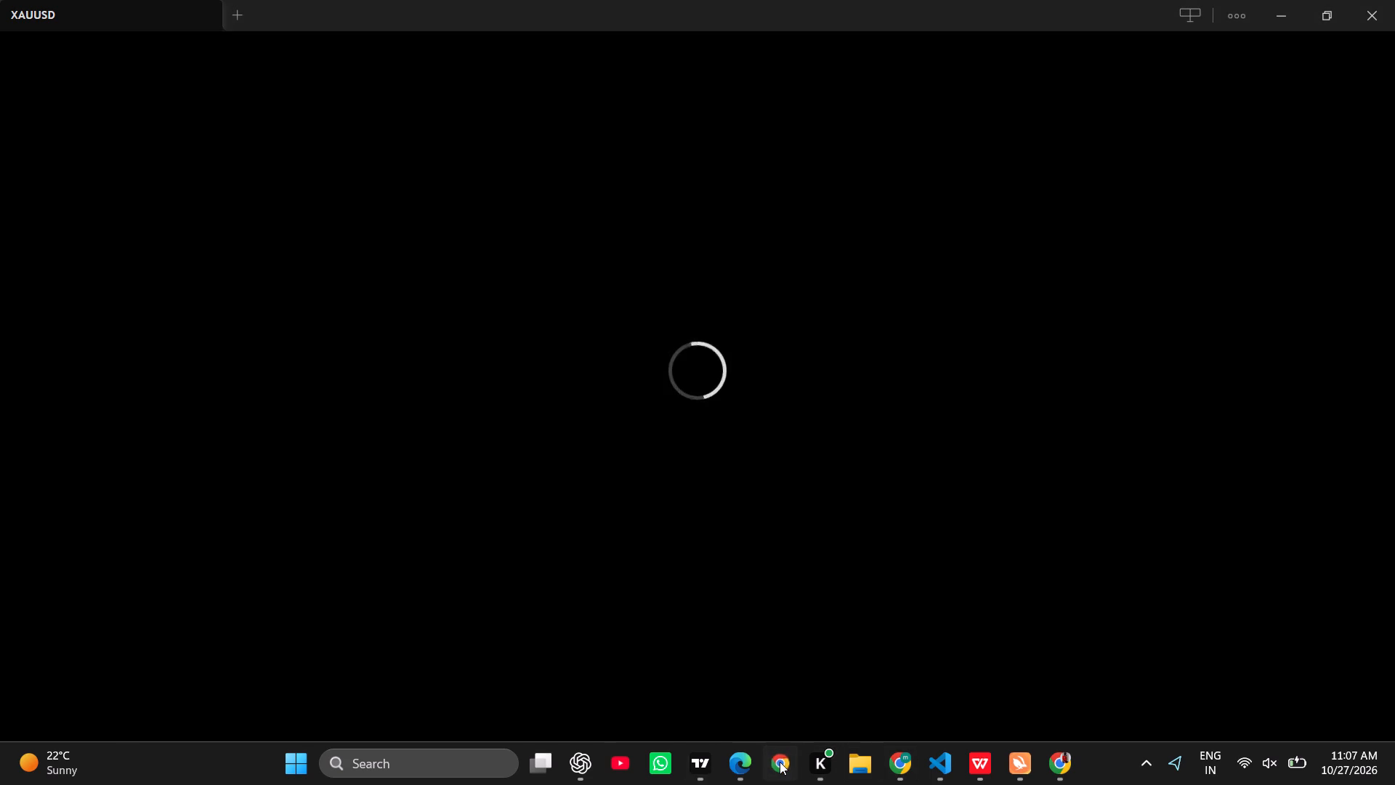
pyautogui.click(456, 382)
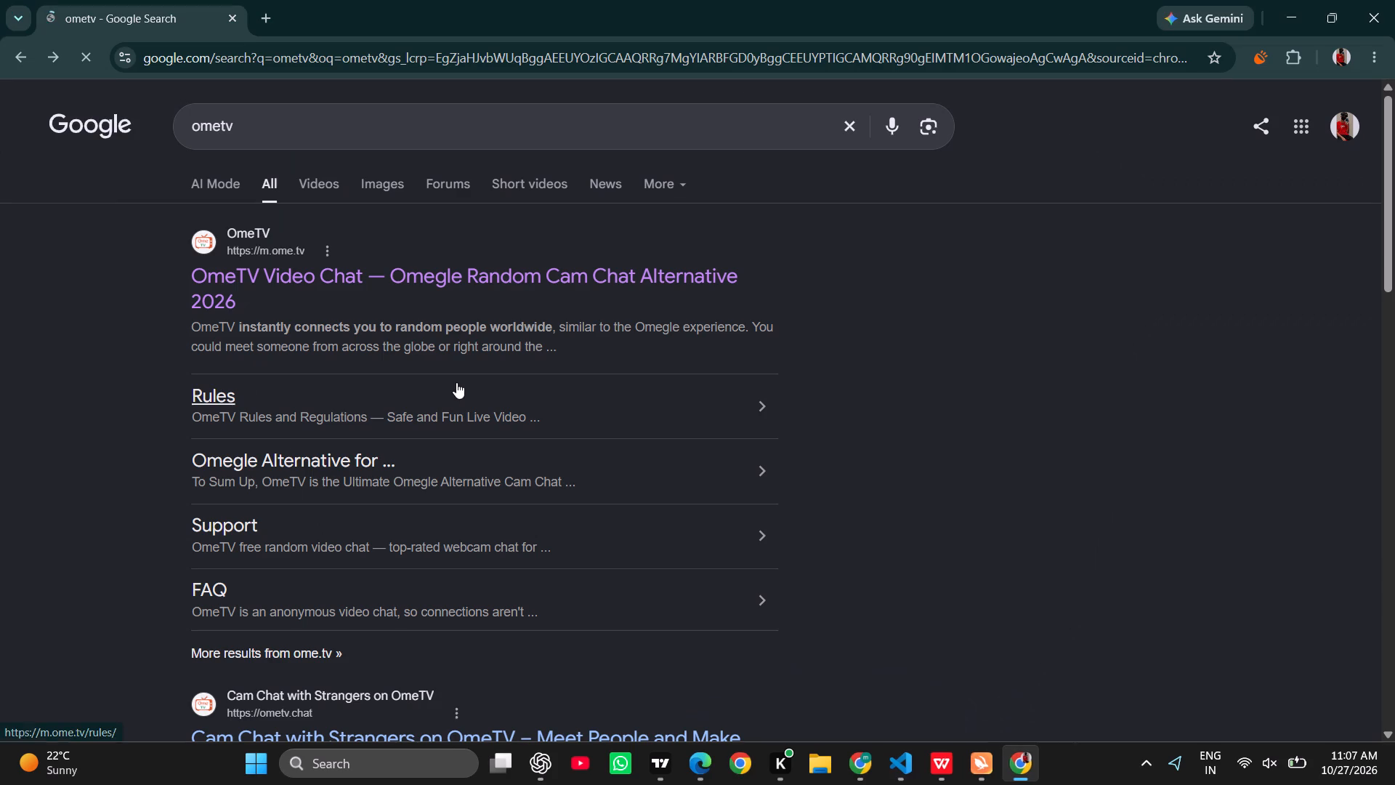
pyautogui.click(267, 20)
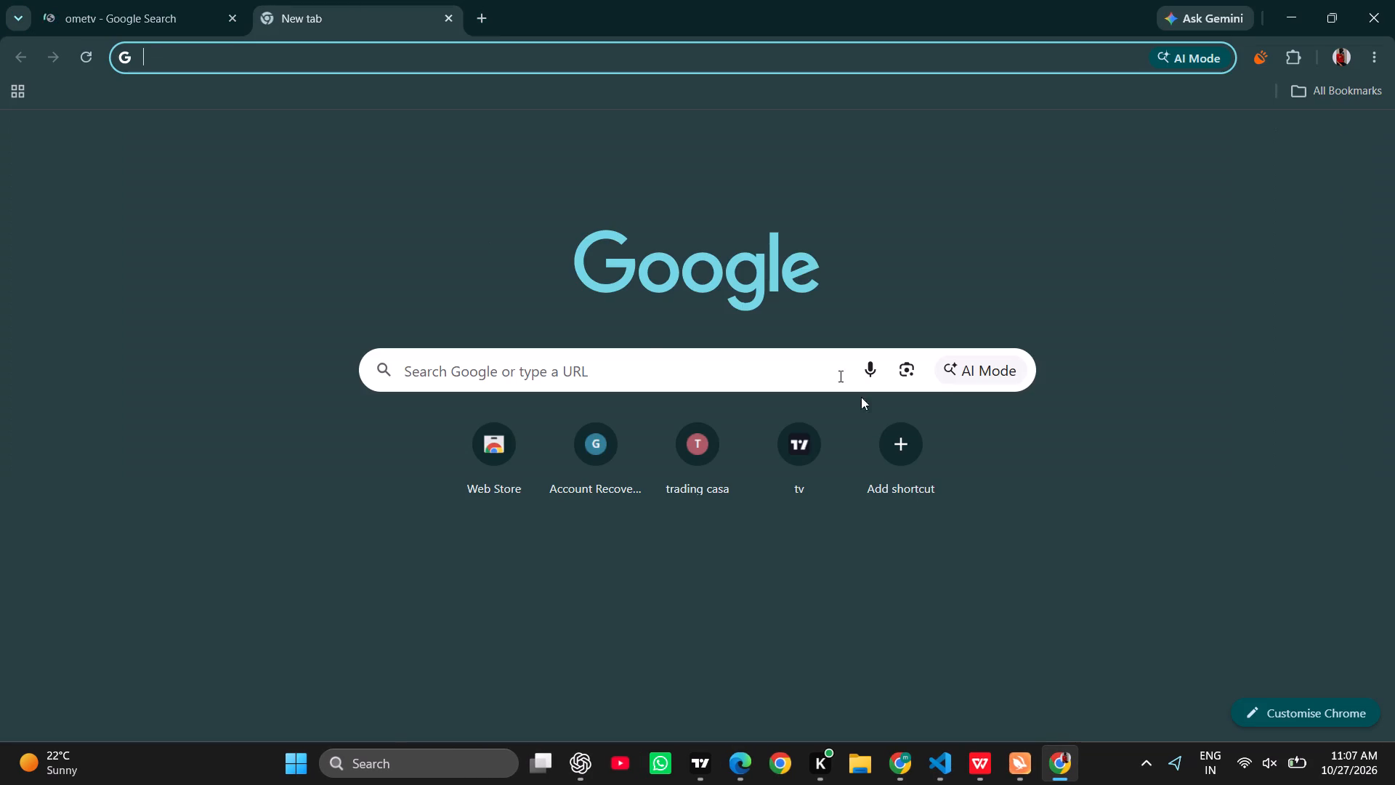
pyautogui.click(827, 440)
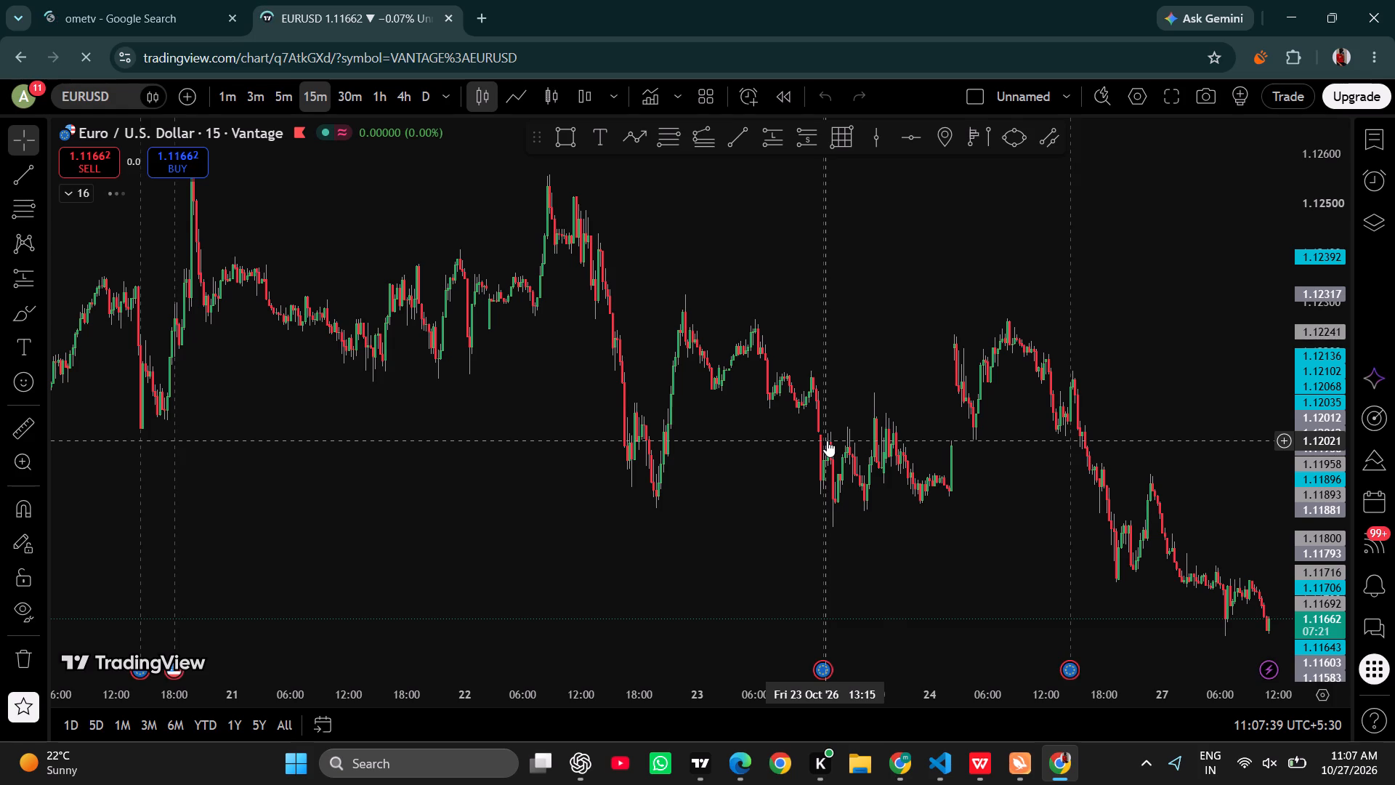
# Change the price chart from red and green candles to the grey-toned candle style.
pyautogui.click(551, 104)
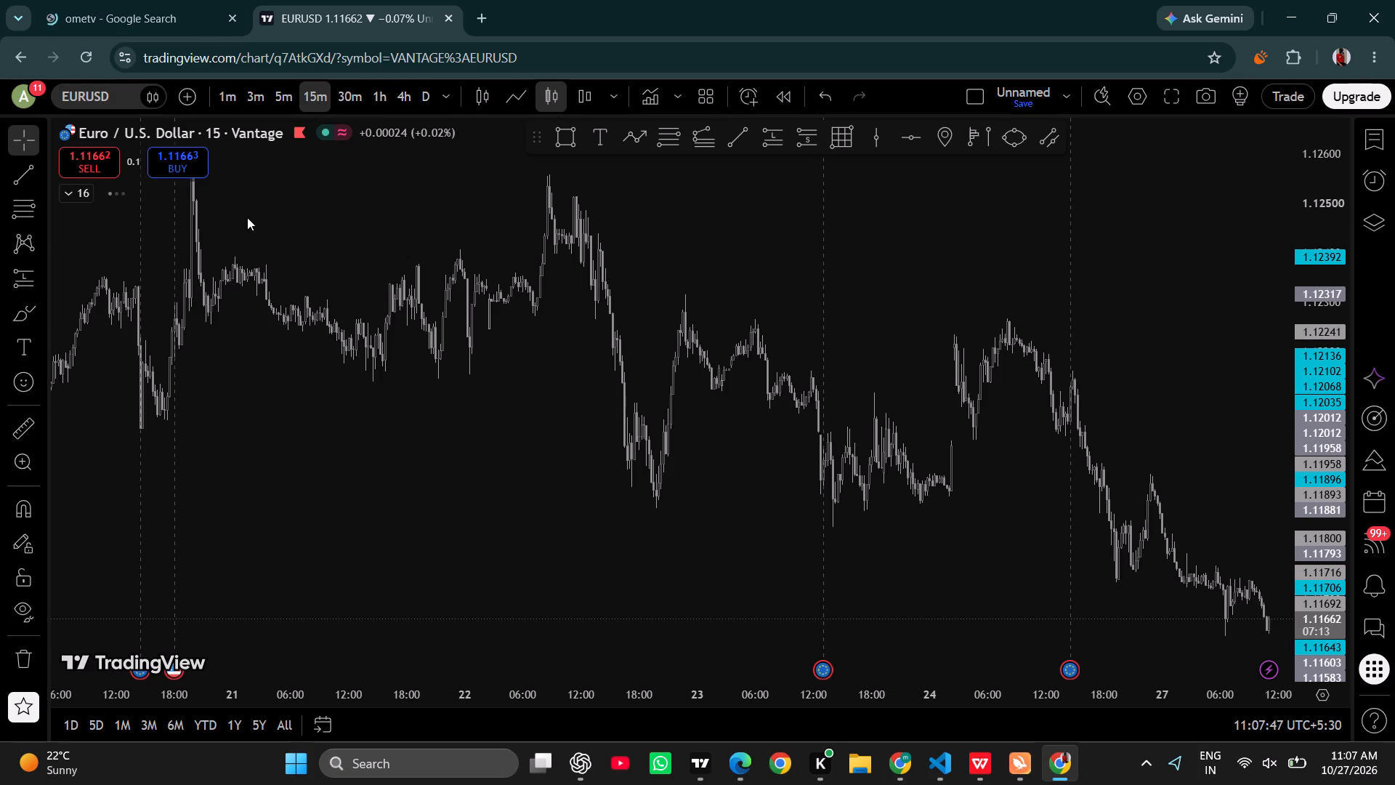
# Load the XAUUSD symbol on the chart.
pyautogui.write('xauusd')
pyautogui.press('Return')
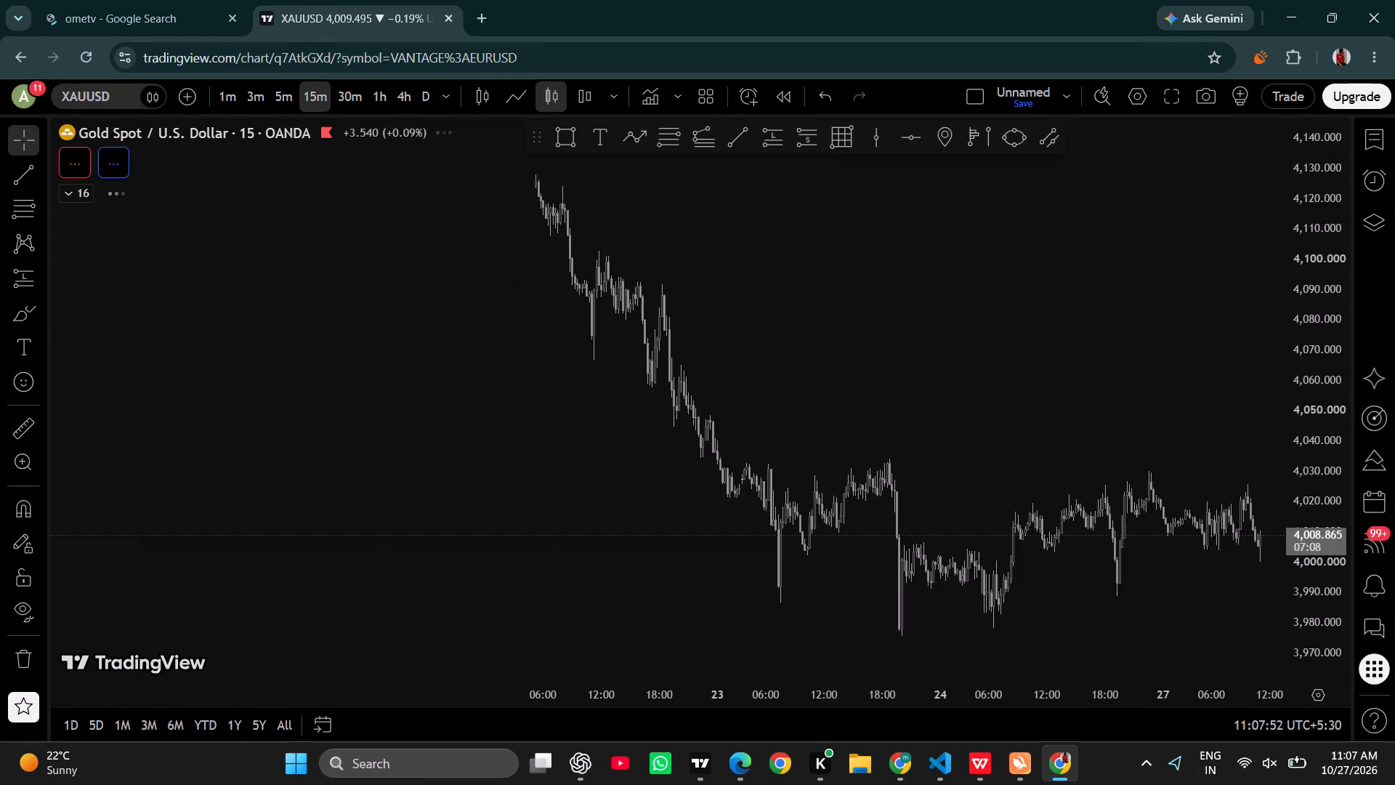
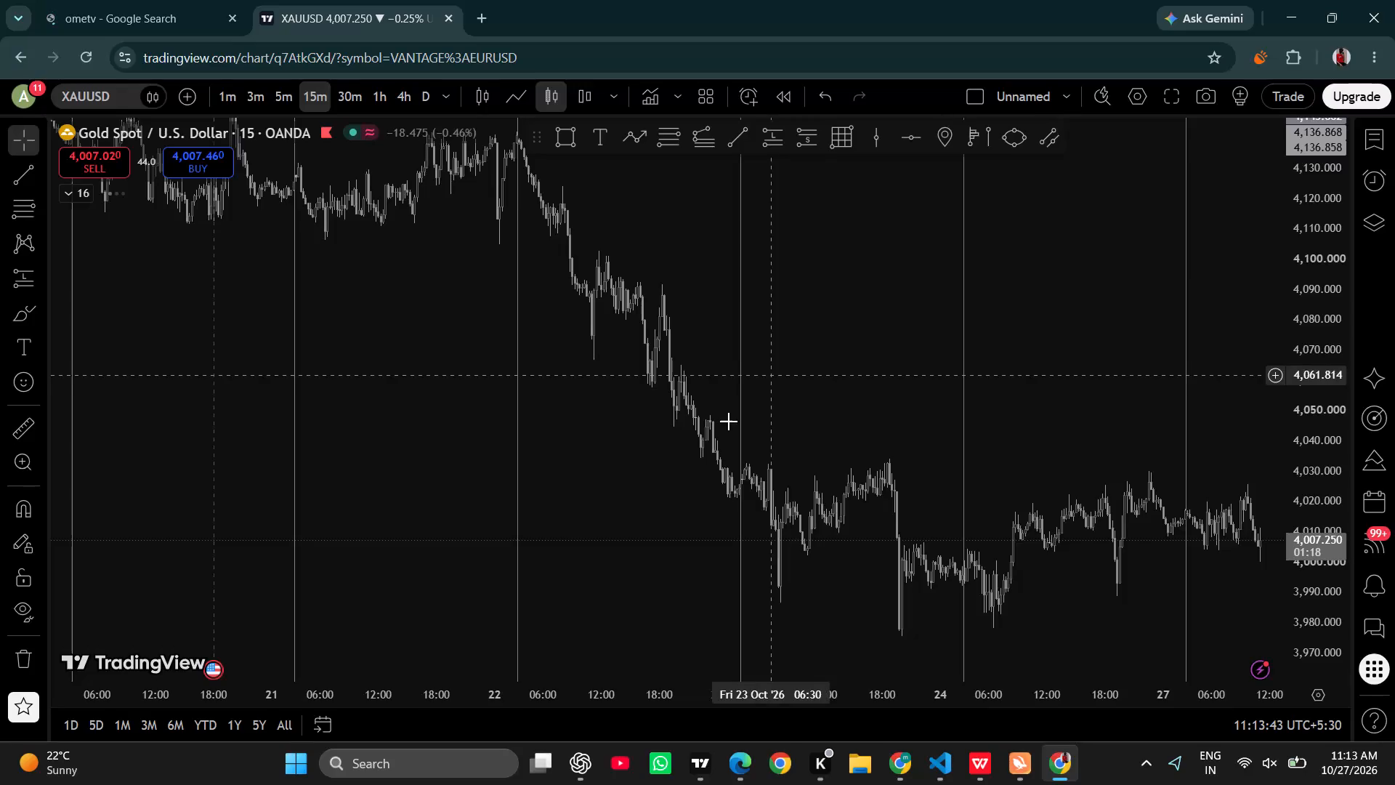
# Shift the long position on 1 October slightly later with entry at about 4,145.6, and set its stop to about 4,135.9.
pyautogui.moveTo(512, 382); pyautogui.dragTo(1331, 752)
pyautogui.moveTo(804, 699); pyautogui.dragTo(906, 686)
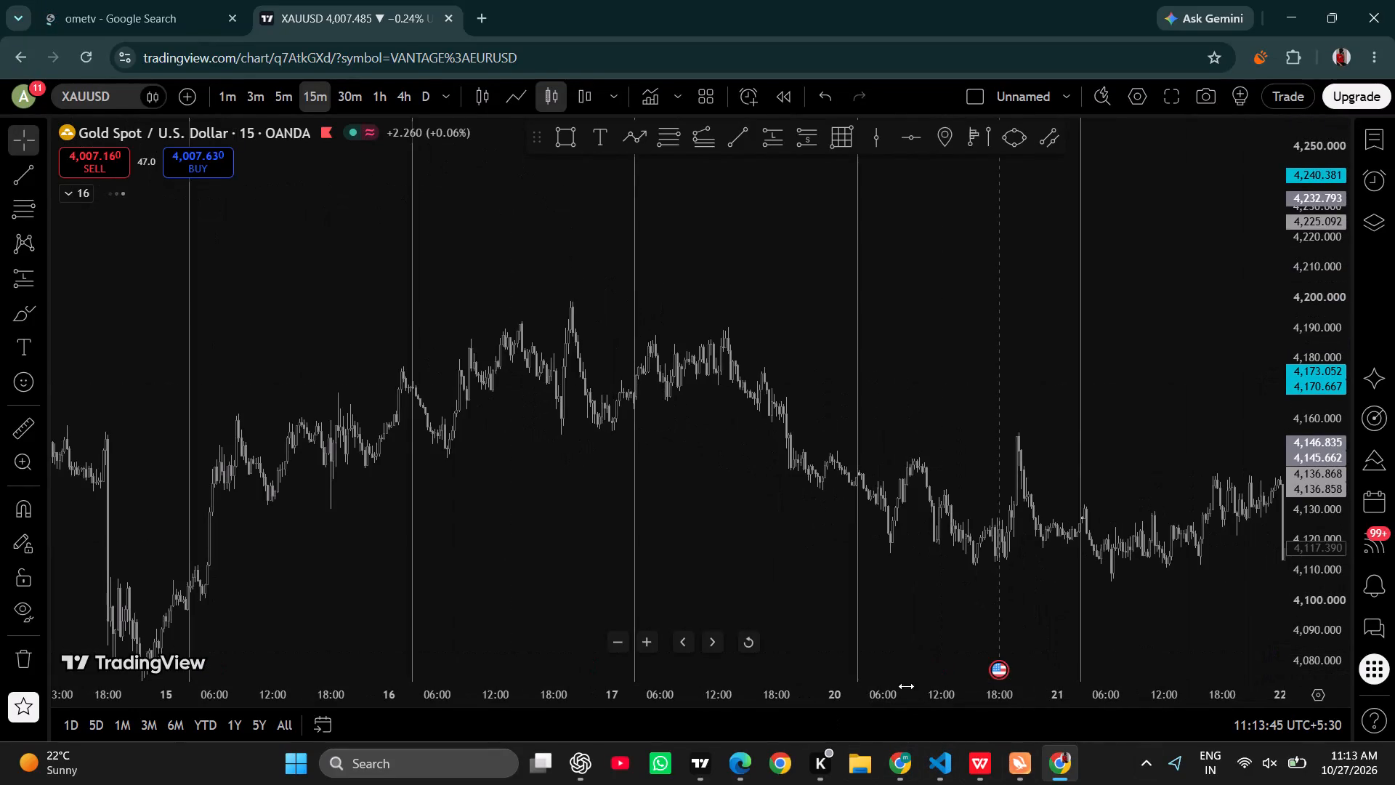
pyautogui.moveTo(906, 686); pyautogui.dragTo(1133, 656)
pyautogui.moveTo(761, 443); pyautogui.dragTo(1242, 469)
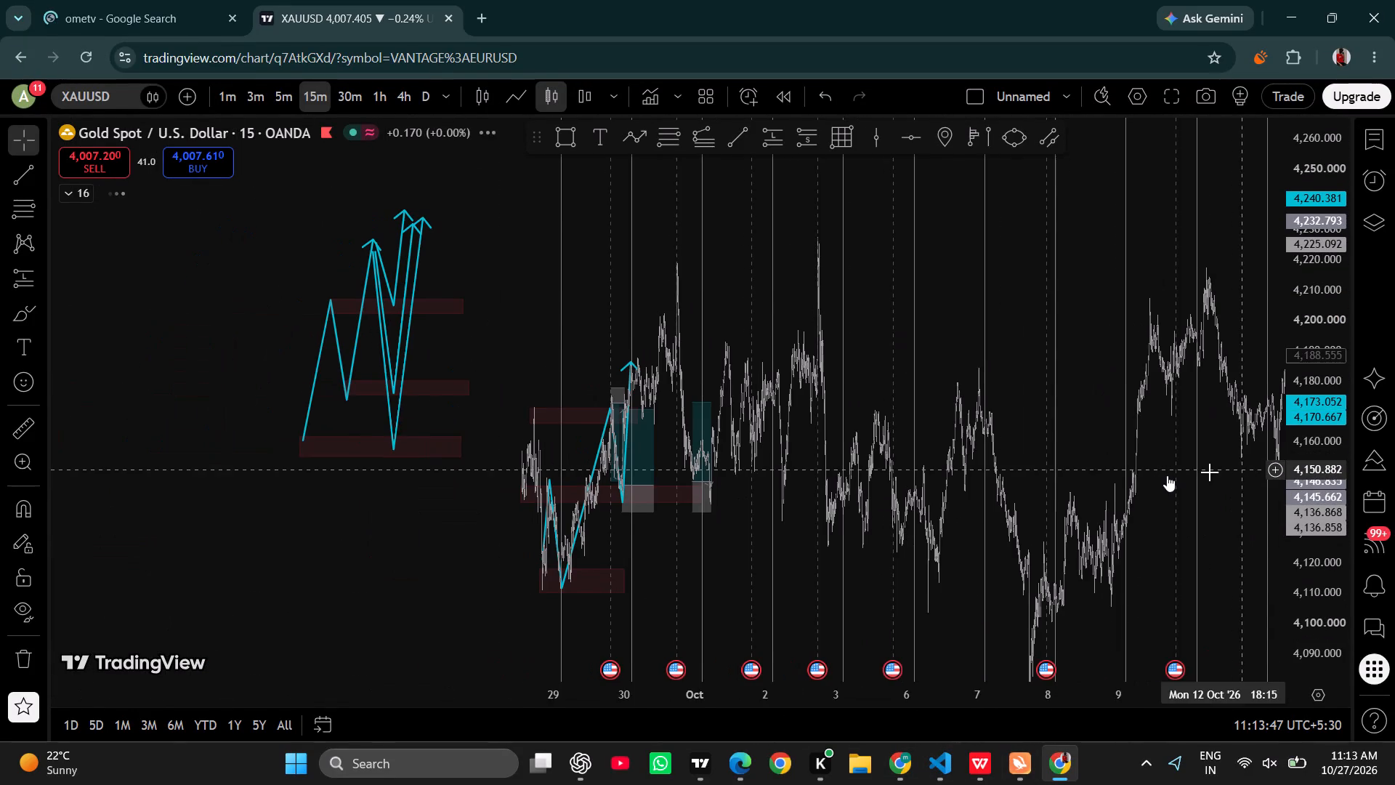
pyautogui.moveTo(686, 281); pyautogui.dragTo(922, 310)
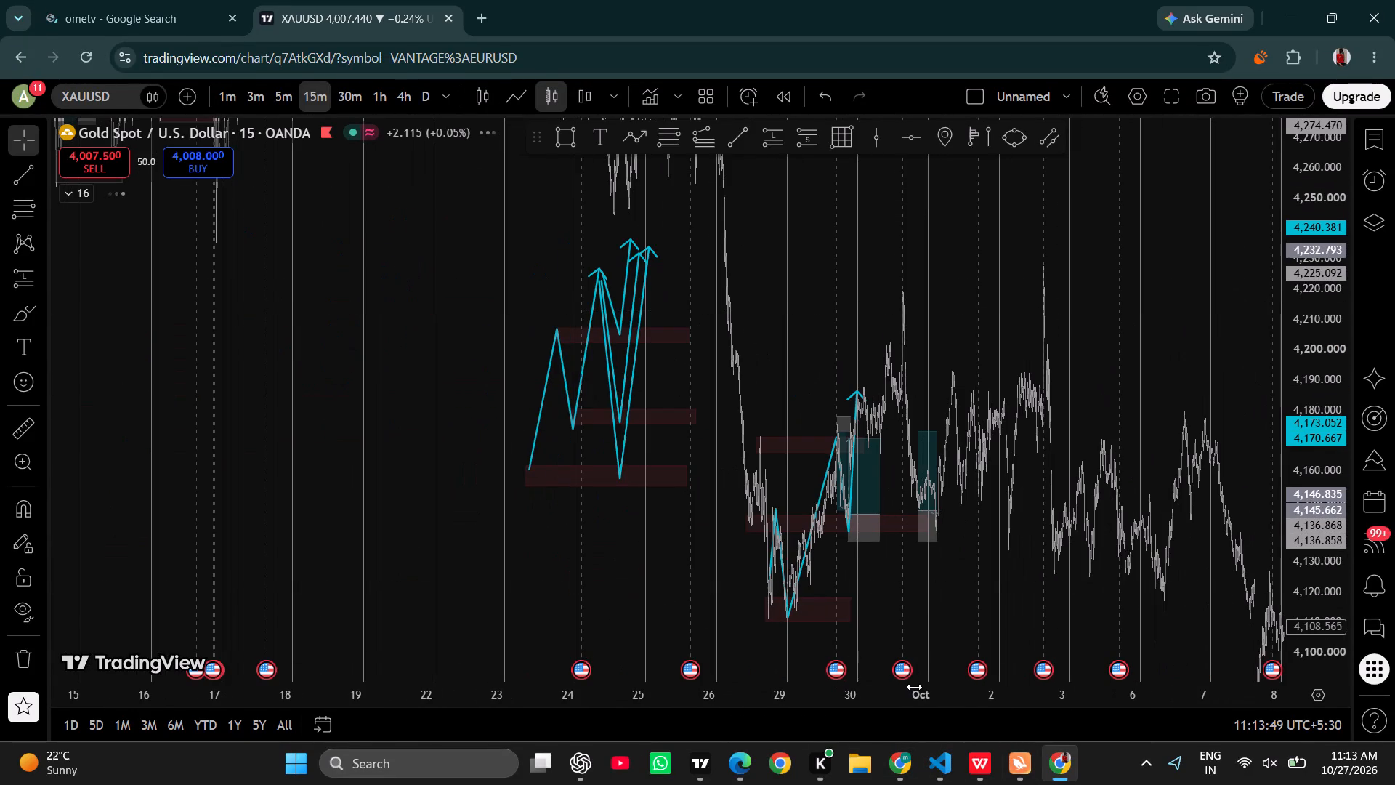
pyautogui.moveTo(914, 687); pyautogui.dragTo(677, 595)
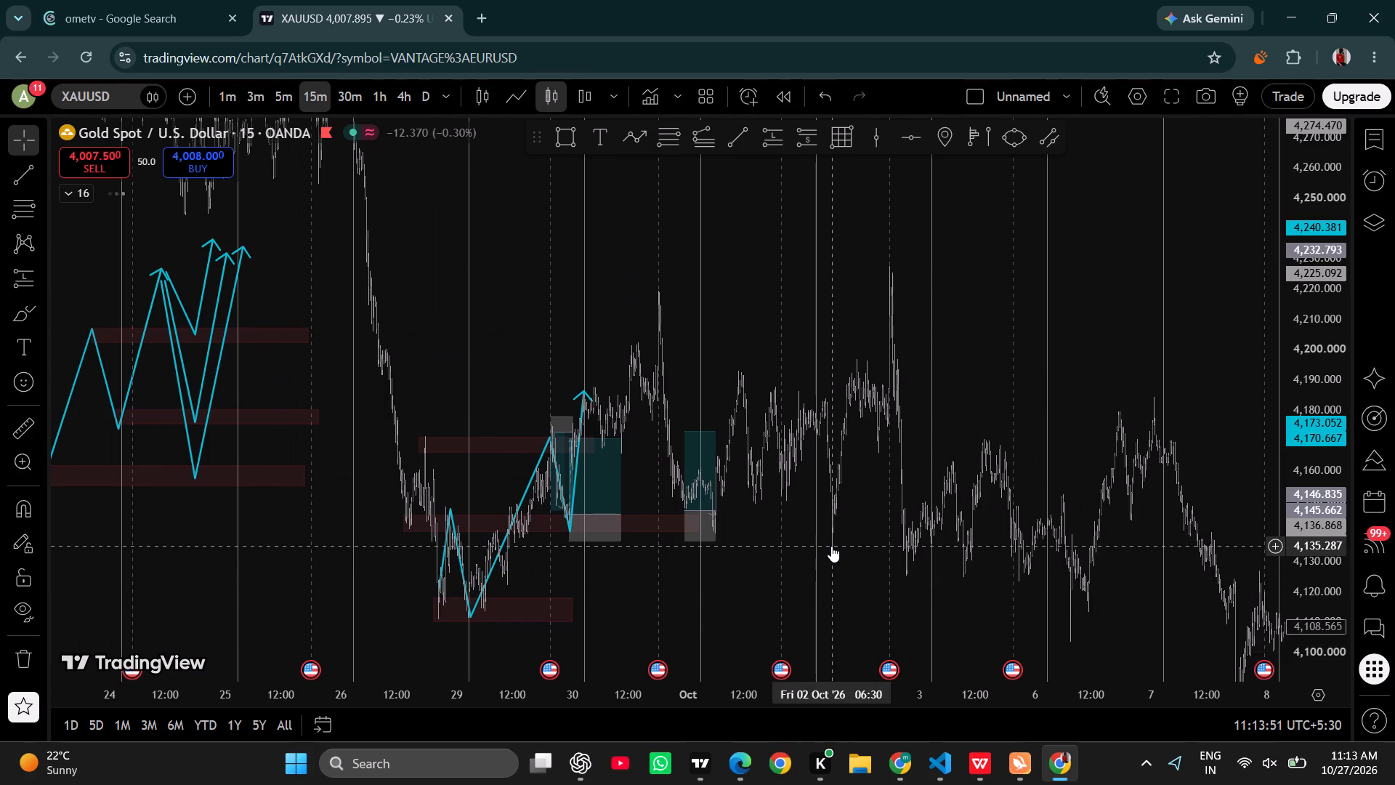
pyautogui.click(831, 546)
pyautogui.moveTo(690, 259); pyautogui.dragTo(711, 201)
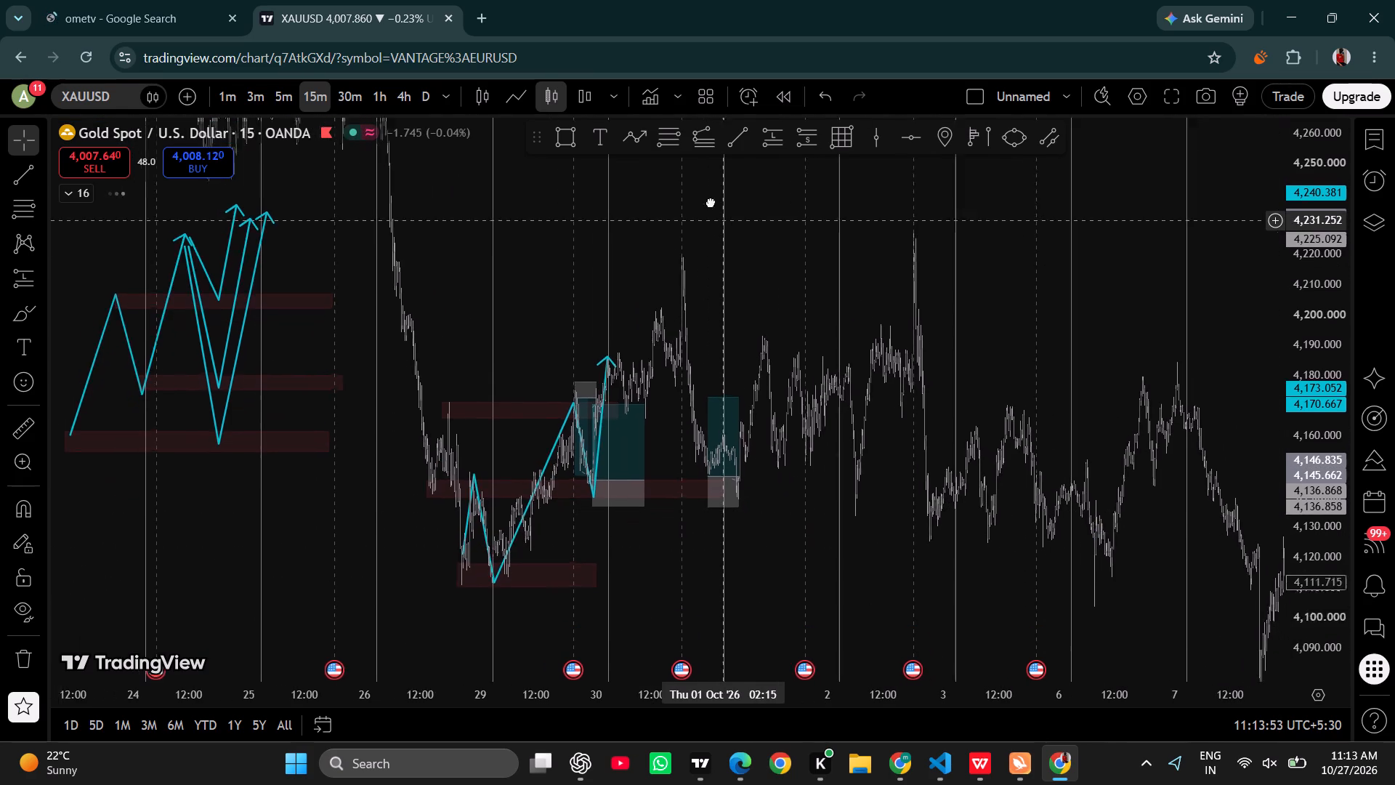
pyautogui.moveTo(711, 201); pyautogui.dragTo(708, 201)
pyautogui.moveTo(729, 530); pyautogui.dragTo(671, 533)
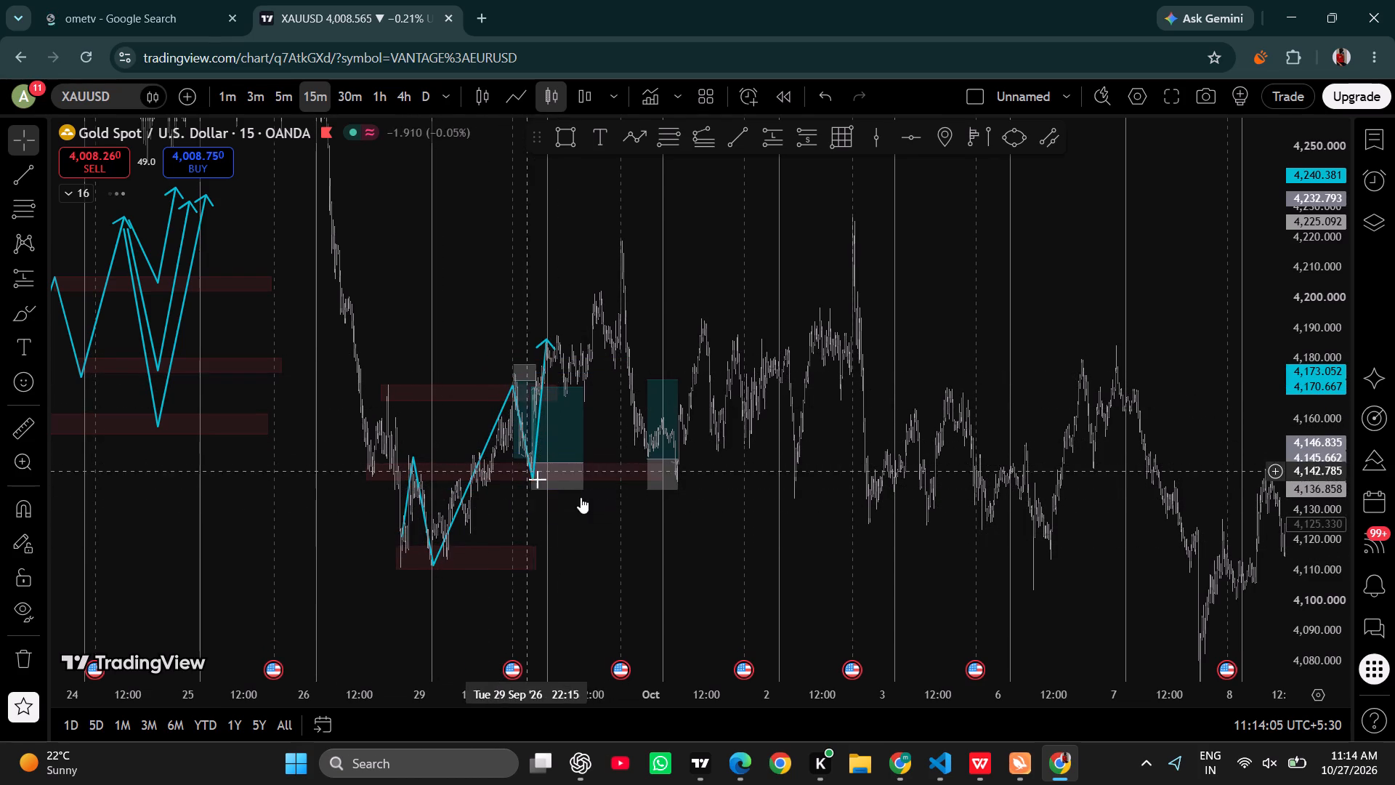
pyautogui.moveTo(759, 547); pyautogui.dragTo(719, 560)
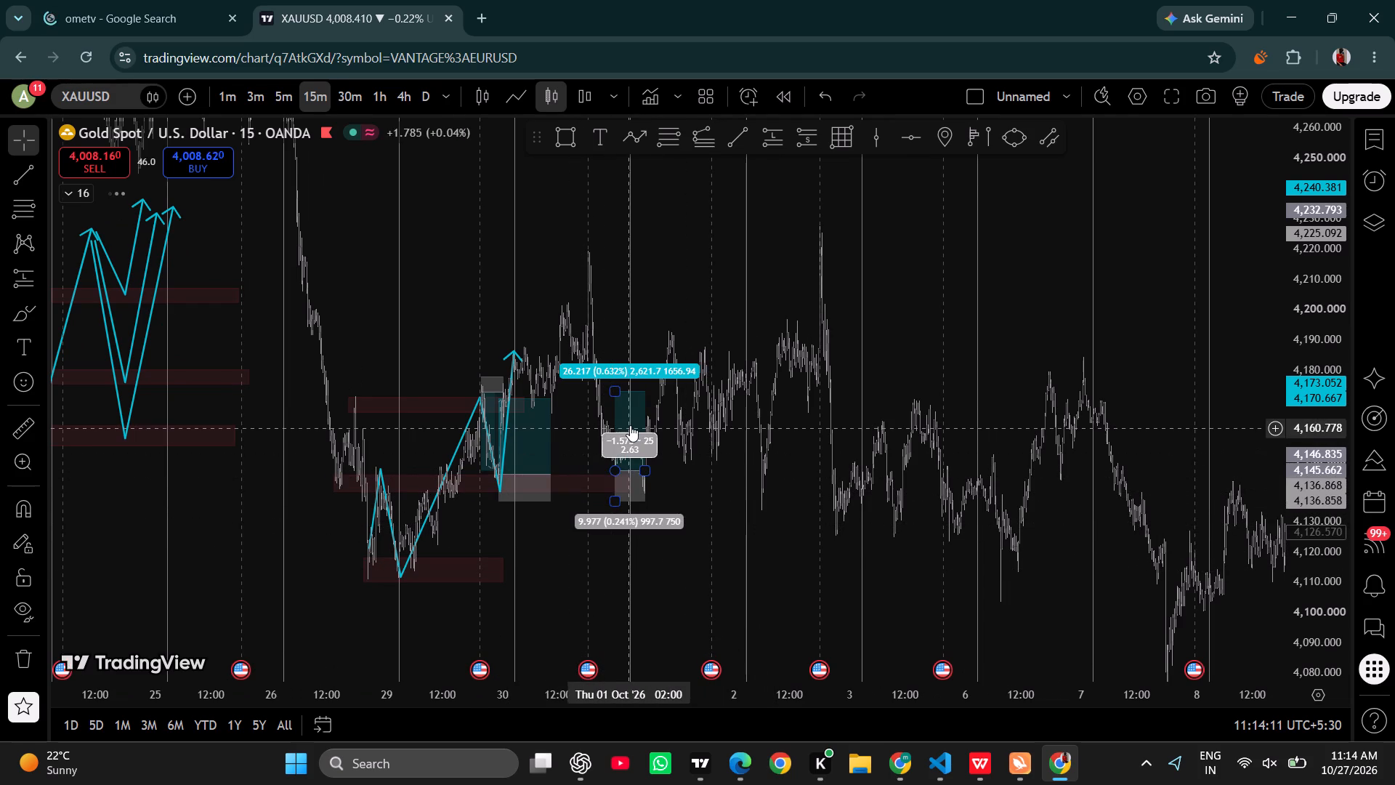
pyautogui.moveTo(630, 425); pyautogui.dragTo(644, 429)
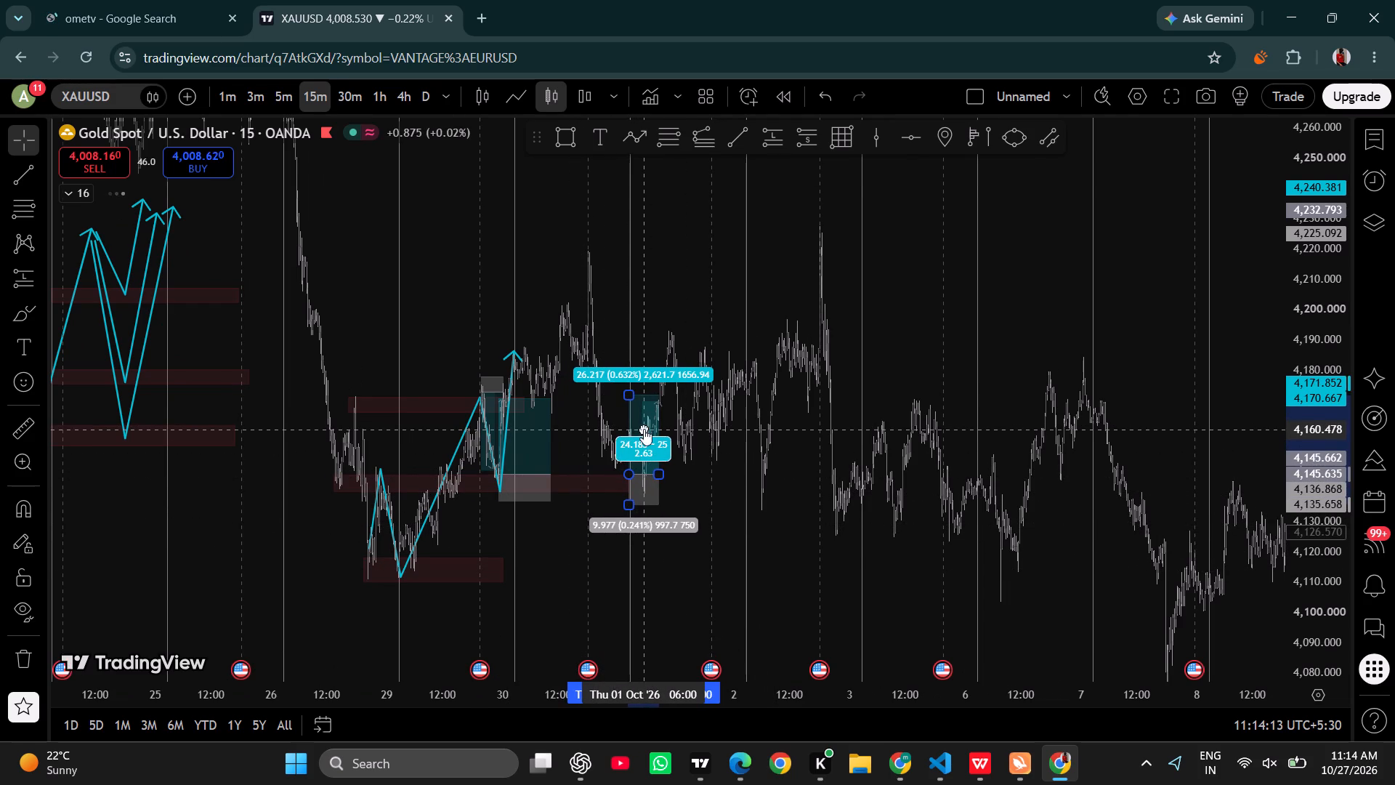
pyautogui.click(658, 472)
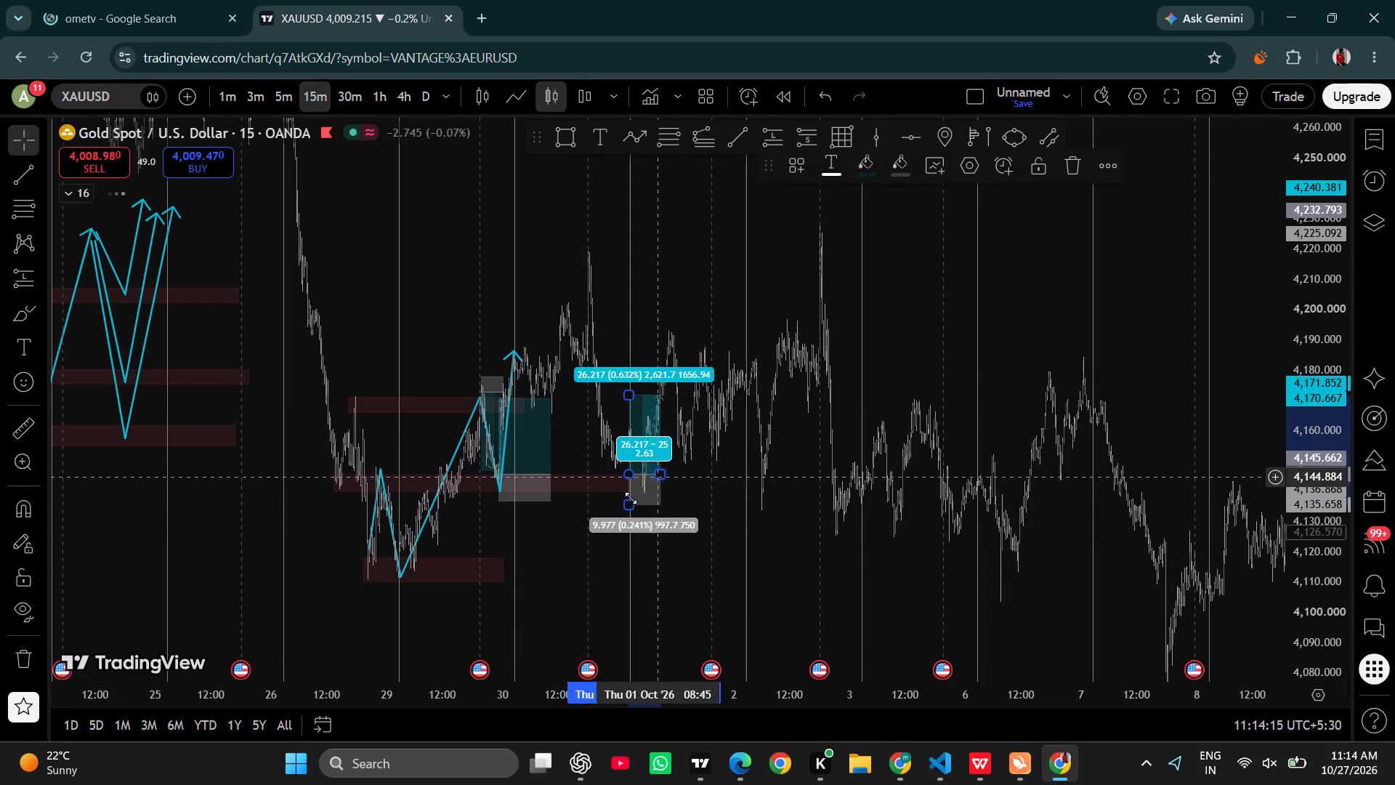
pyautogui.moveTo(631, 507); pyautogui.dragTo(624, 504)
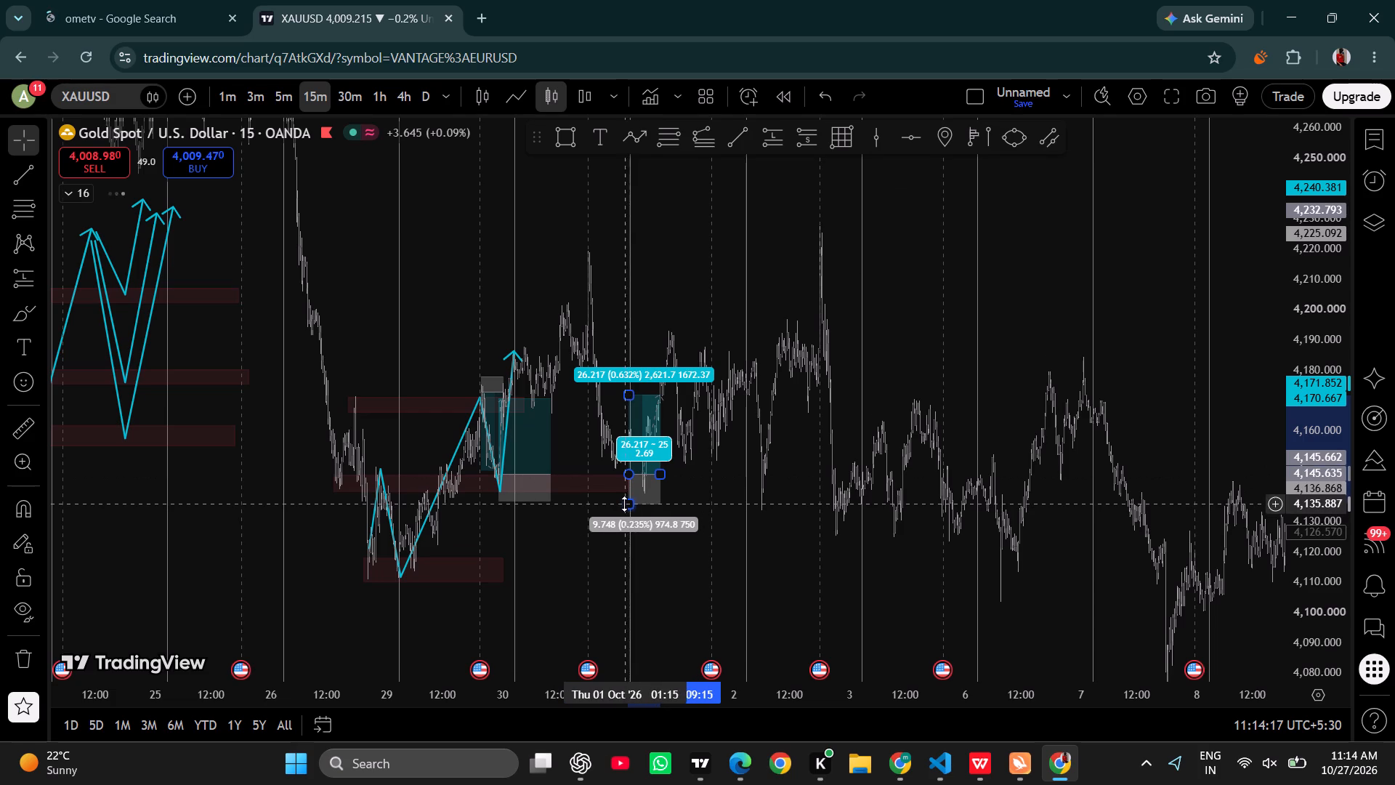
pyautogui.click(653, 566)
# Draw a near-horizontal trend line at about 4,220 from the 30 September high past the early October high.
pyautogui.moveTo(653, 566); pyautogui.dragTo(643, 564)
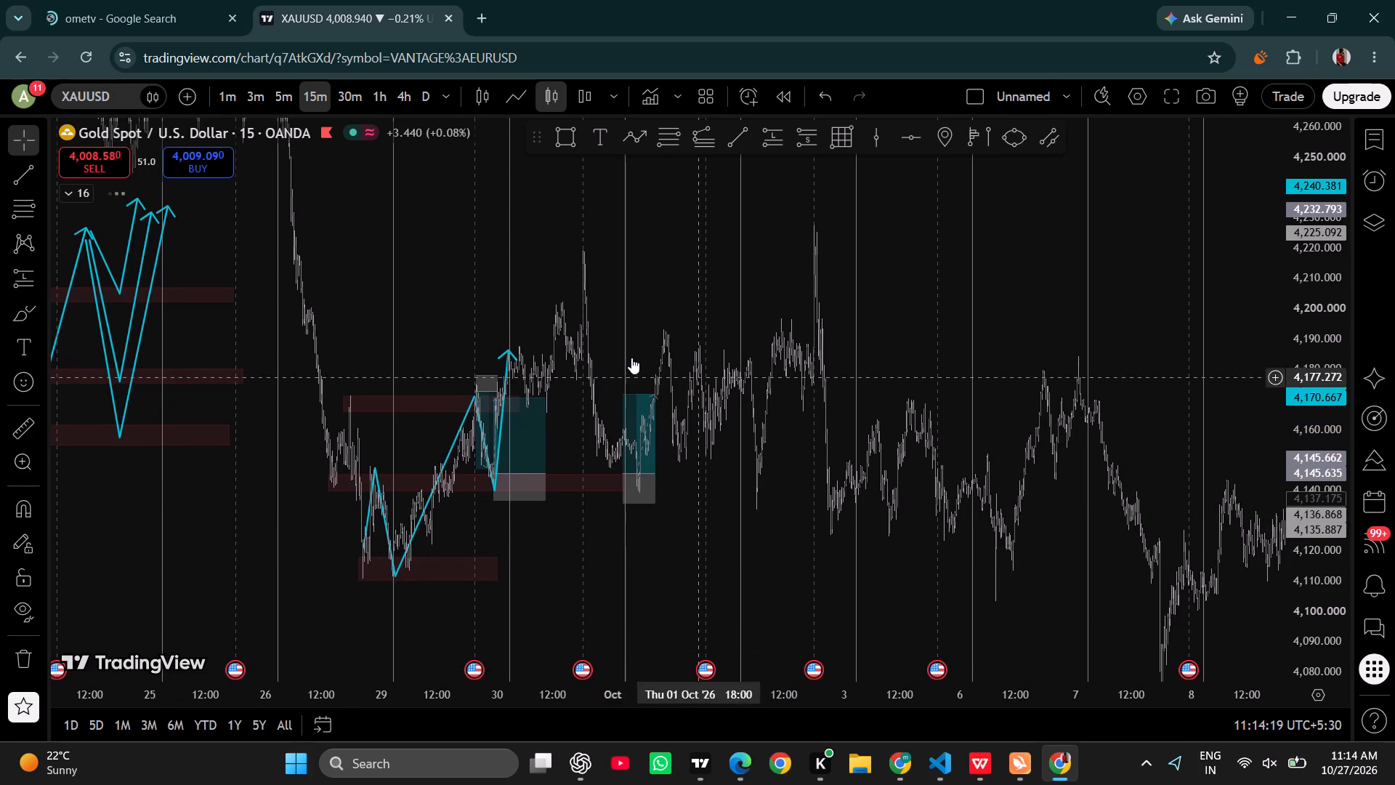
pyautogui.moveTo(575, 299); pyautogui.dragTo(536, 283)
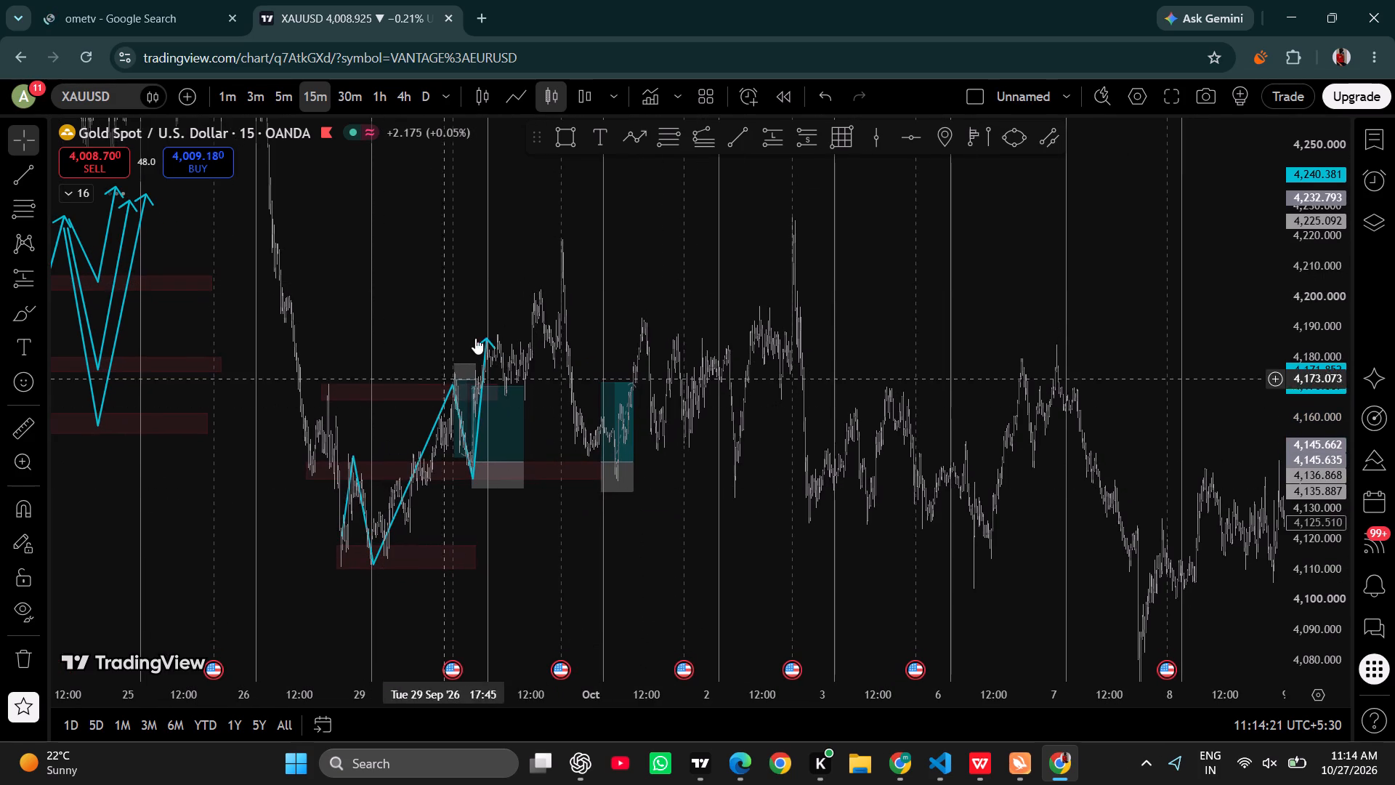
pyautogui.moveTo(631, 275); pyautogui.dragTo(552, 249)
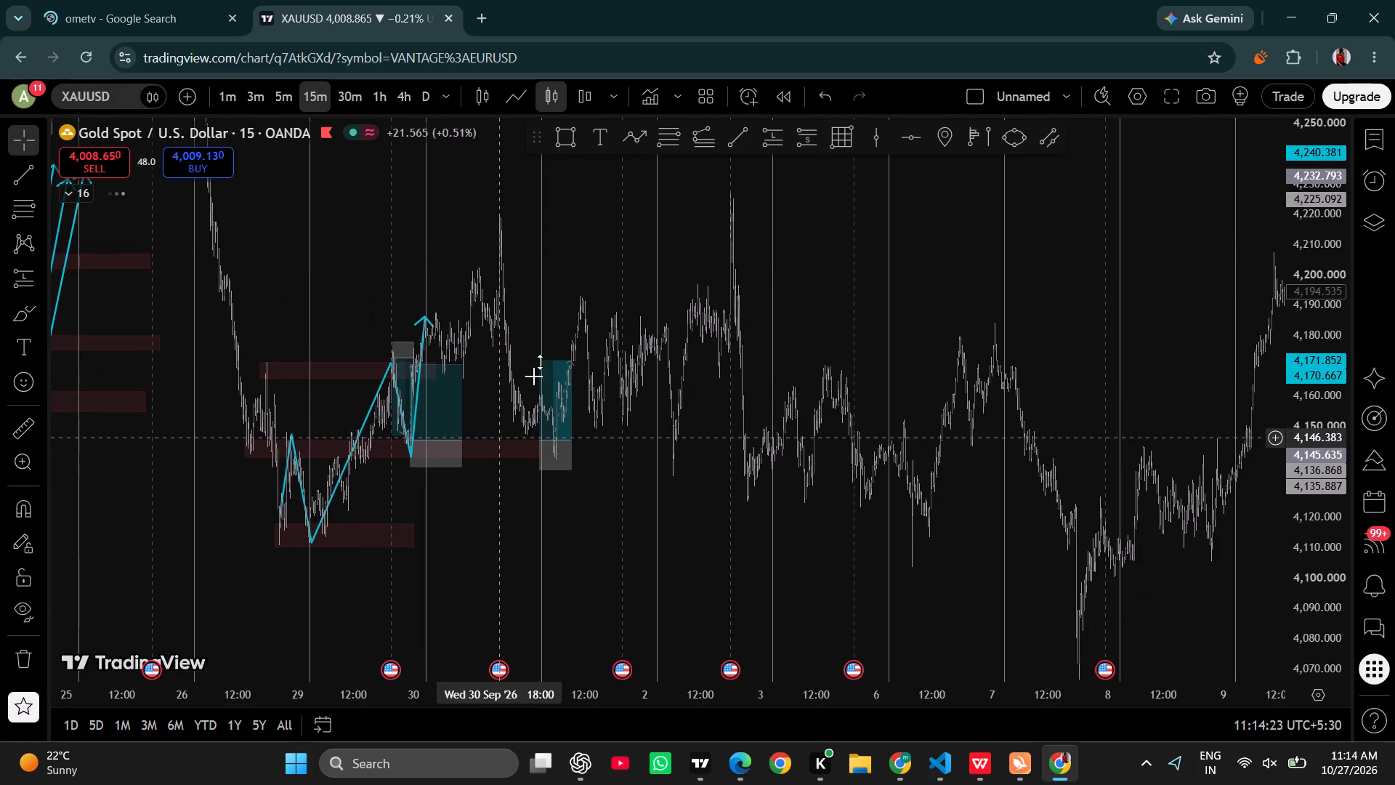
pyautogui.moveTo(604, 229); pyautogui.dragTo(567, 291)
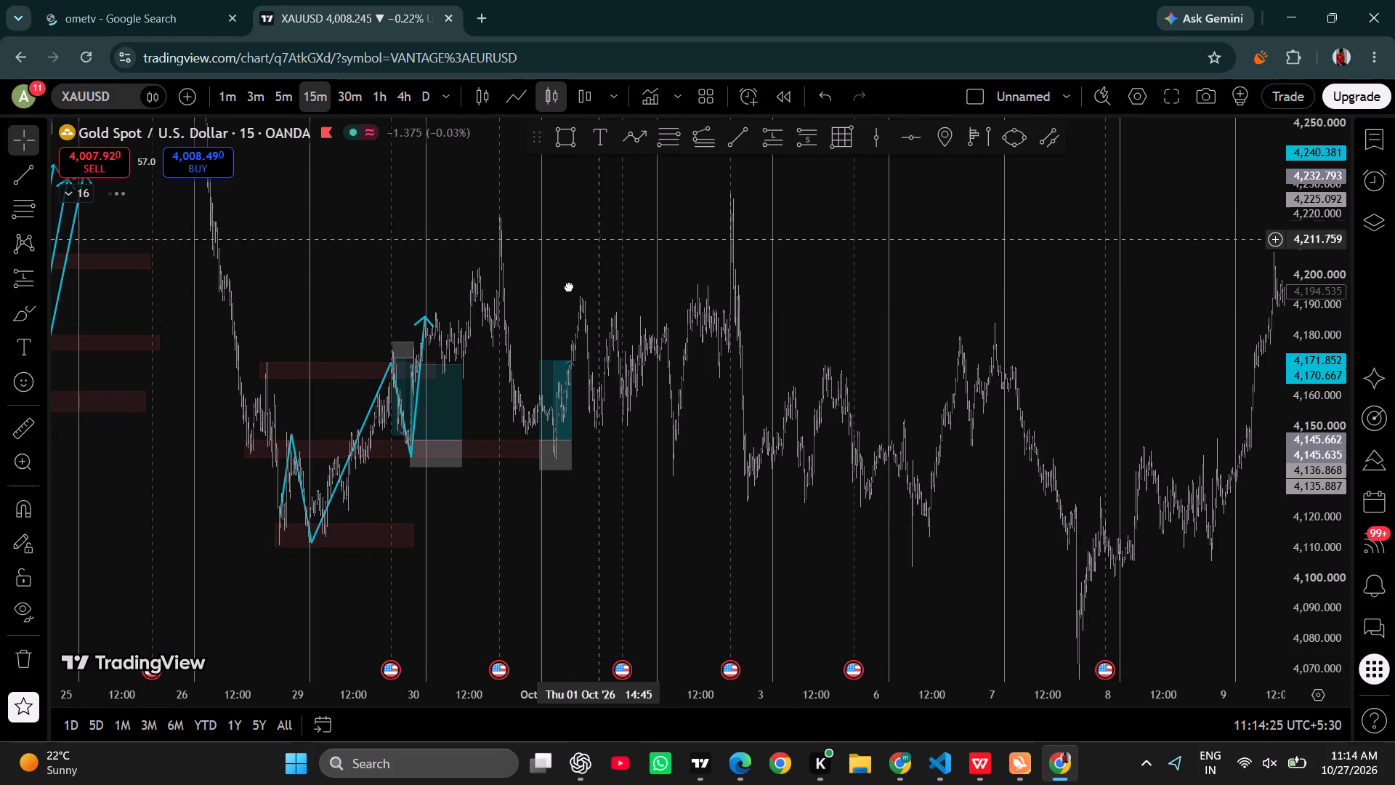
pyautogui.click(732, 134)
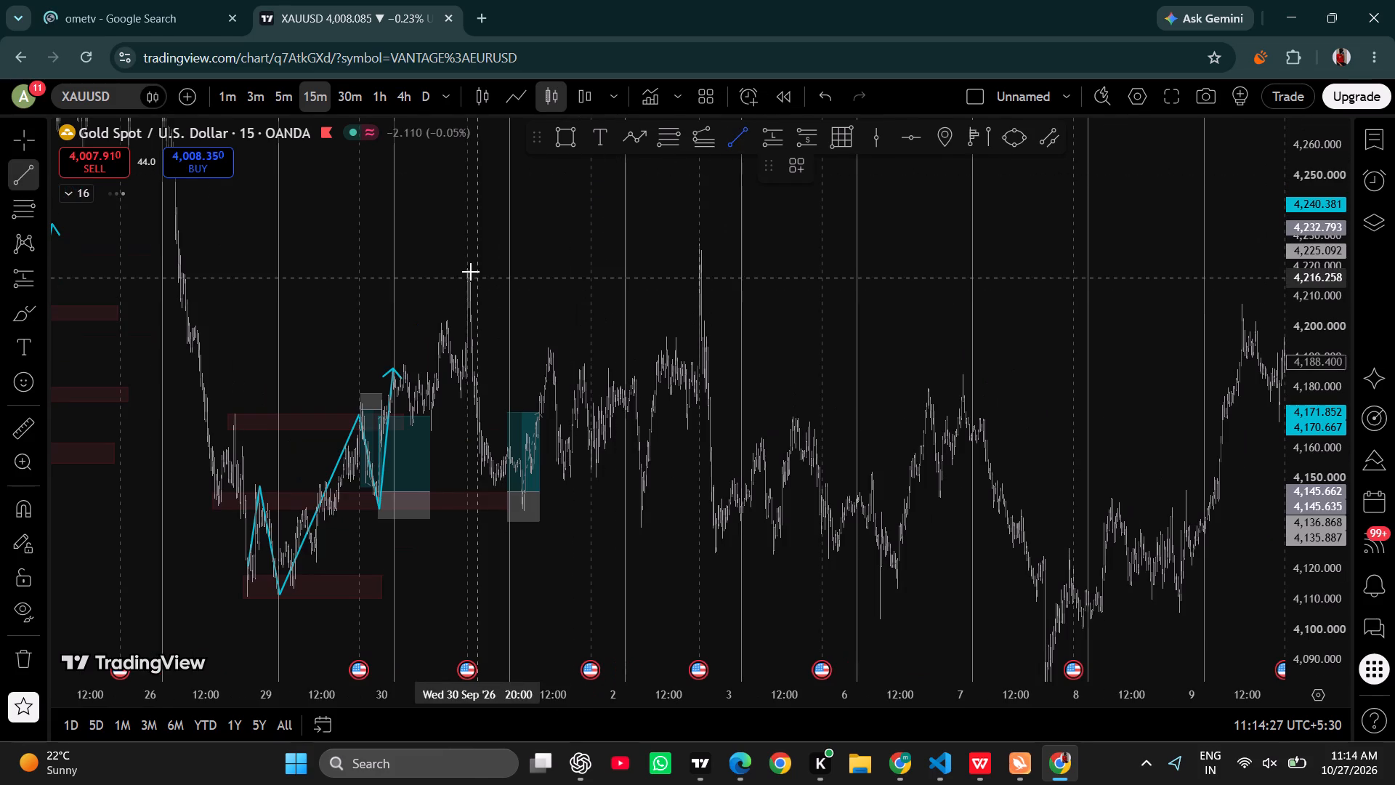
pyautogui.moveTo(463, 267); pyautogui.dragTo(741, 263)
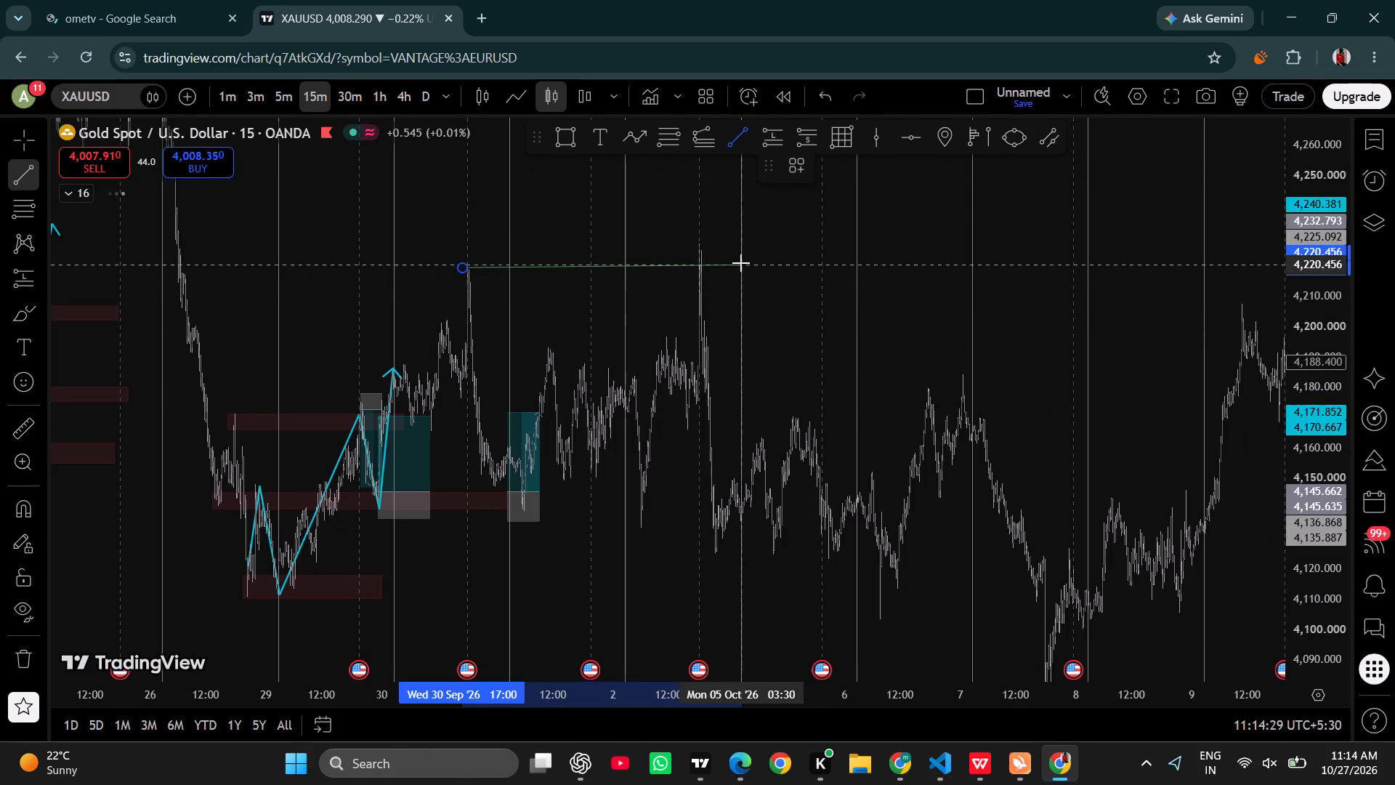
pyautogui.moveTo(741, 263); pyautogui.dragTo(740, 265)
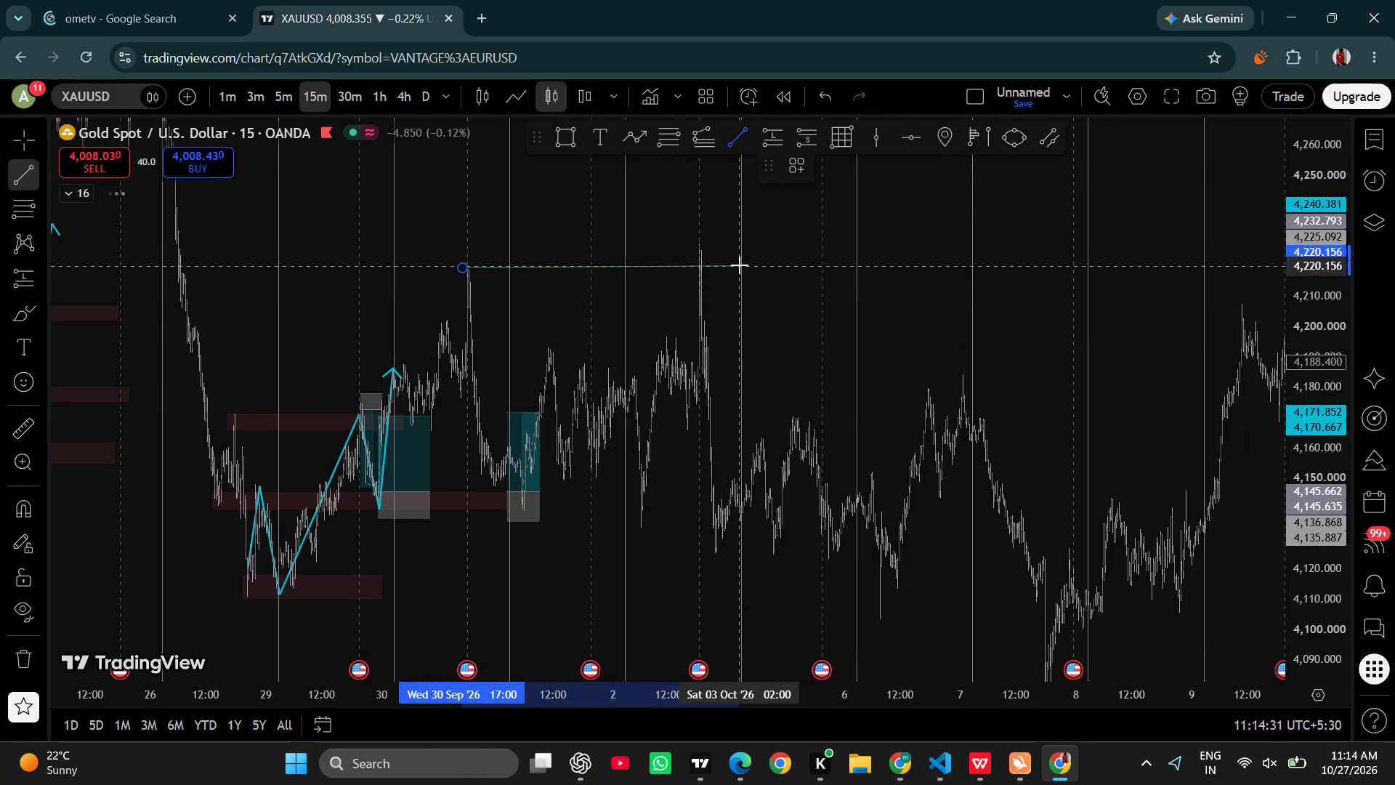
pyautogui.moveTo(740, 265); pyautogui.dragTo(740, 265)
pyautogui.click(740, 265)
# Switch the chart to the 1-hour timeframe.
pyautogui.click(383, 96)
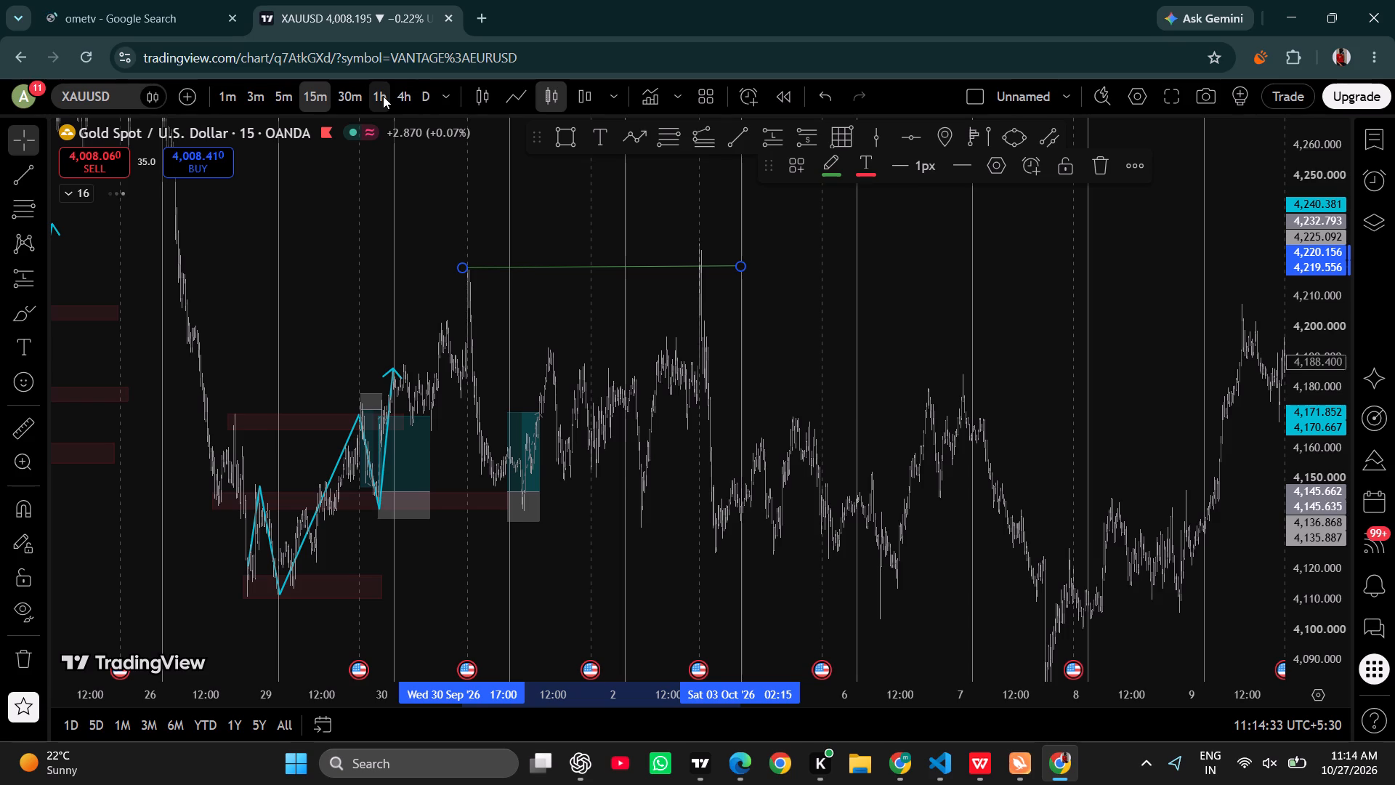
# Examine the 1-hour price action from late September to mid-October around the trend line and earlier drawings.
pyautogui.moveTo(918, 520); pyautogui.dragTo(490, 377)
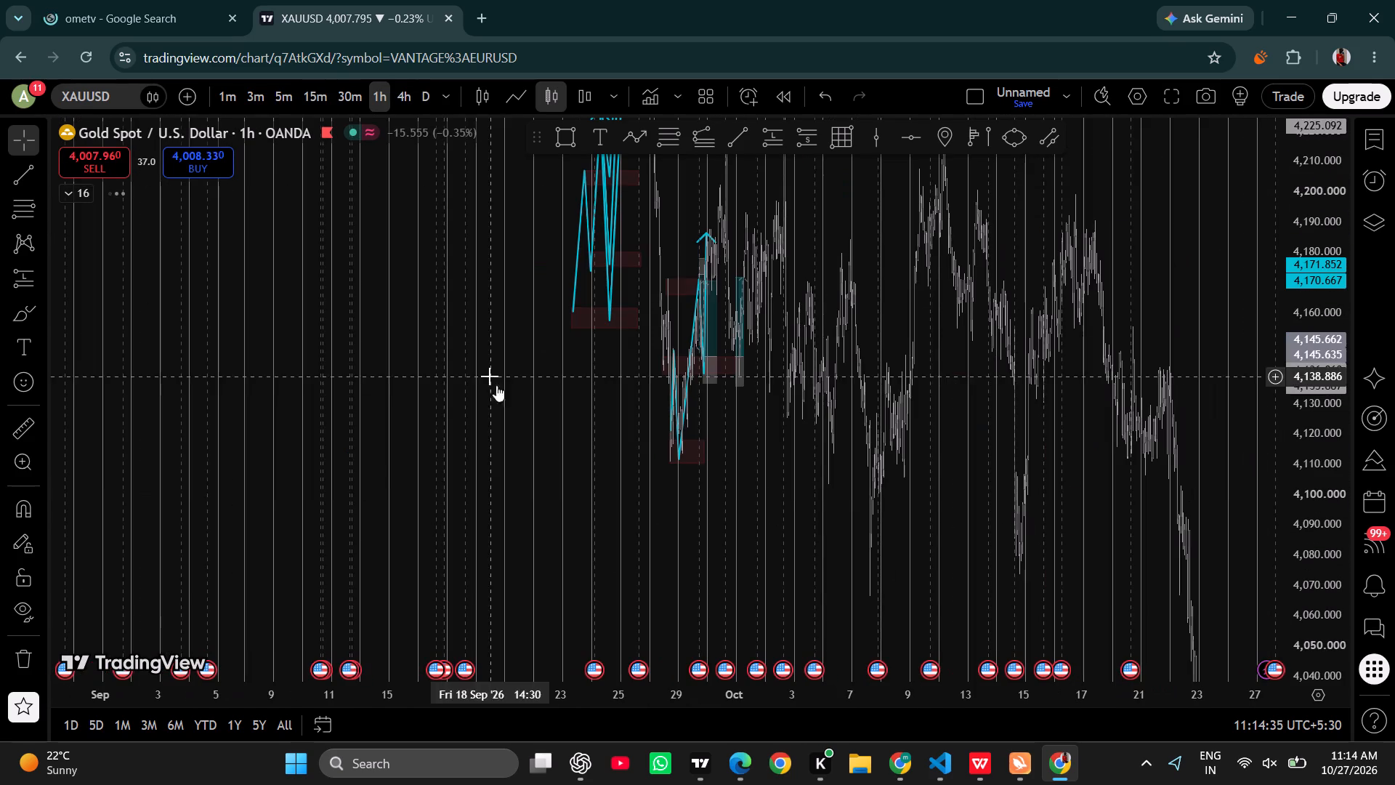
pyautogui.moveTo(901, 701); pyautogui.dragTo(591, 594)
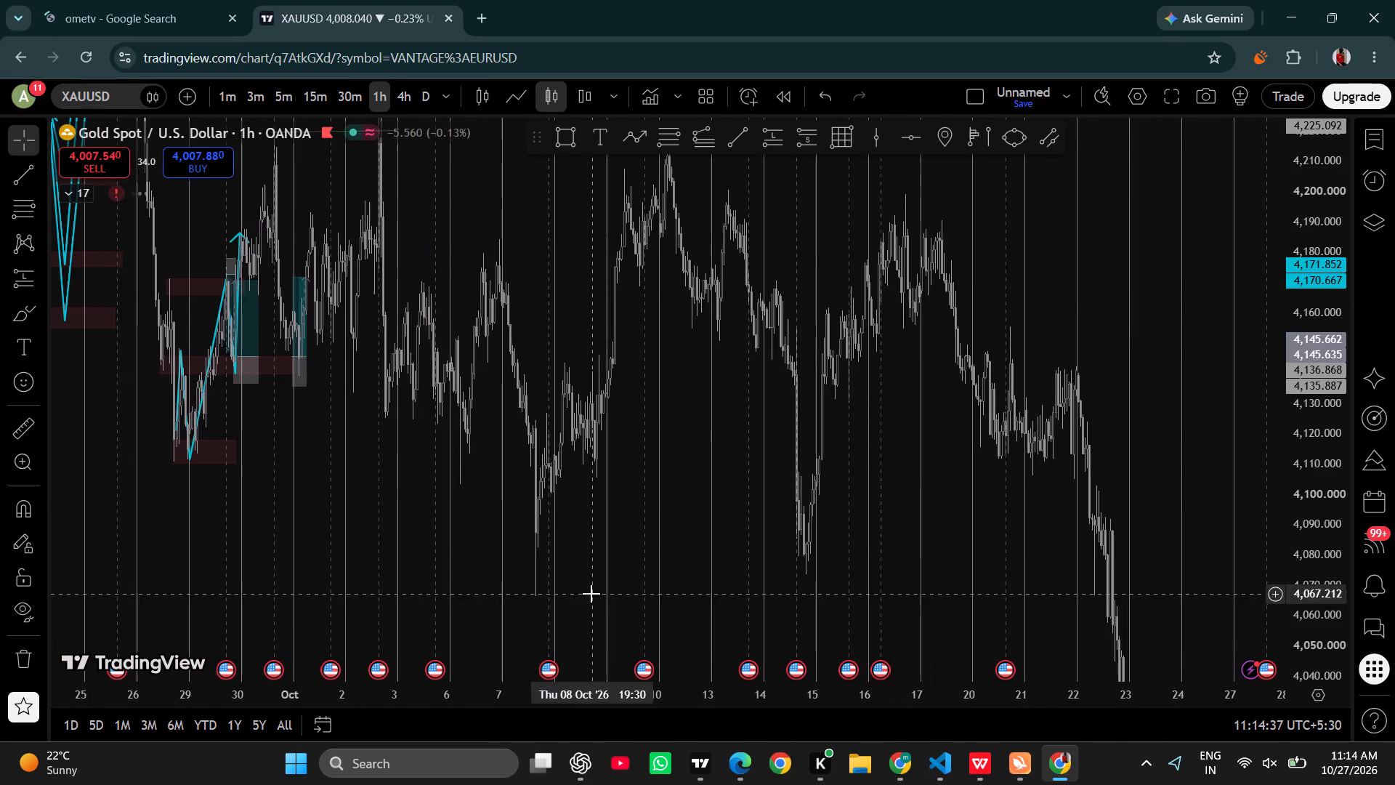
pyautogui.moveTo(499, 257); pyautogui.dragTo(929, 535)
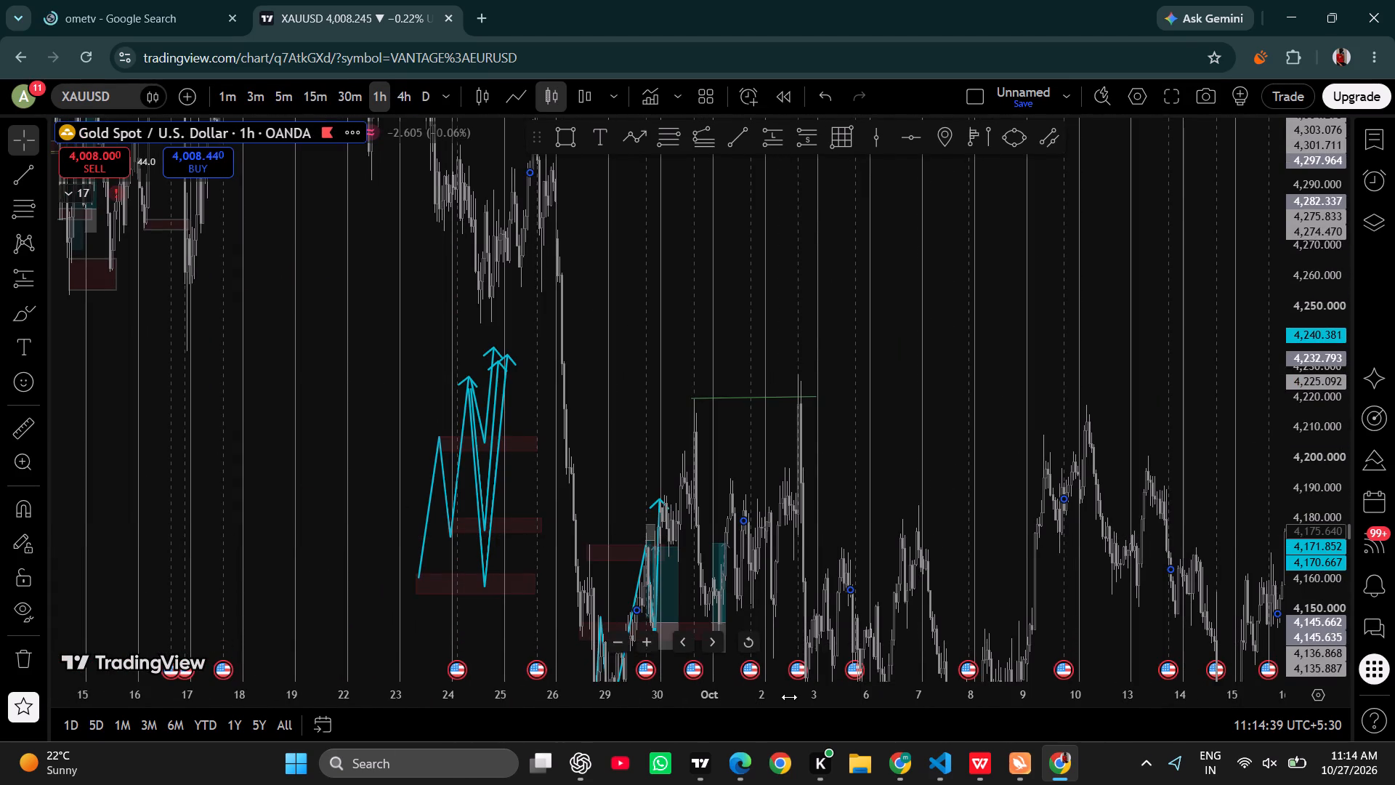
pyautogui.moveTo(789, 697); pyautogui.dragTo(639, 637)
pyautogui.moveTo(643, 447); pyautogui.dragTo(644, 383)
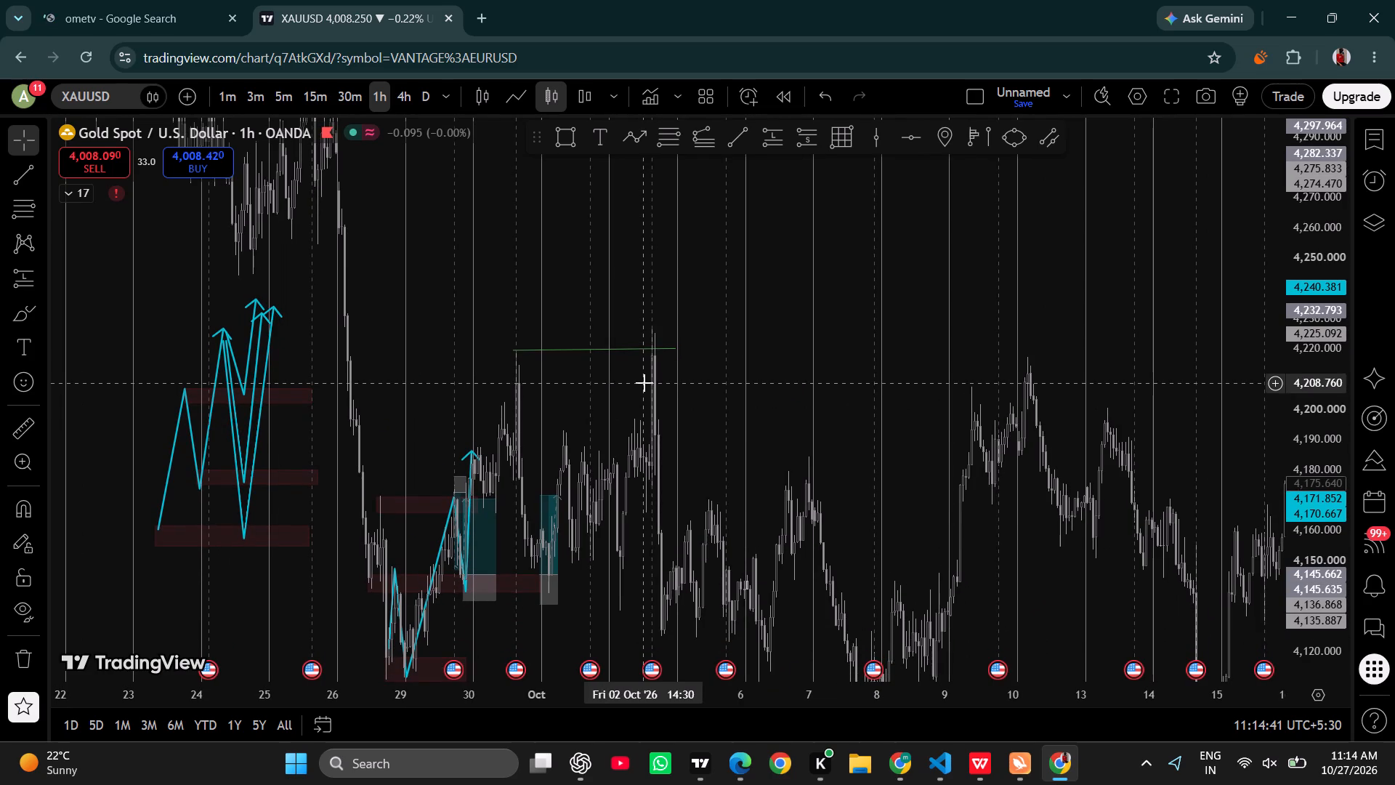
pyautogui.moveTo(692, 511); pyautogui.dragTo(720, 415)
pyautogui.click(720, 415)
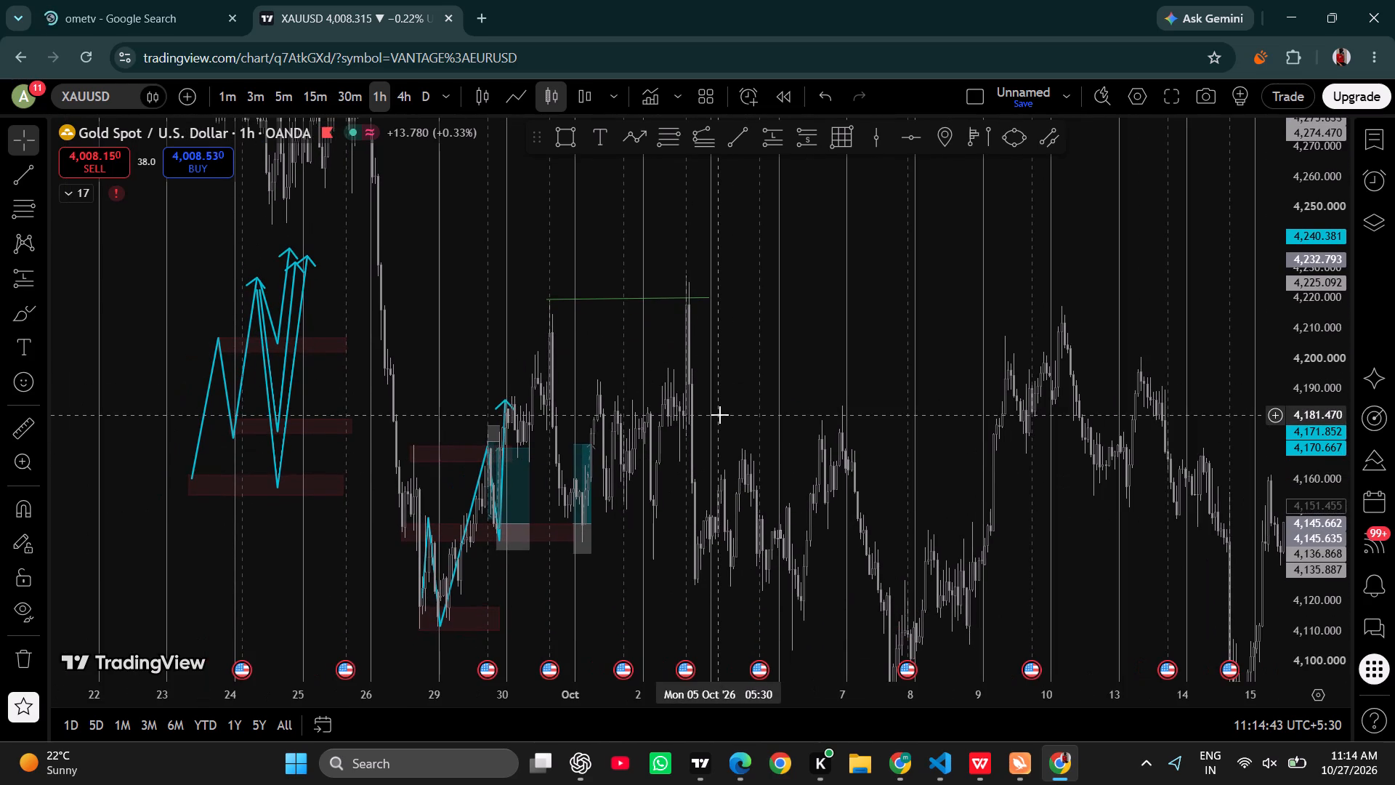
pyautogui.moveTo(720, 415); pyautogui.dragTo(700, 389)
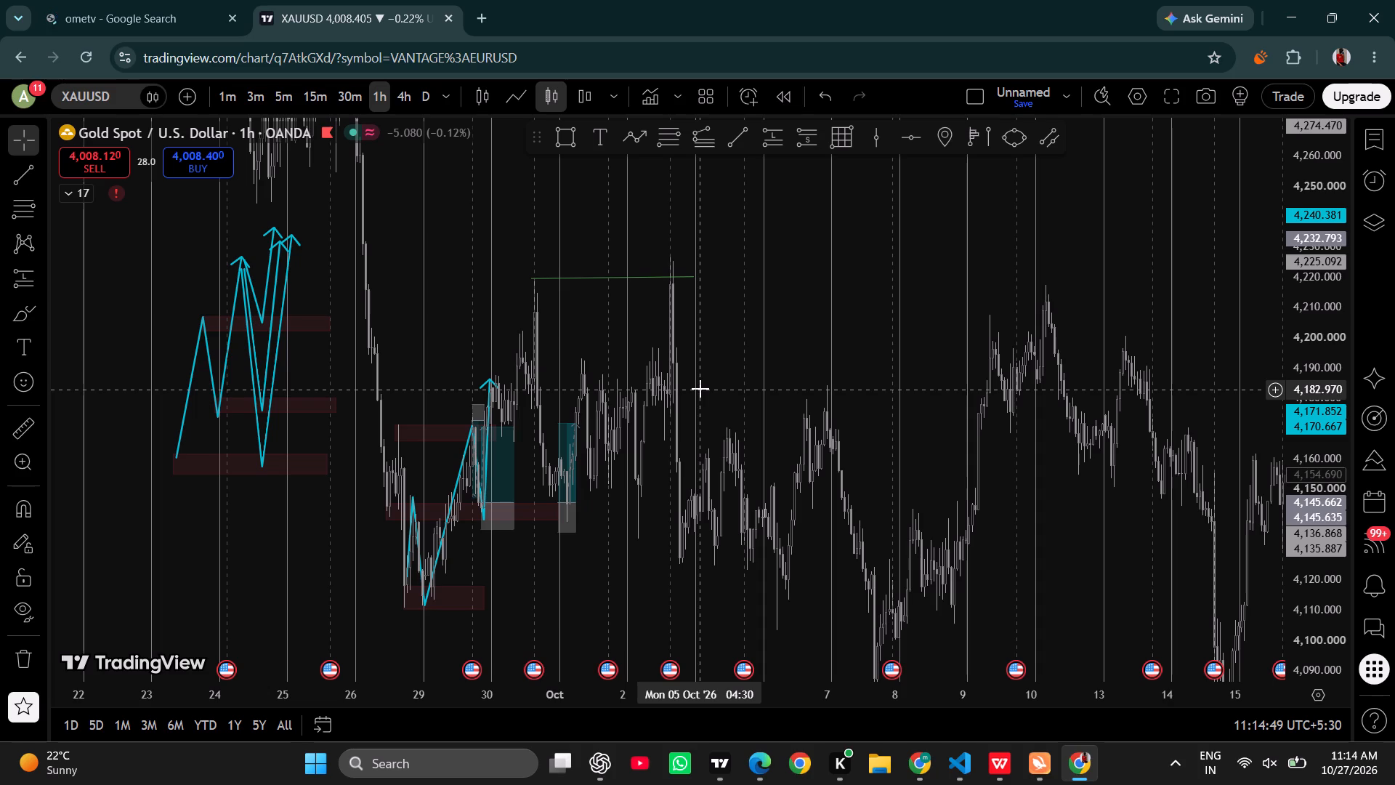
# Search the indicators for tjl, add the community strategy simple pull back TJlv26 to the chart, and close the search.
pyautogui.press('/')
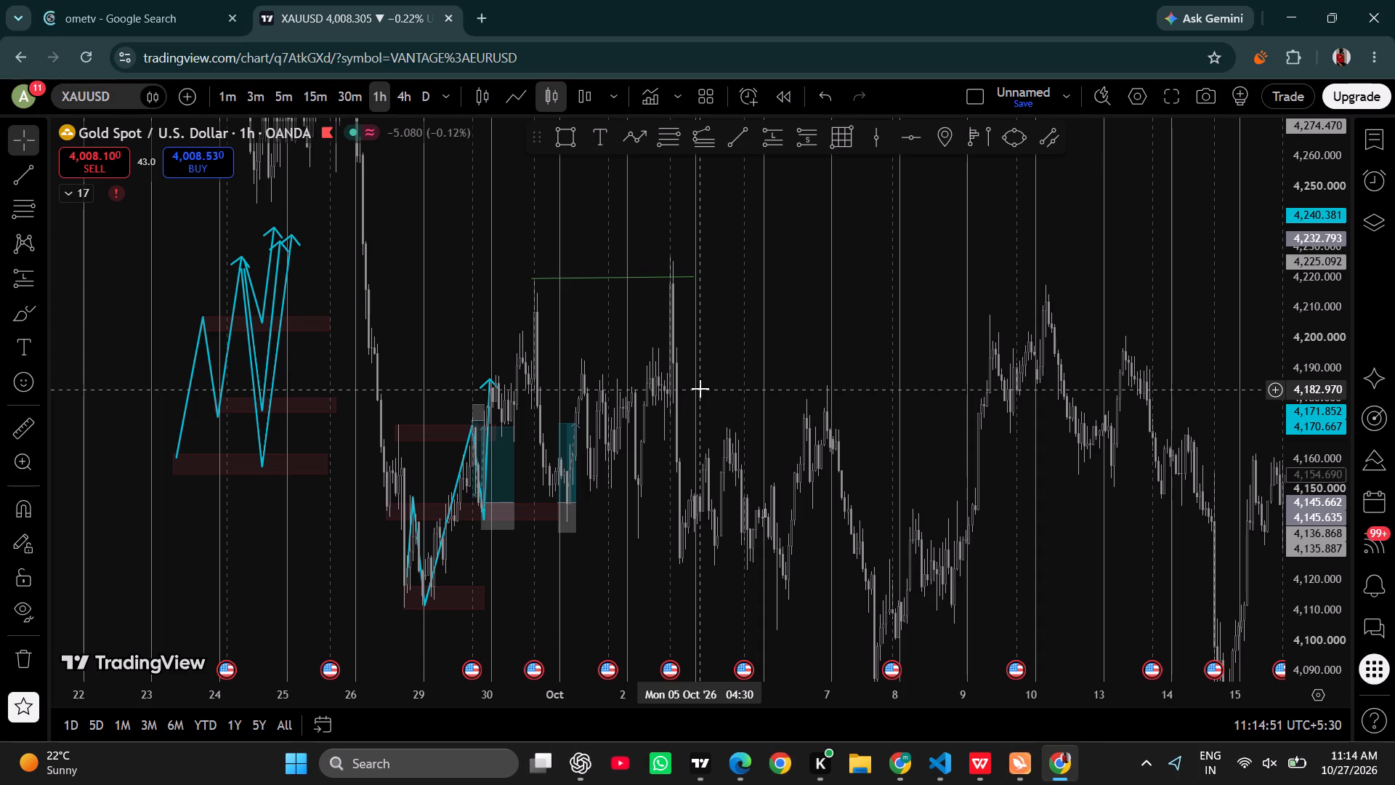
pyautogui.write('tjl')
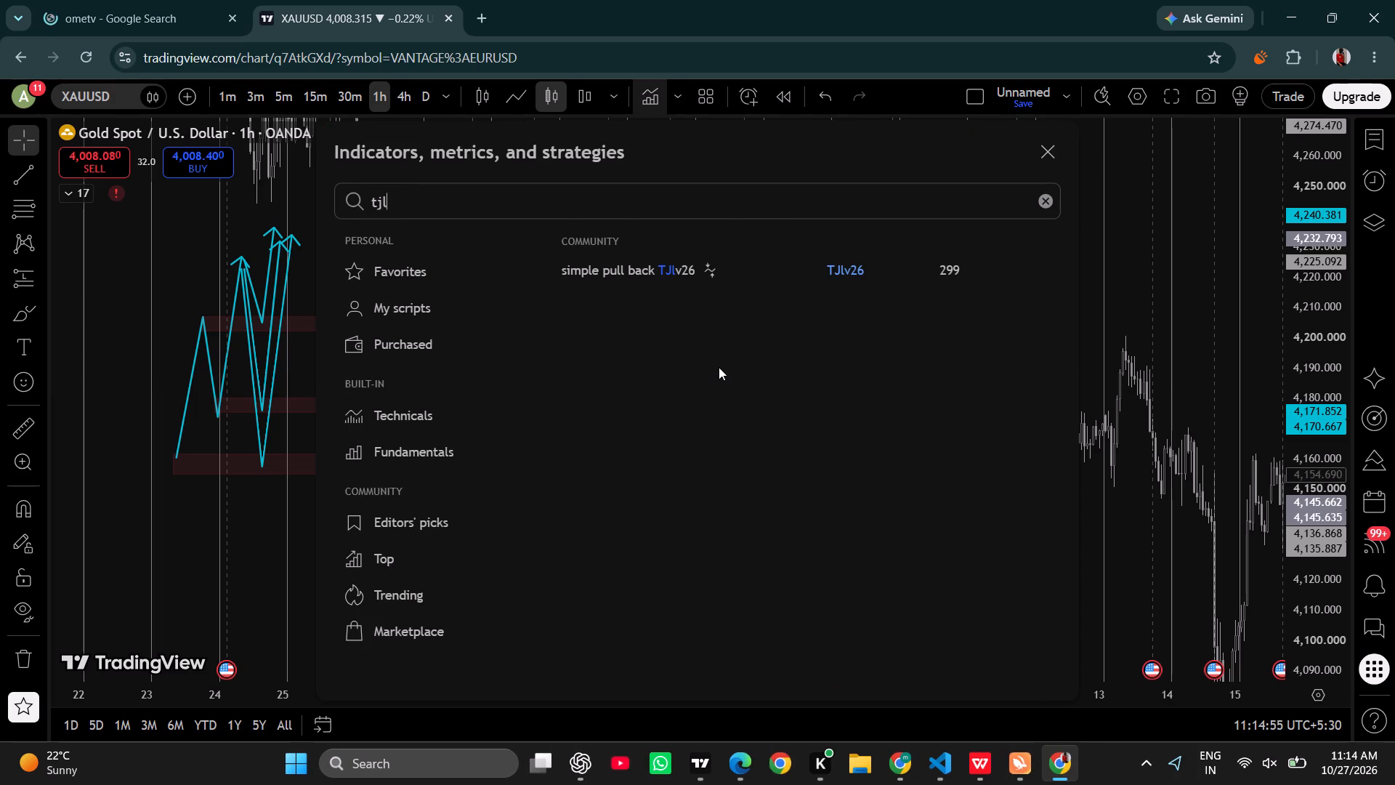
pyautogui.press('space')
pyautogui.write('l')
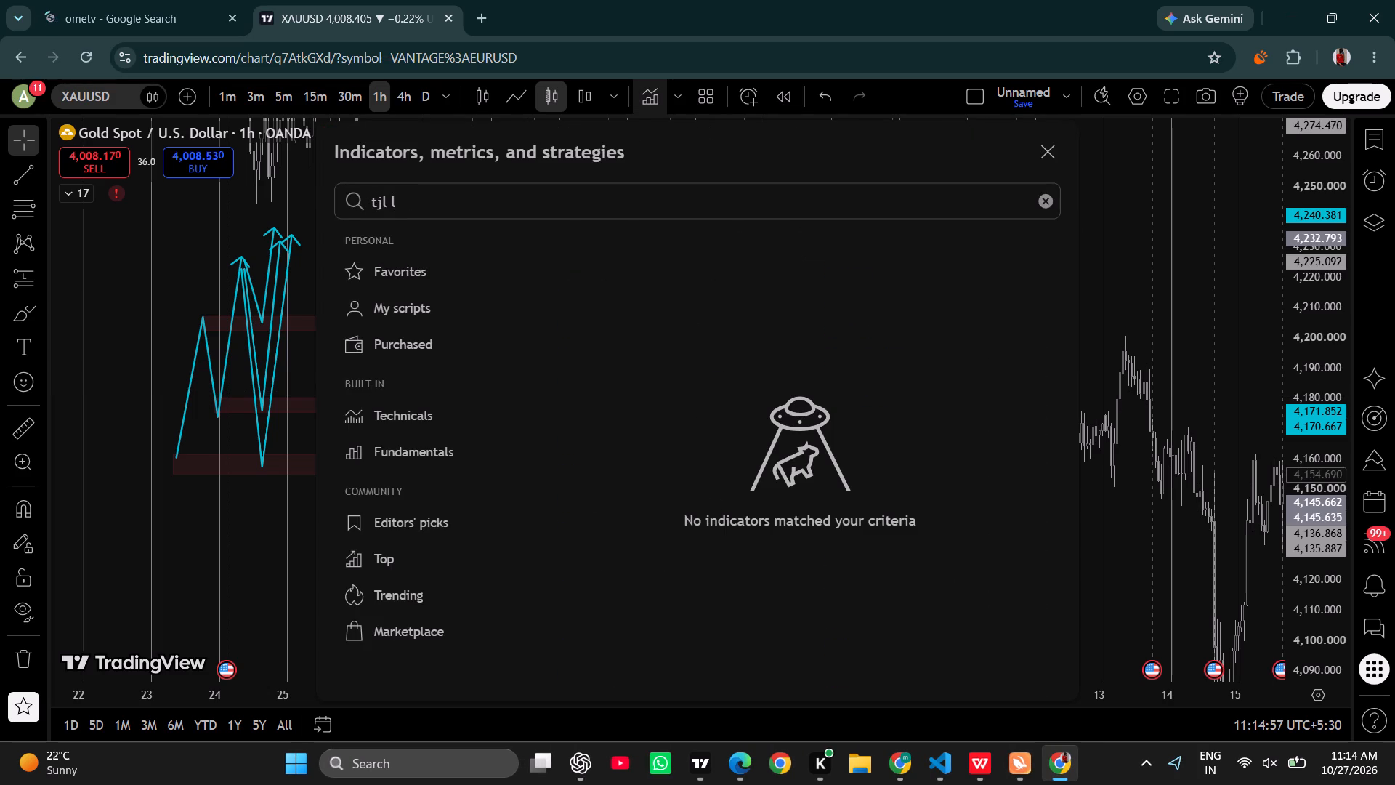
pyautogui.press('BackSpace')
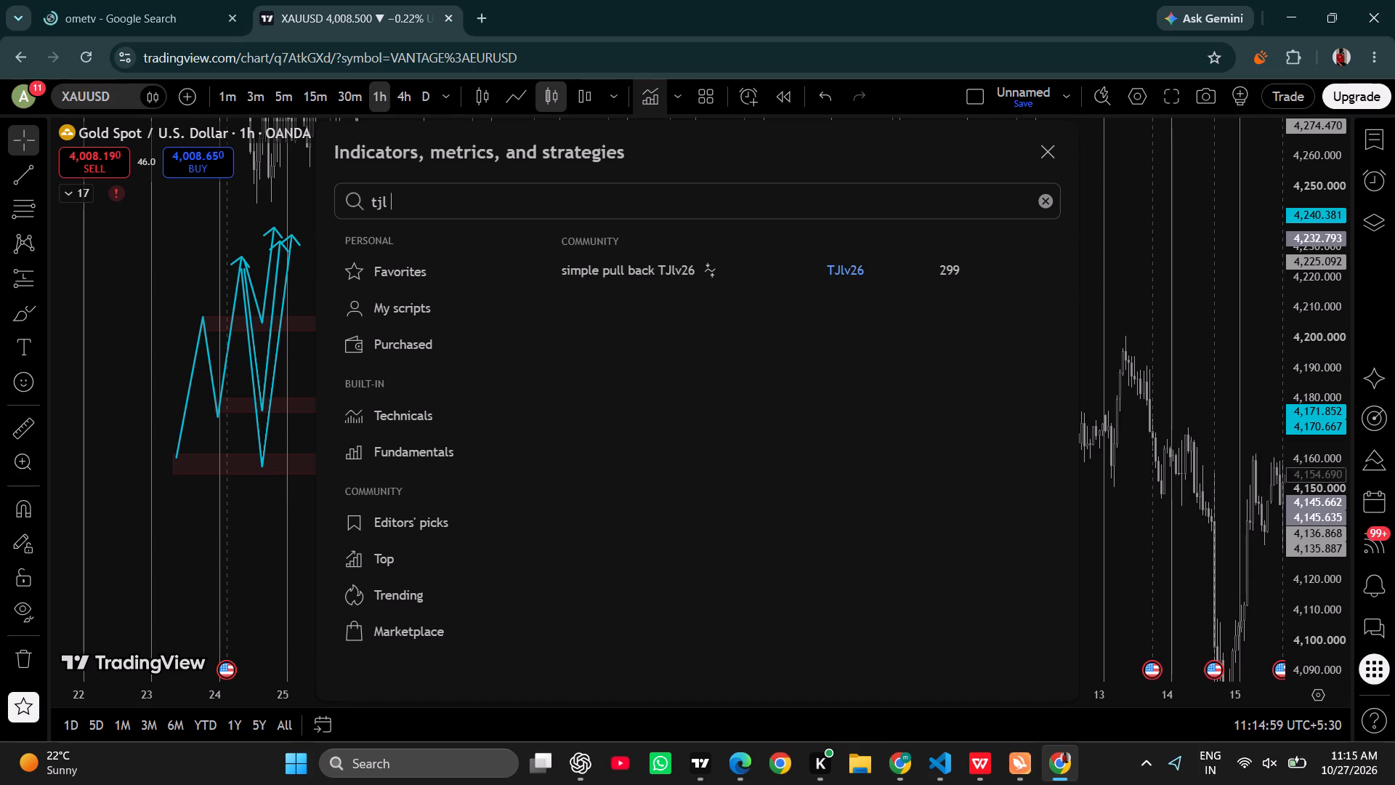
pyautogui.click(640, 278)
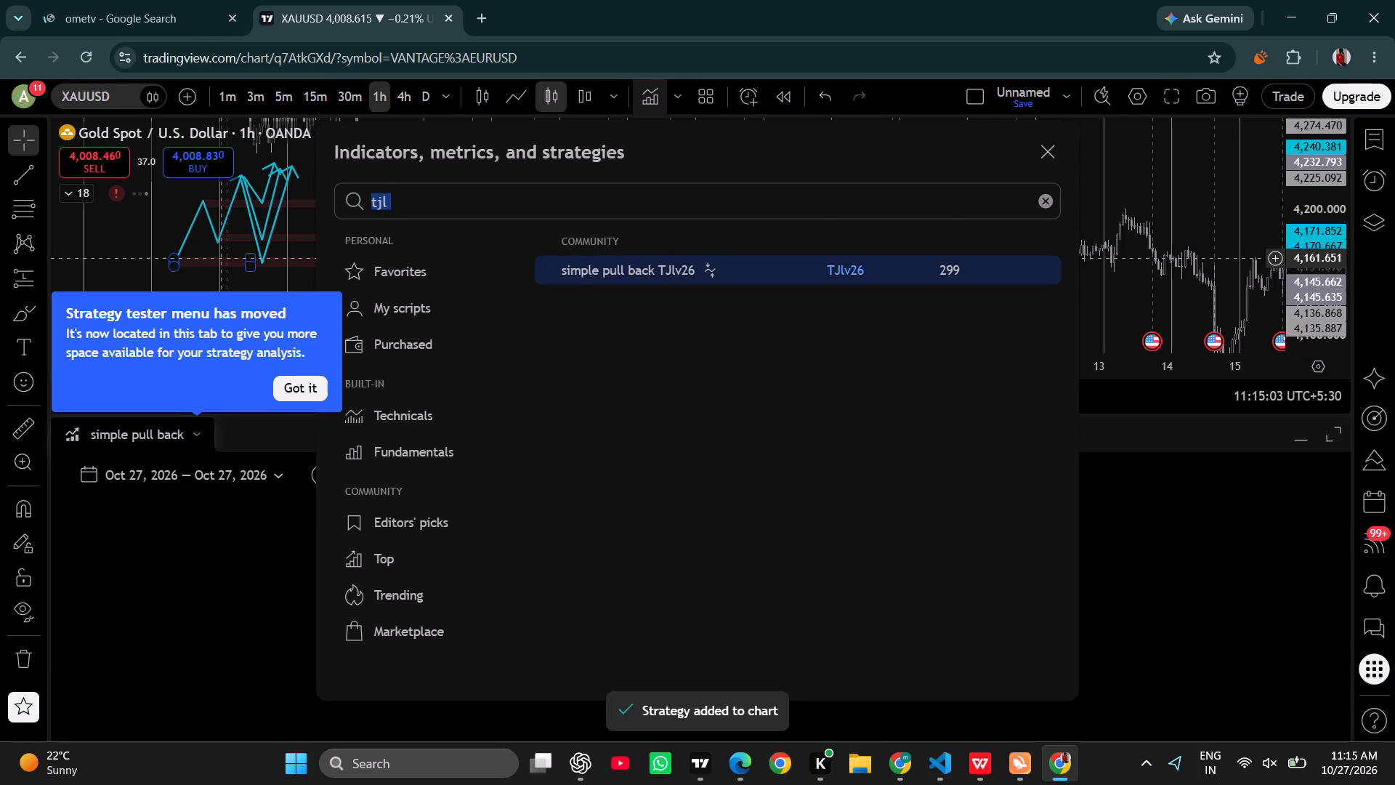
pyautogui.click(142, 261)
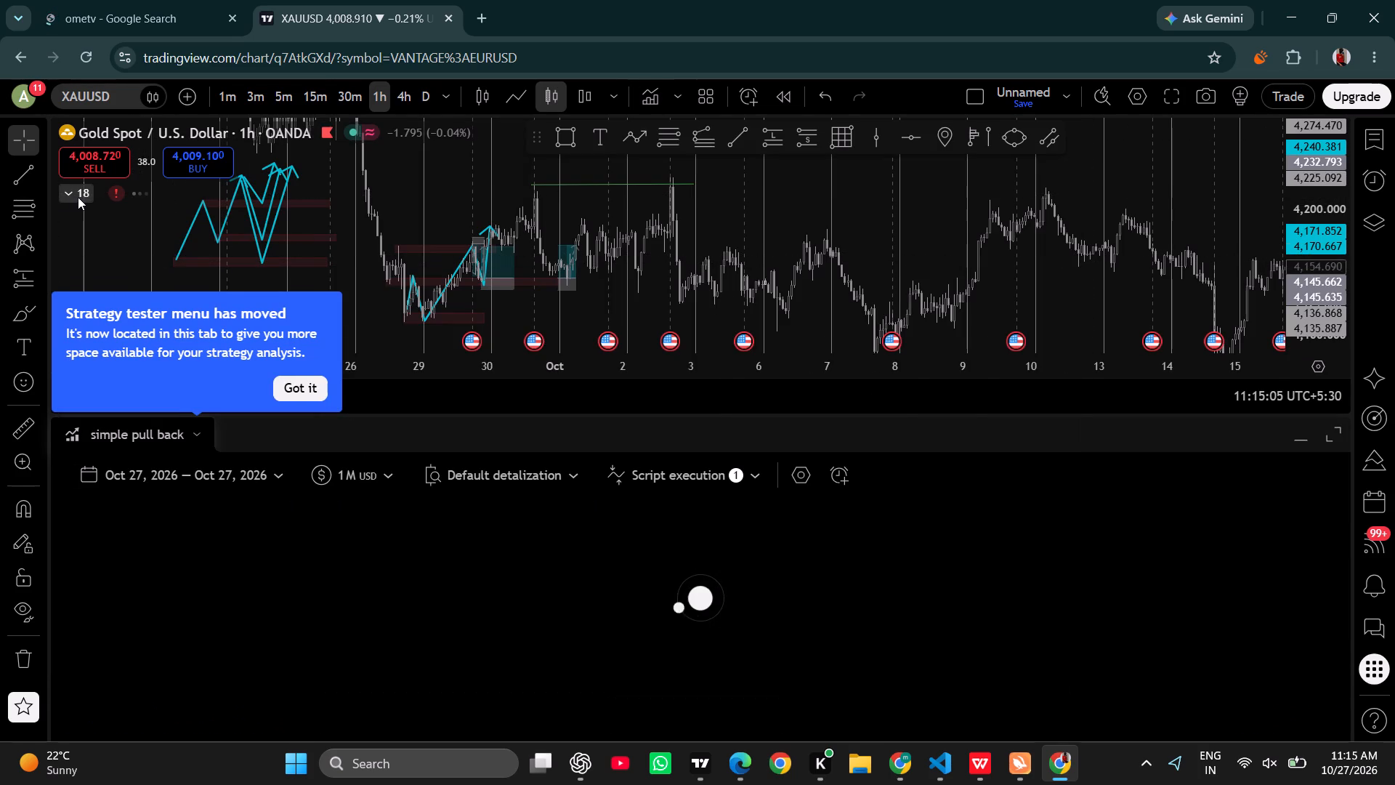
# Expand the chart's indicator list and toggle the visibility of the Regression trend indicator.
pyautogui.click(78, 197)
pyautogui.click(160, 216)
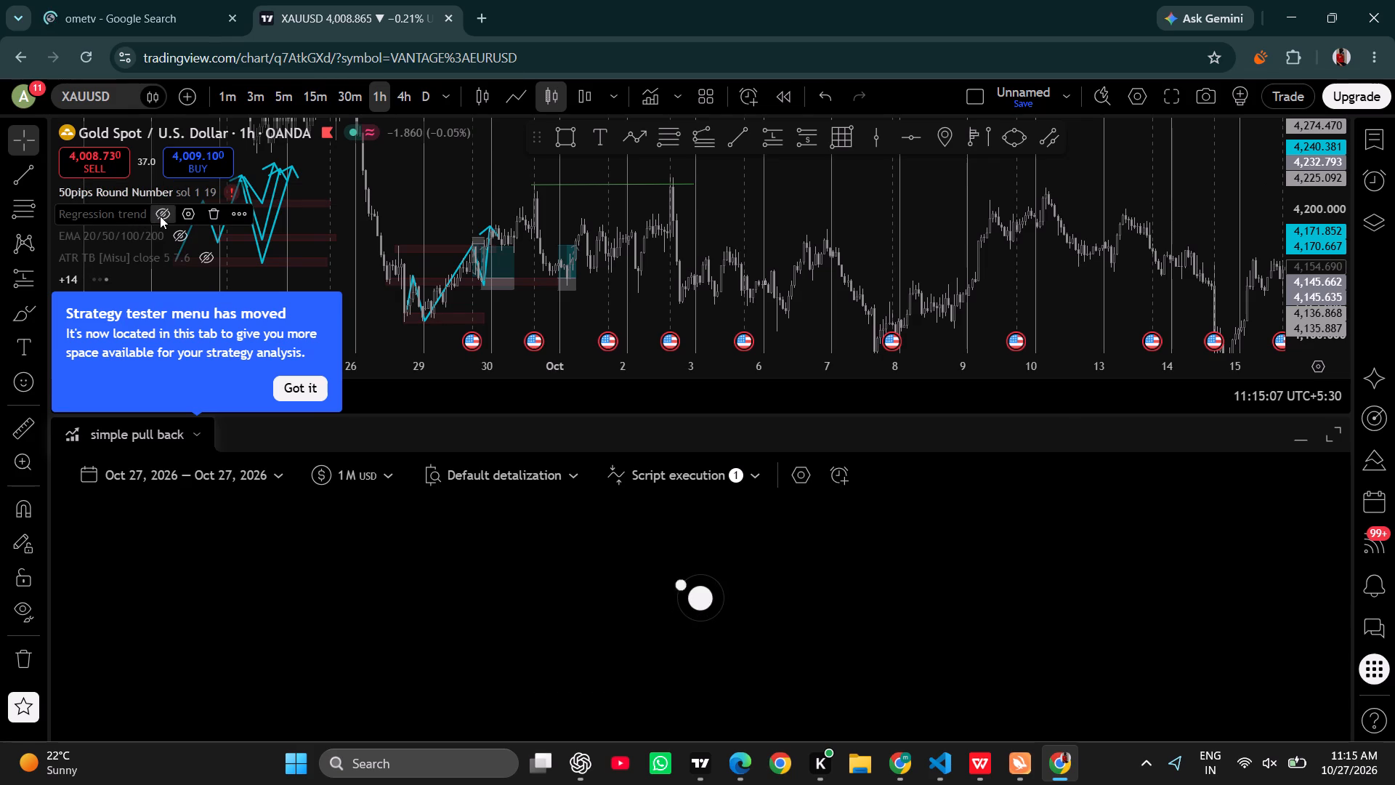
pyautogui.moveTo(447, 196); pyautogui.dragTo(375, 197)
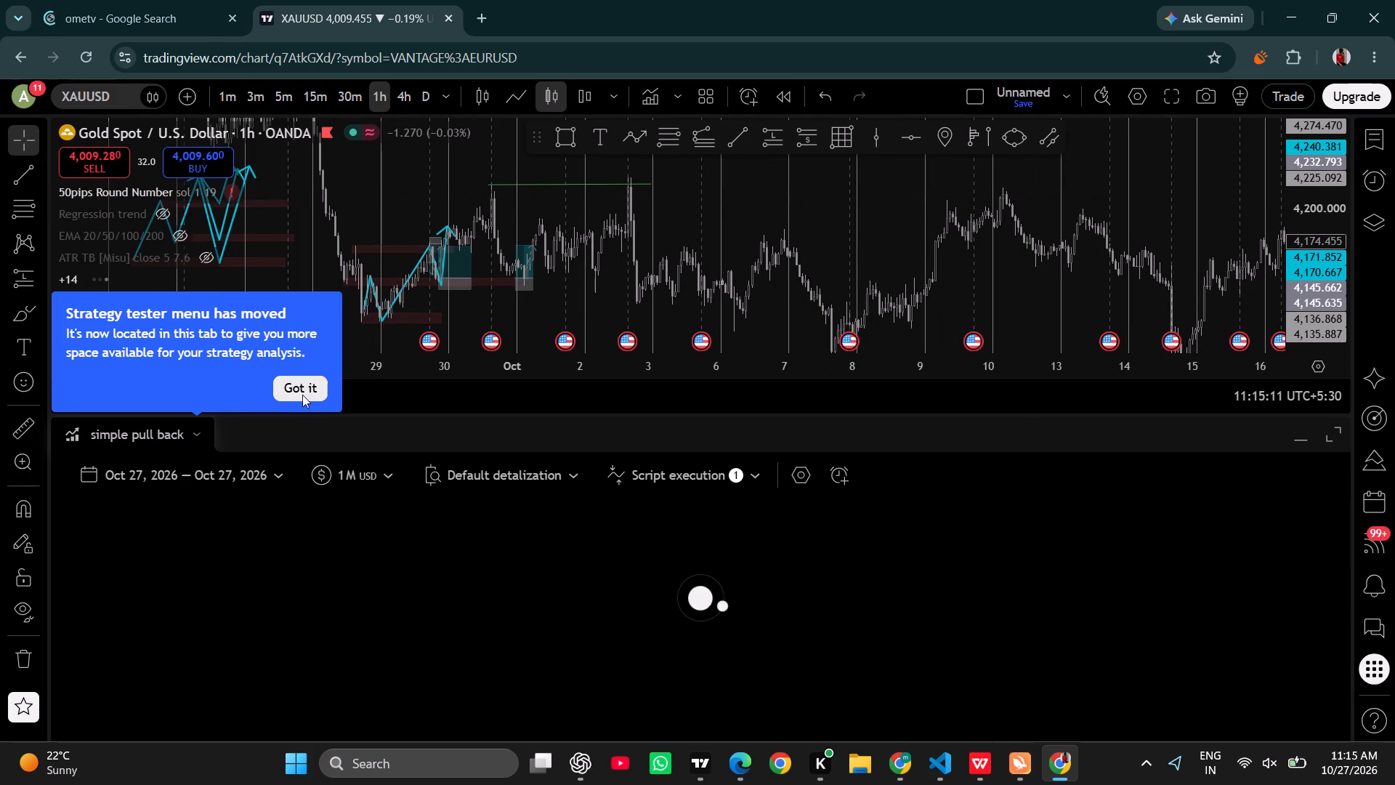
# Dismiss the strategy tester notice and collapse the simple pull back report below the chart.
pyautogui.click(302, 395)
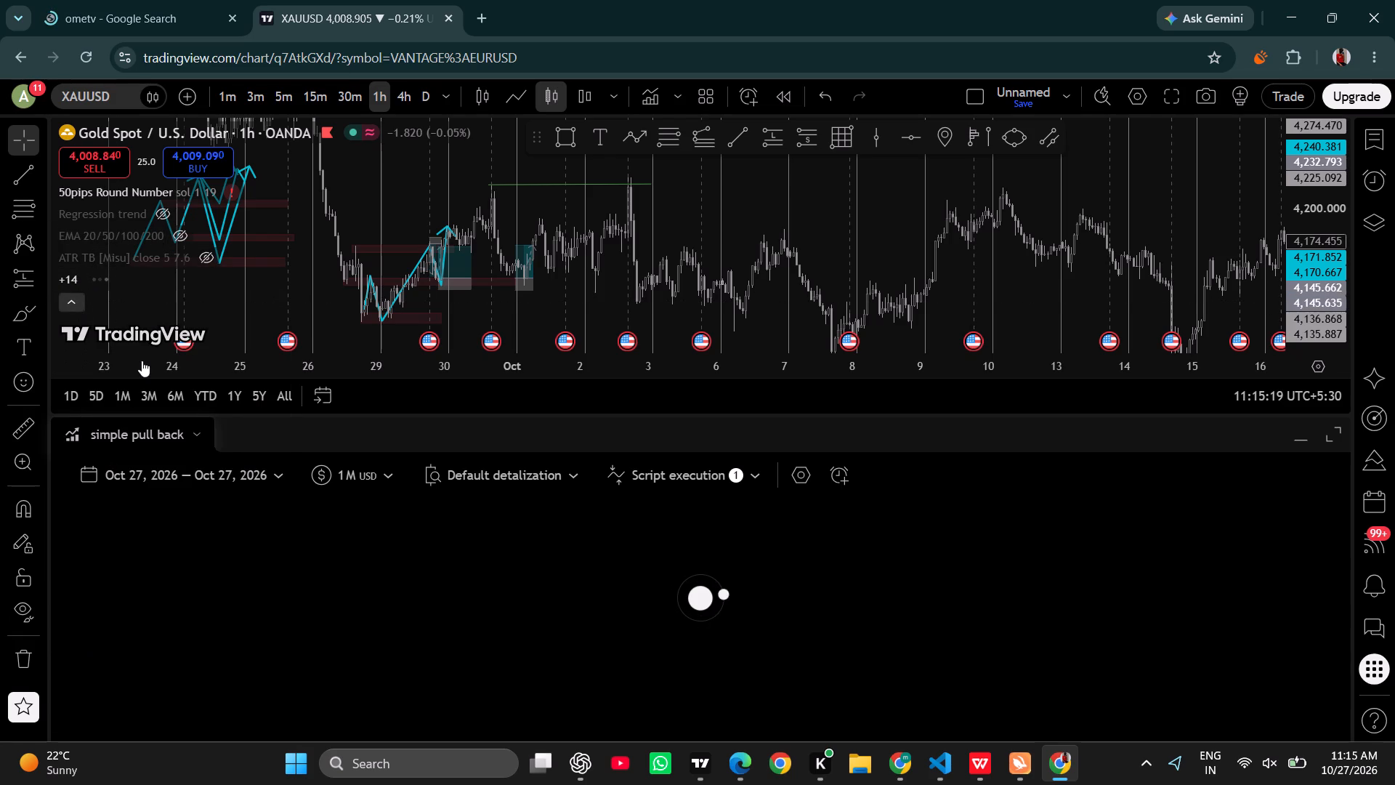
pyautogui.moveTo(368, 414); pyautogui.dragTo(392, 784)
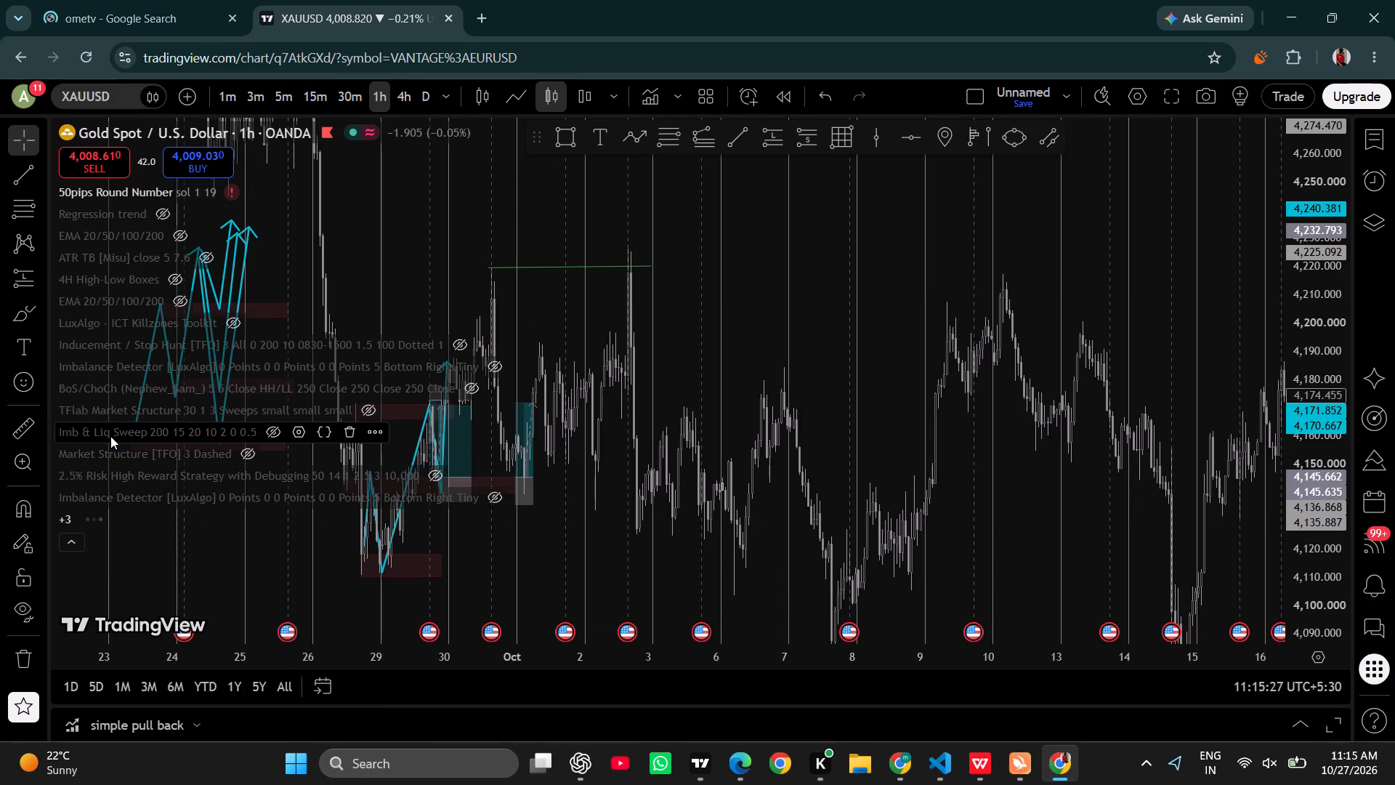
# Remove the Imb & Liq Sweep indicator from the chart.
pyautogui.click(344, 433)
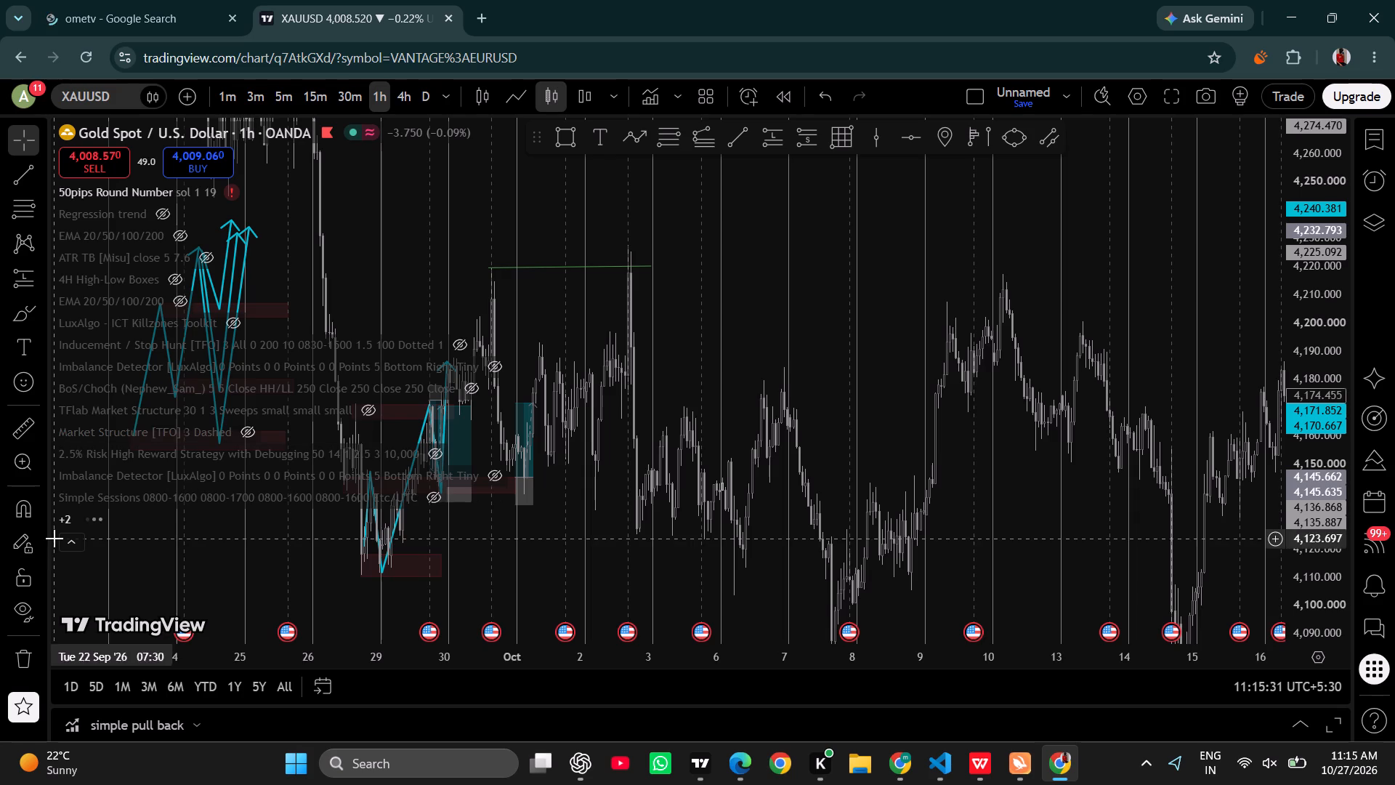
# Enlarge the simple pull back strategy report over the chart to check it, and collapse it again.
pyautogui.click(70, 547)
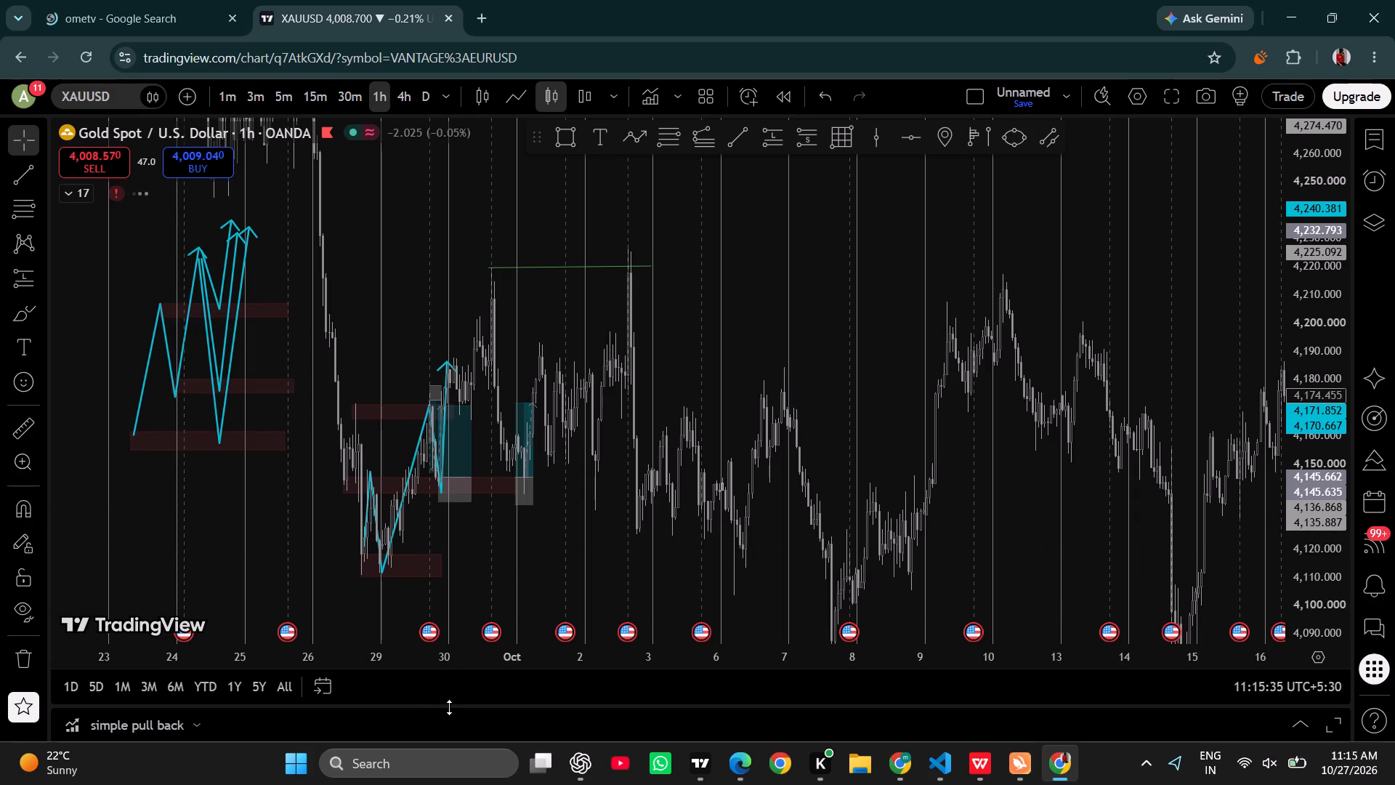
pyautogui.moveTo(450, 706); pyautogui.dragTo(419, 195)
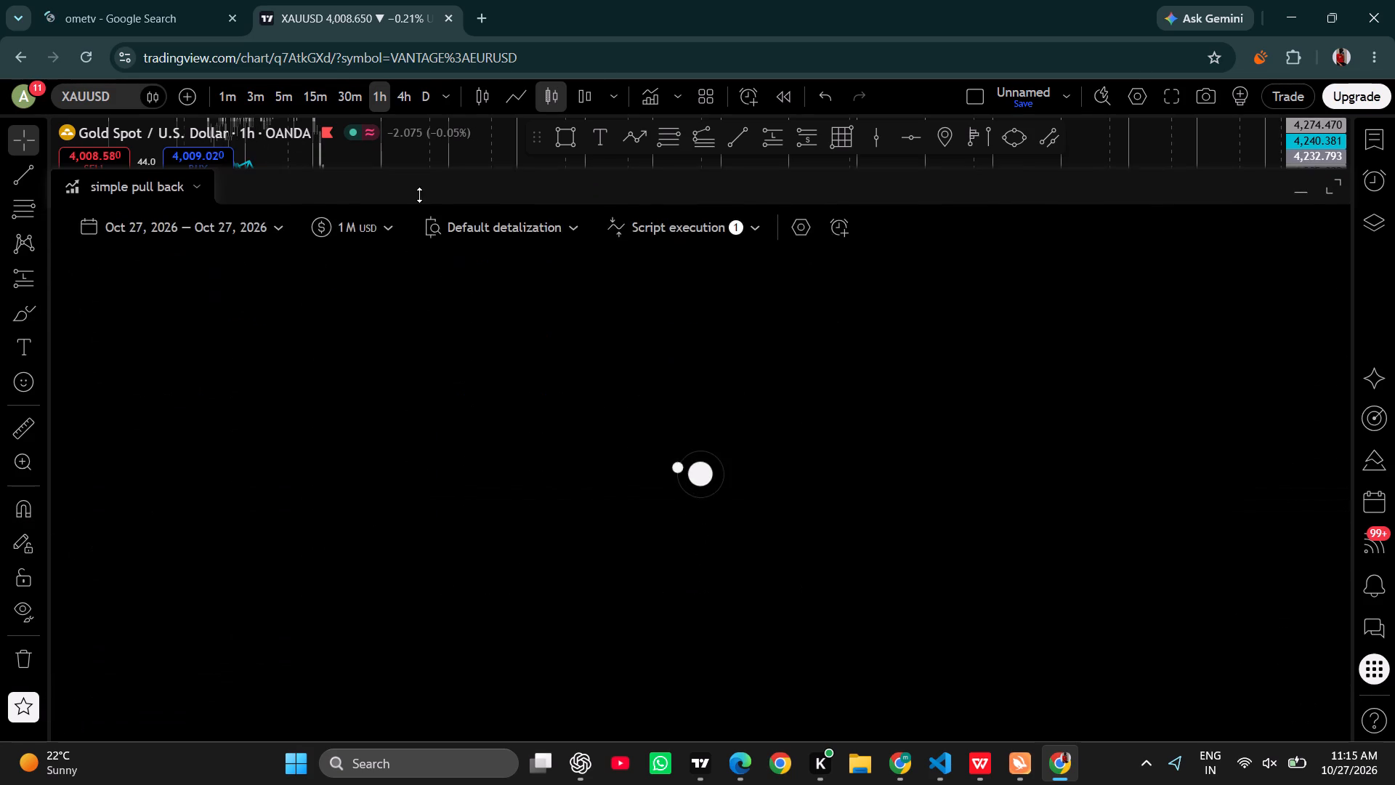
pyautogui.moveTo(419, 195); pyautogui.dragTo(434, 284)
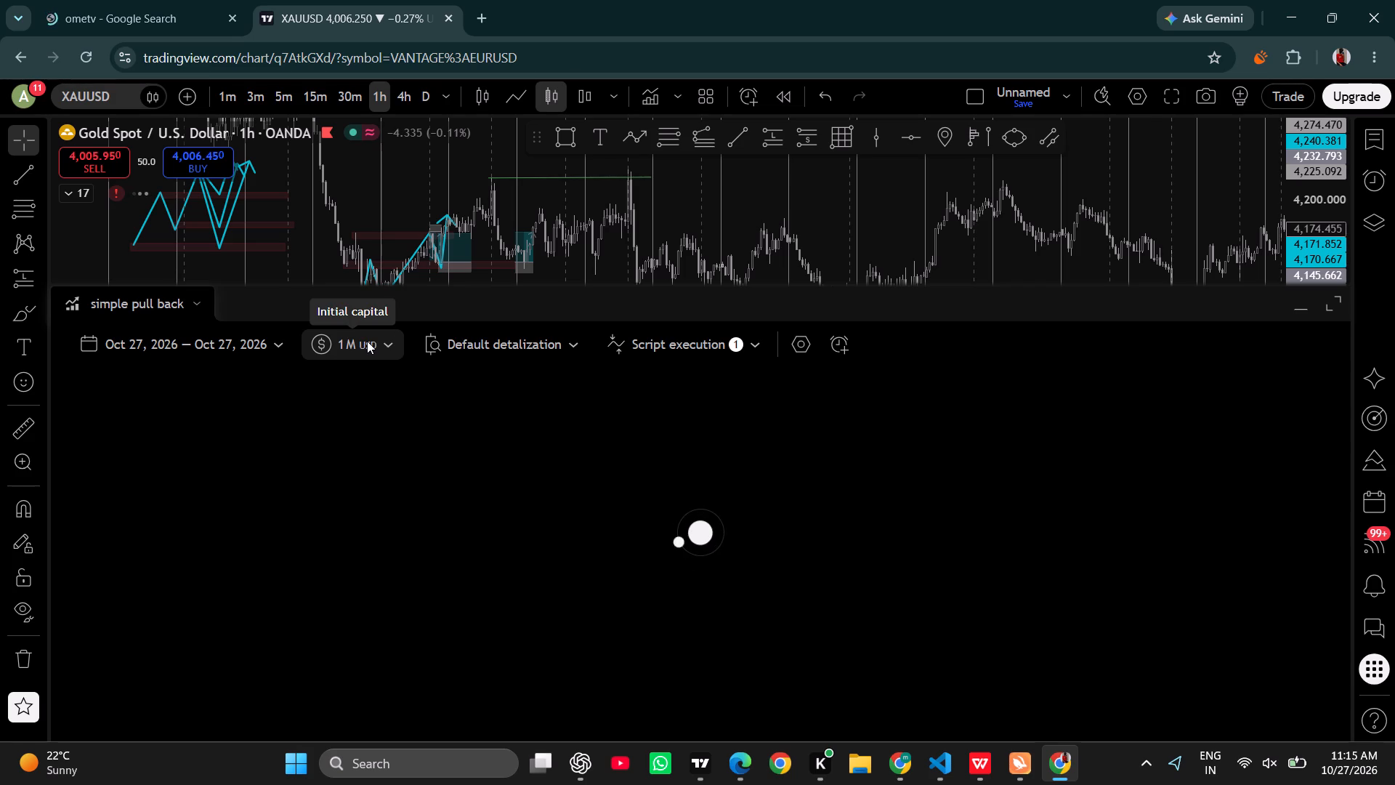
pyautogui.click(88, 198)
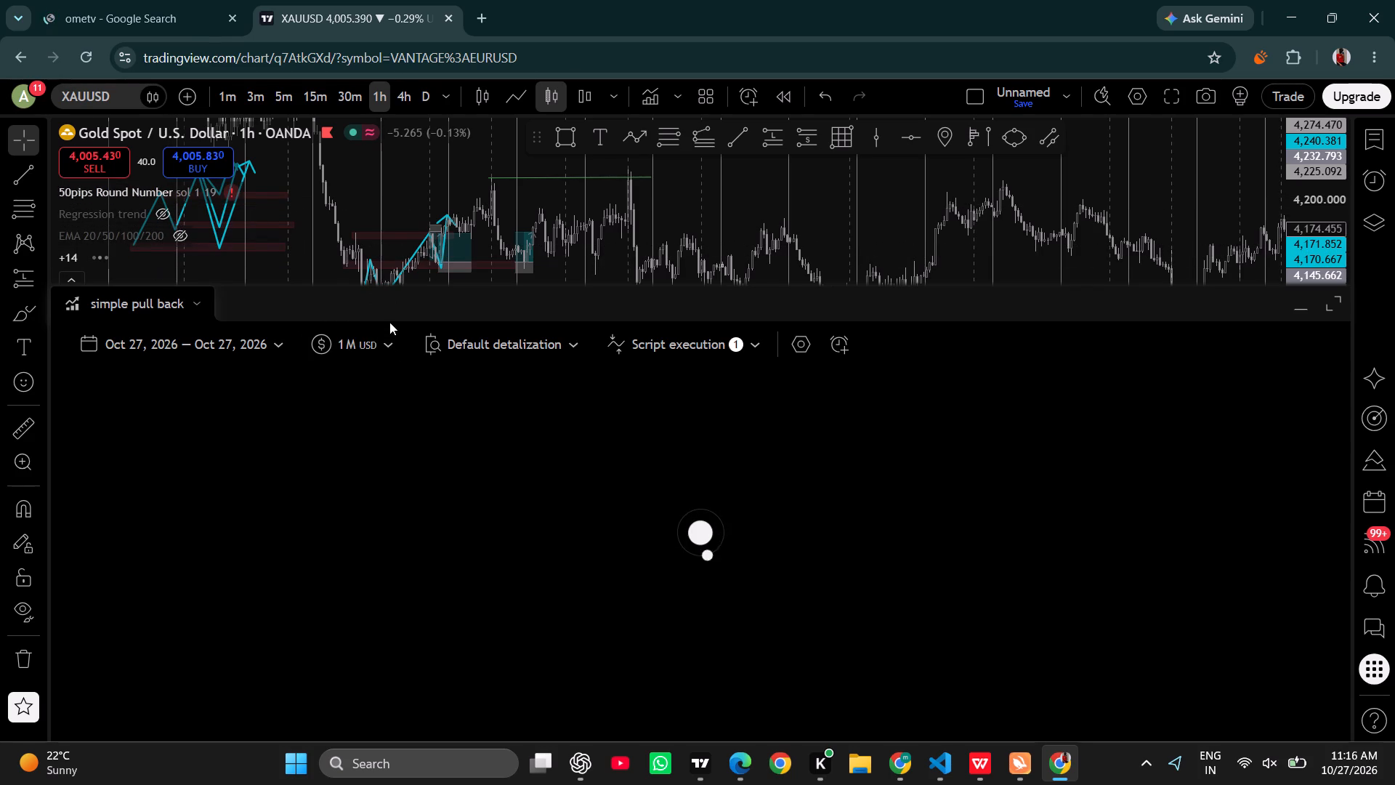
pyautogui.moveTo(392, 284); pyautogui.dragTo(432, 751)
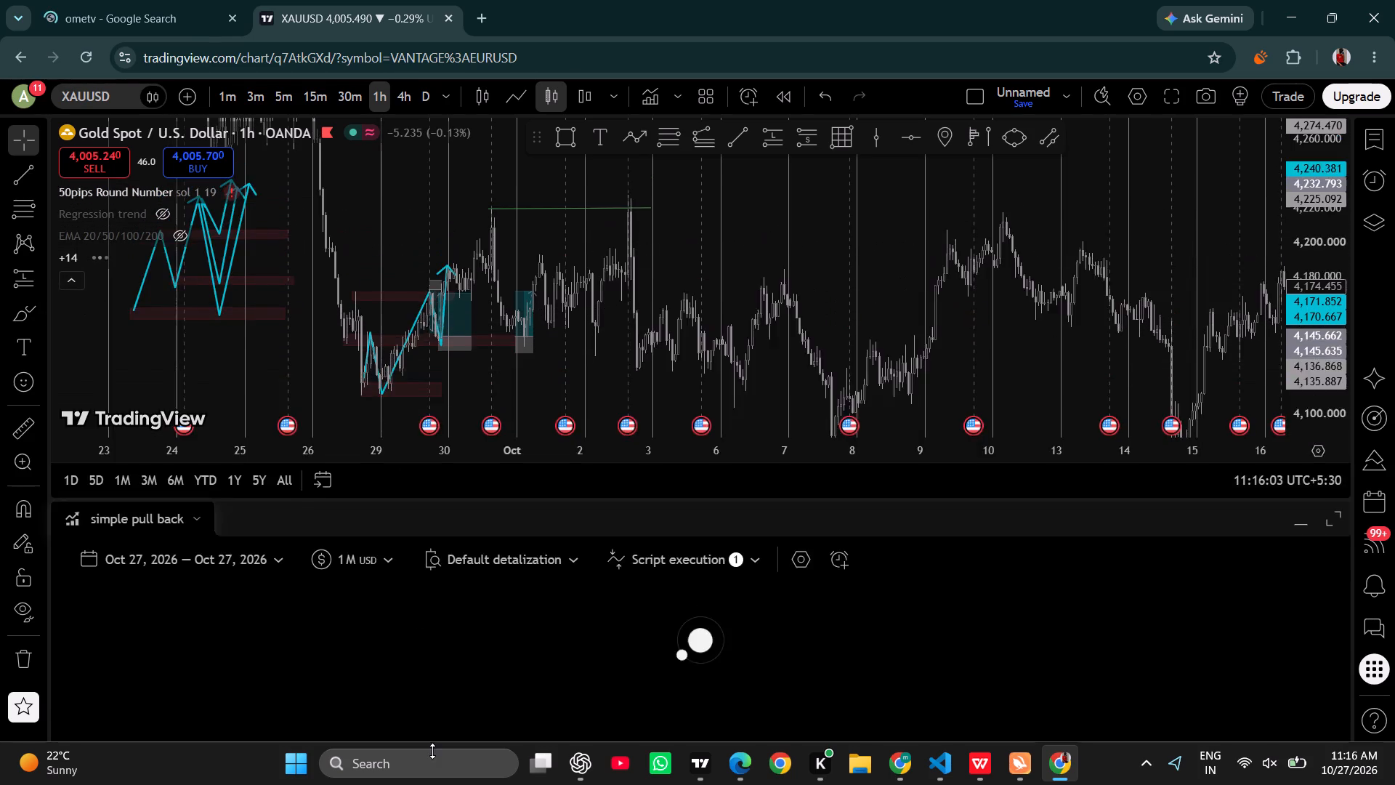
pyautogui.moveTo(432, 751); pyautogui.dragTo(434, 764)
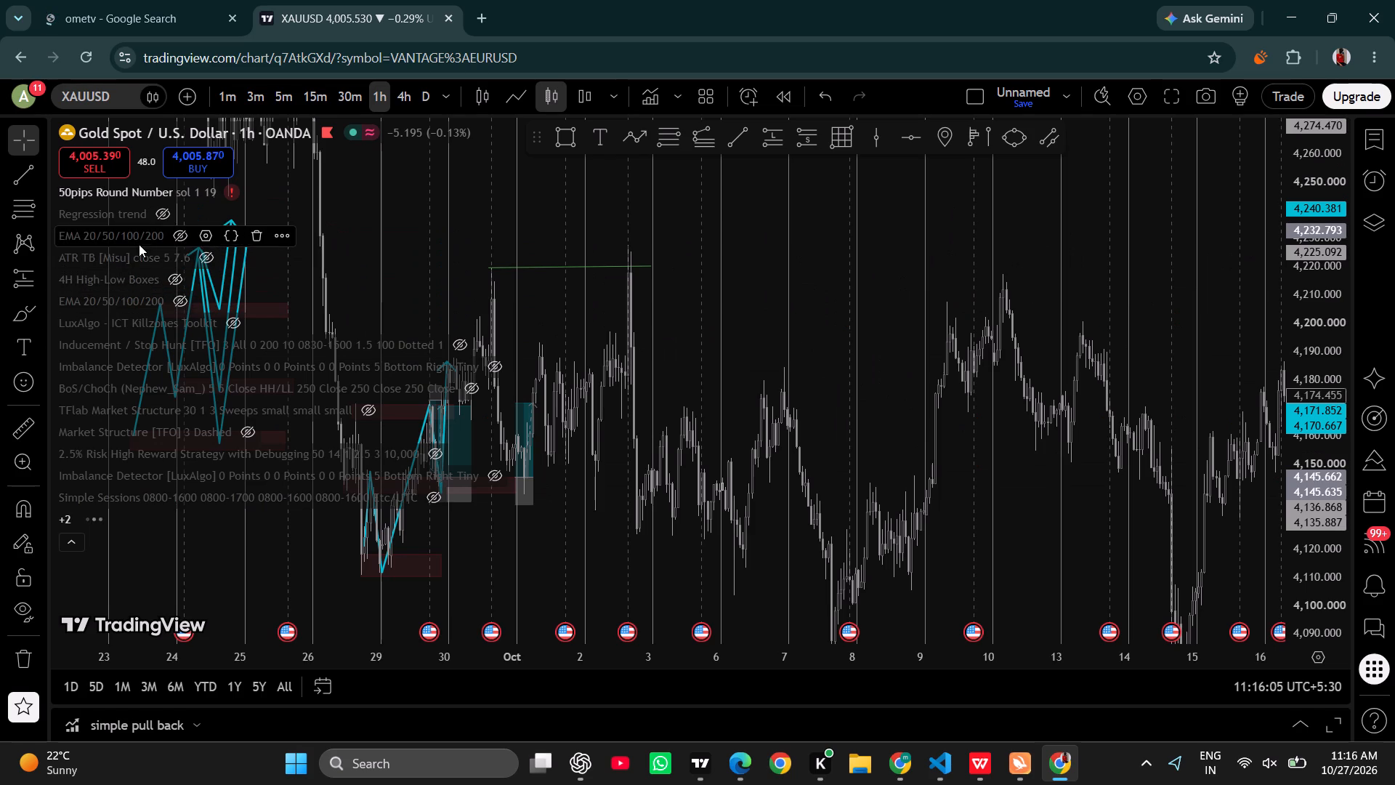
# Remove the ATR TB [Misu] indicator from the chart.
pyautogui.click(280, 256)
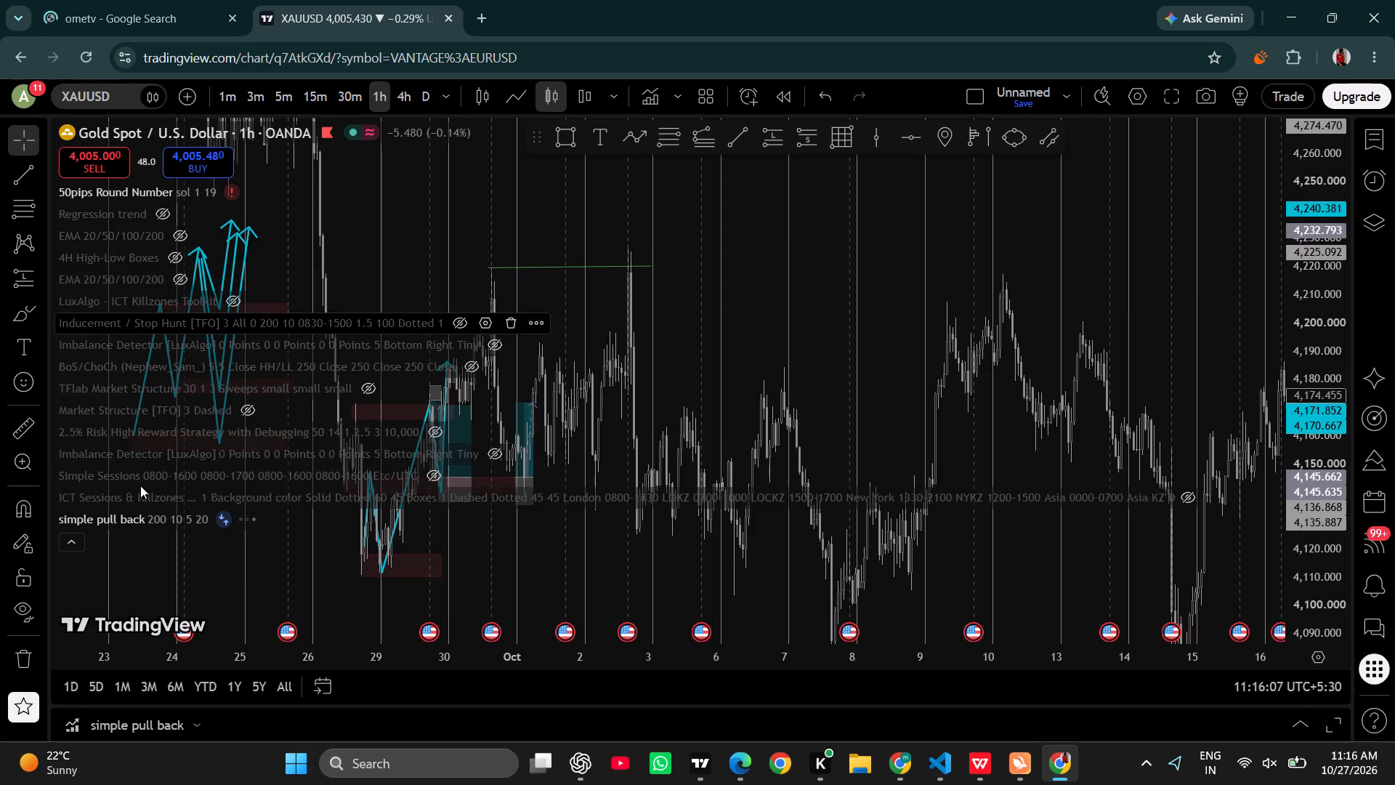
# Reopen the simple pull back strategy report below the chart.
pyautogui.doubleClick(228, 518)
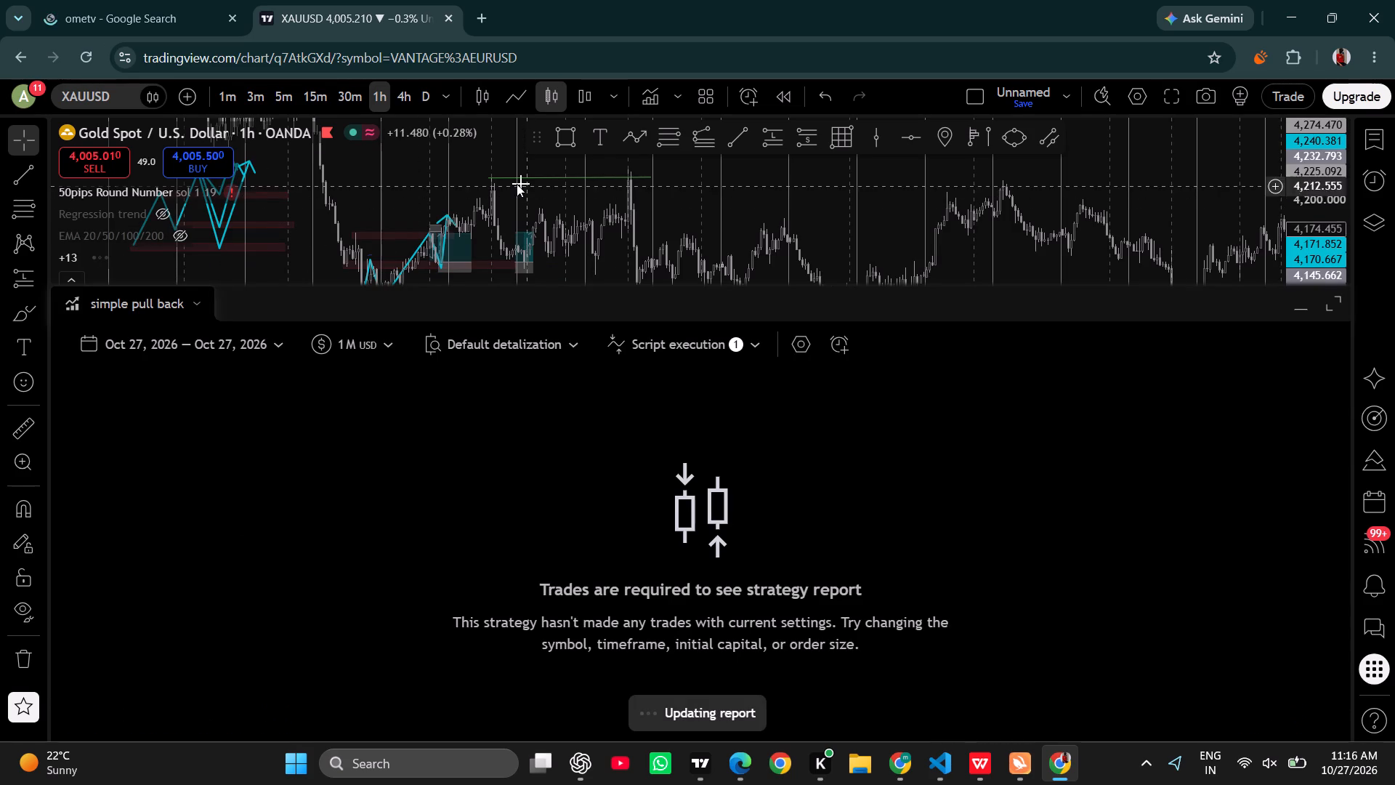
# Hide the 50pips Round Number indicator on the chart.
pyautogui.click(231, 196)
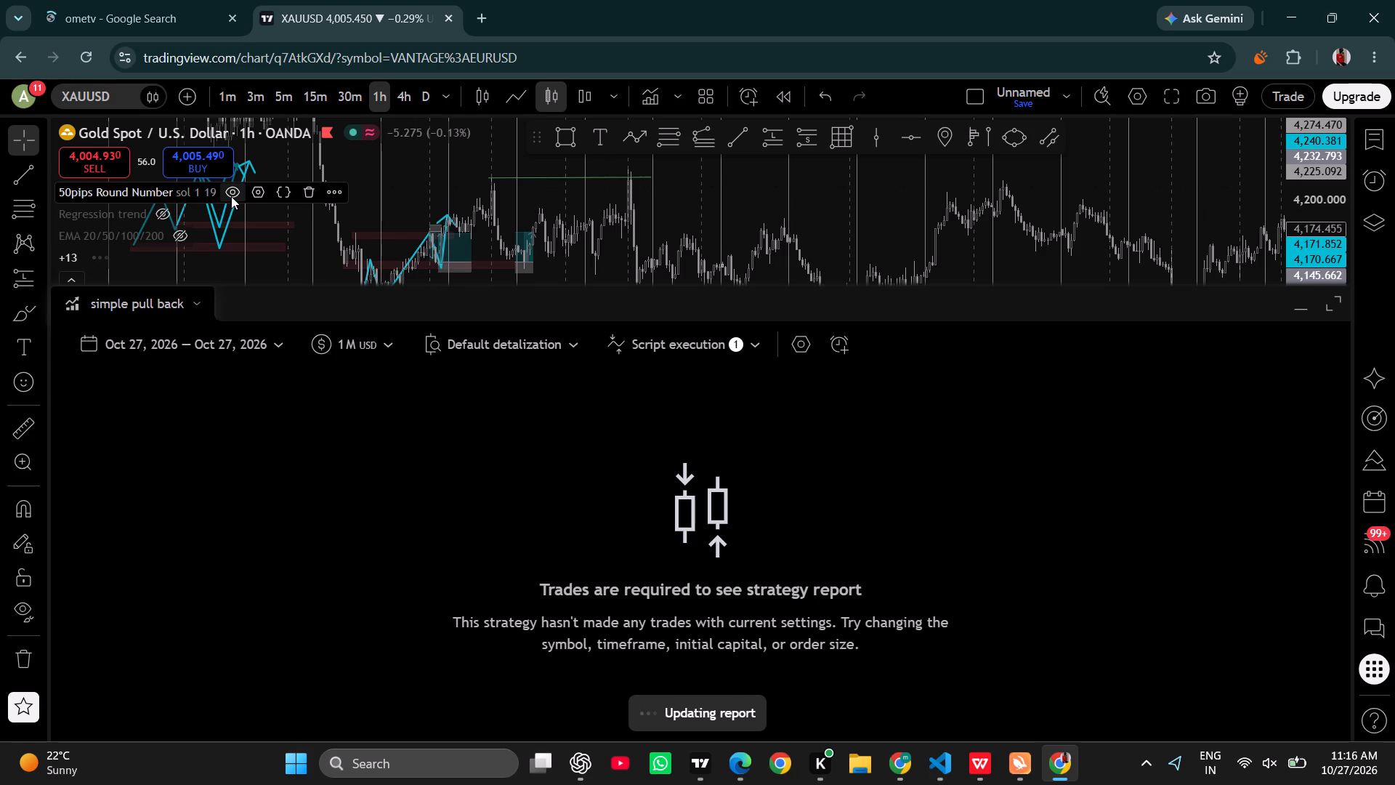
pyautogui.moveTo(387, 174); pyautogui.dragTo(368, 175)
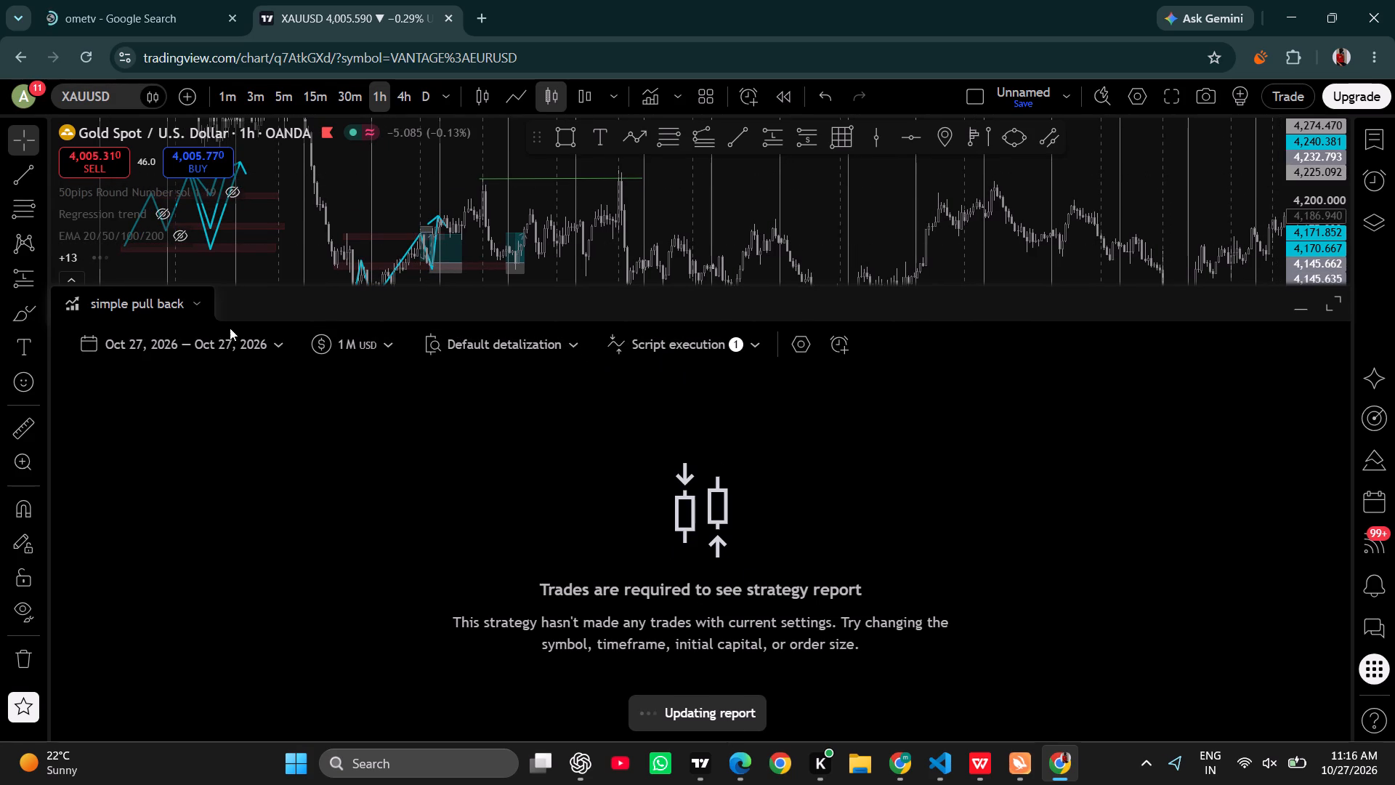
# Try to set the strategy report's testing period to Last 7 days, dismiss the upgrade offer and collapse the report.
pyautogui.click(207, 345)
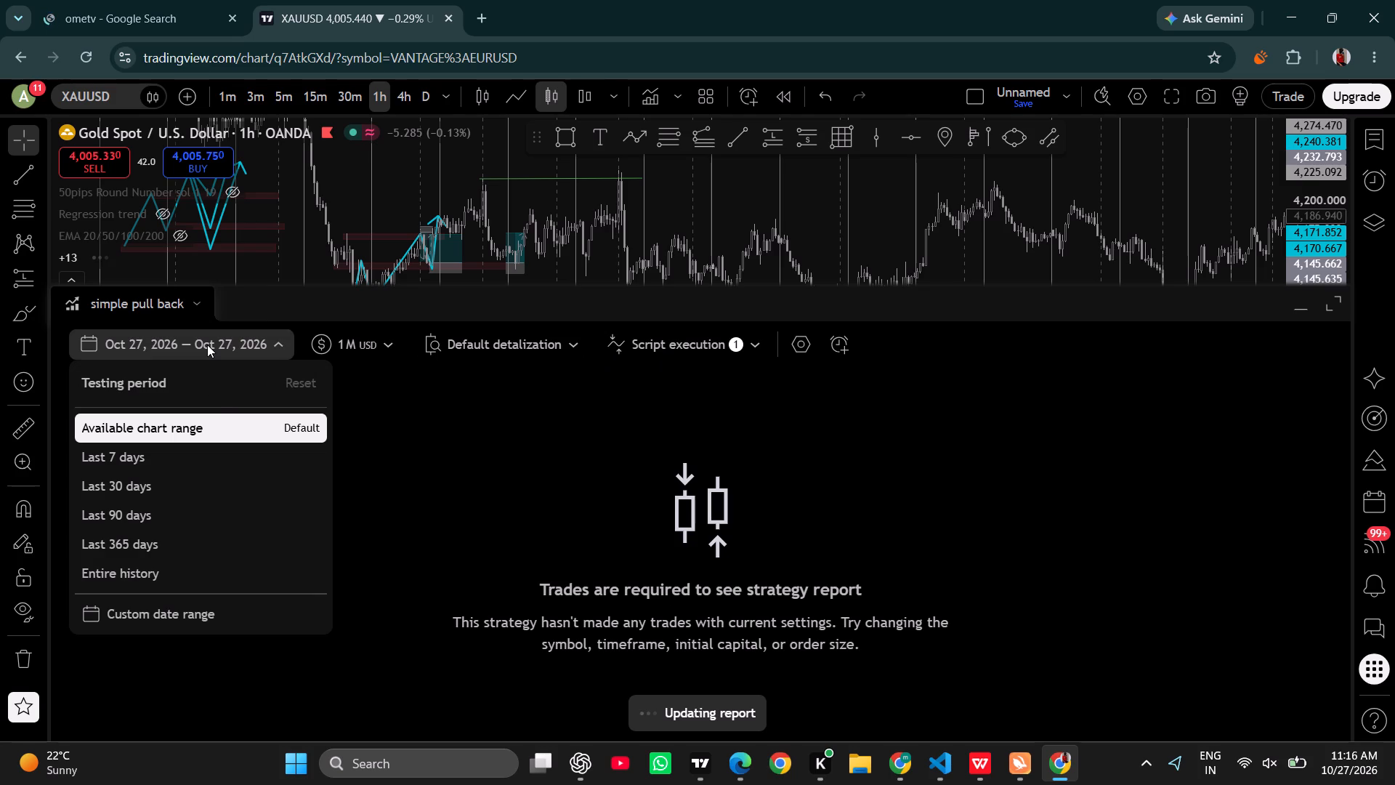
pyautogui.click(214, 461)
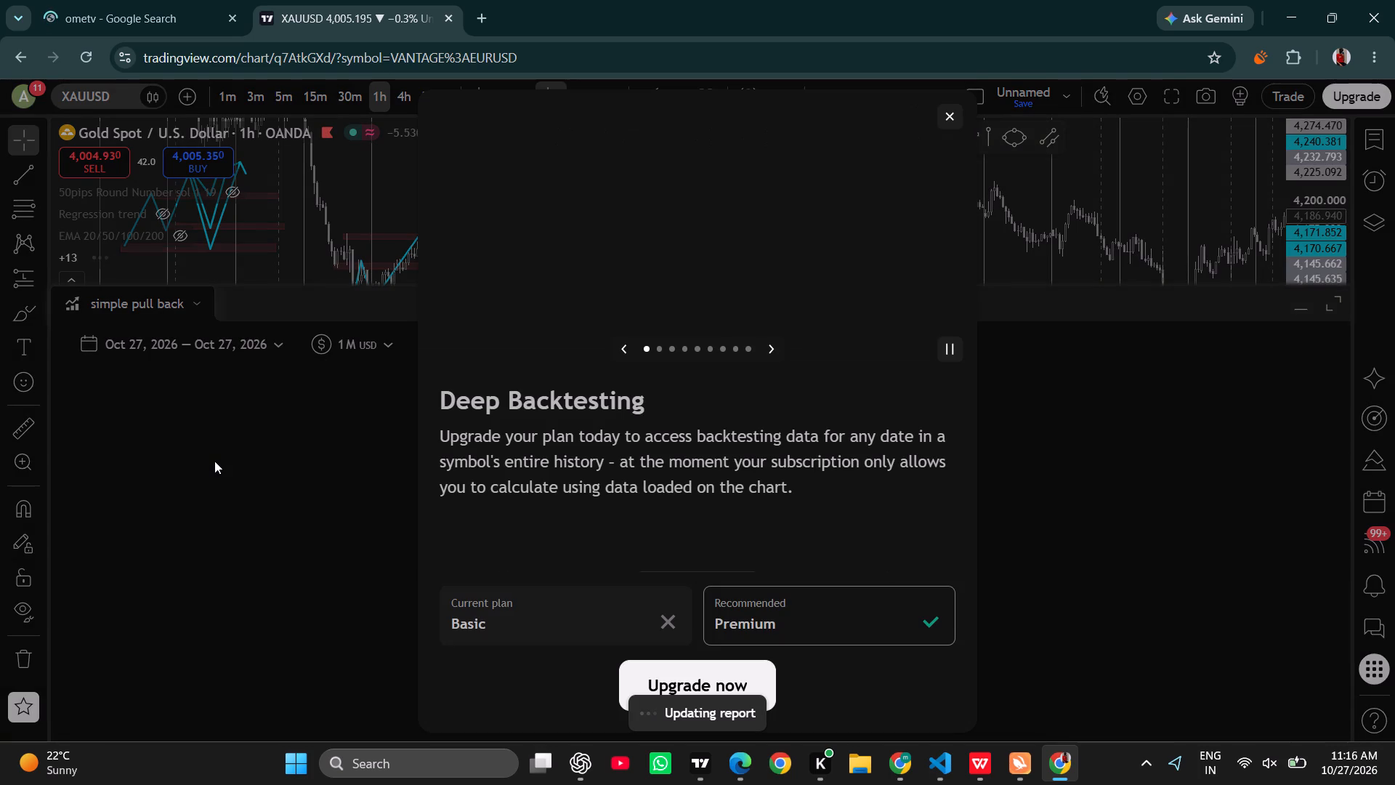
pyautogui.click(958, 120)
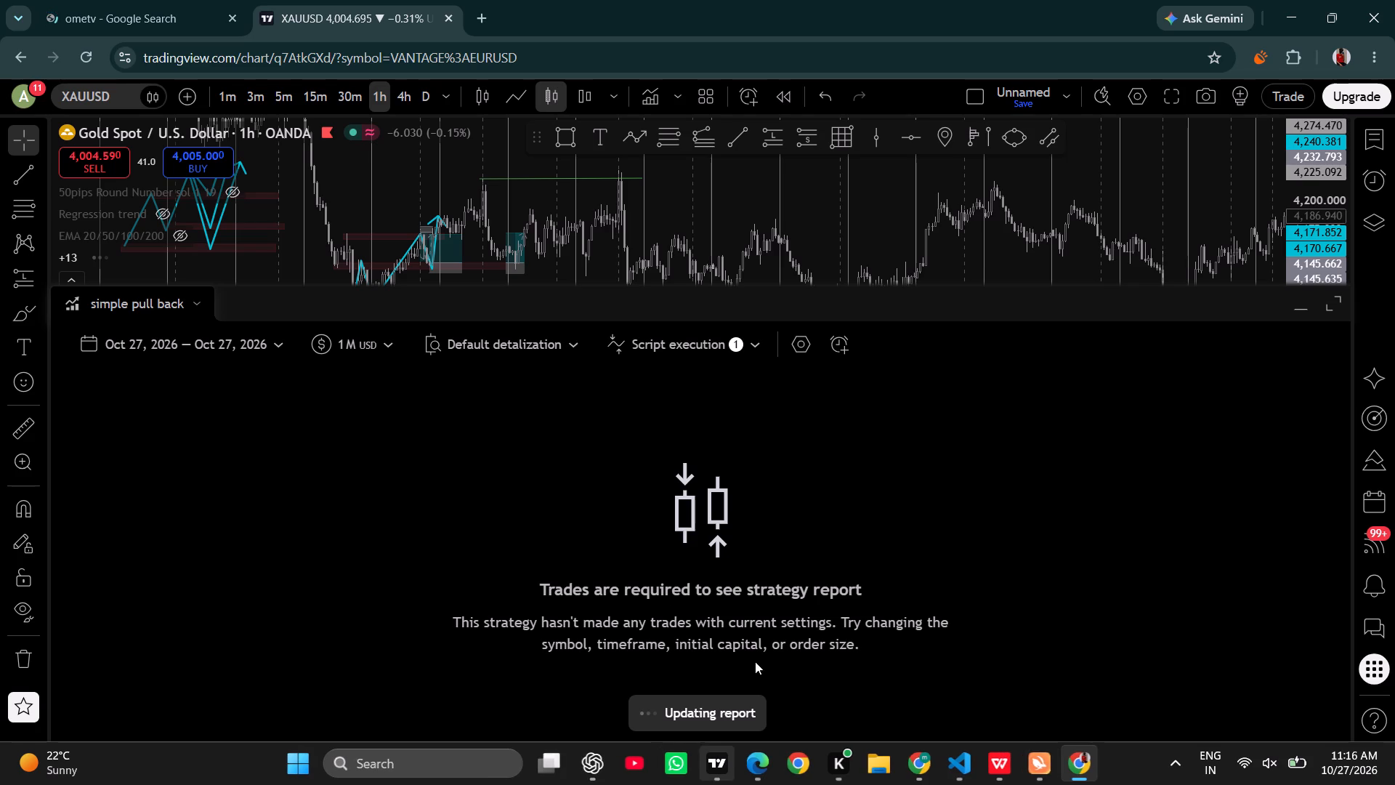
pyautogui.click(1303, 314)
# Make the Market Structure [TFO] indicator visible on the XAUUSD chart.
pyautogui.moveTo(842, 419); pyautogui.dragTo(901, 376)
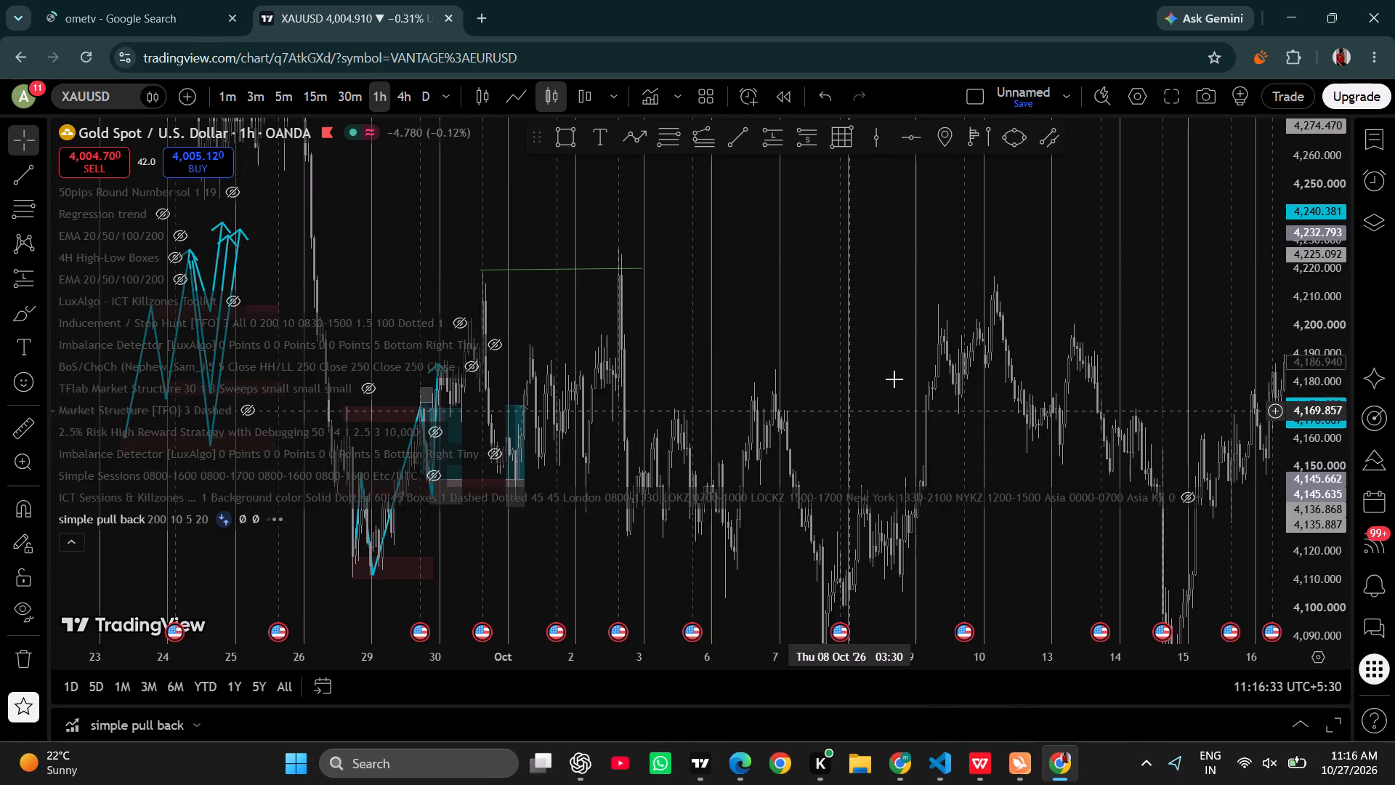
pyautogui.moveTo(901, 376); pyautogui.dragTo(995, 323)
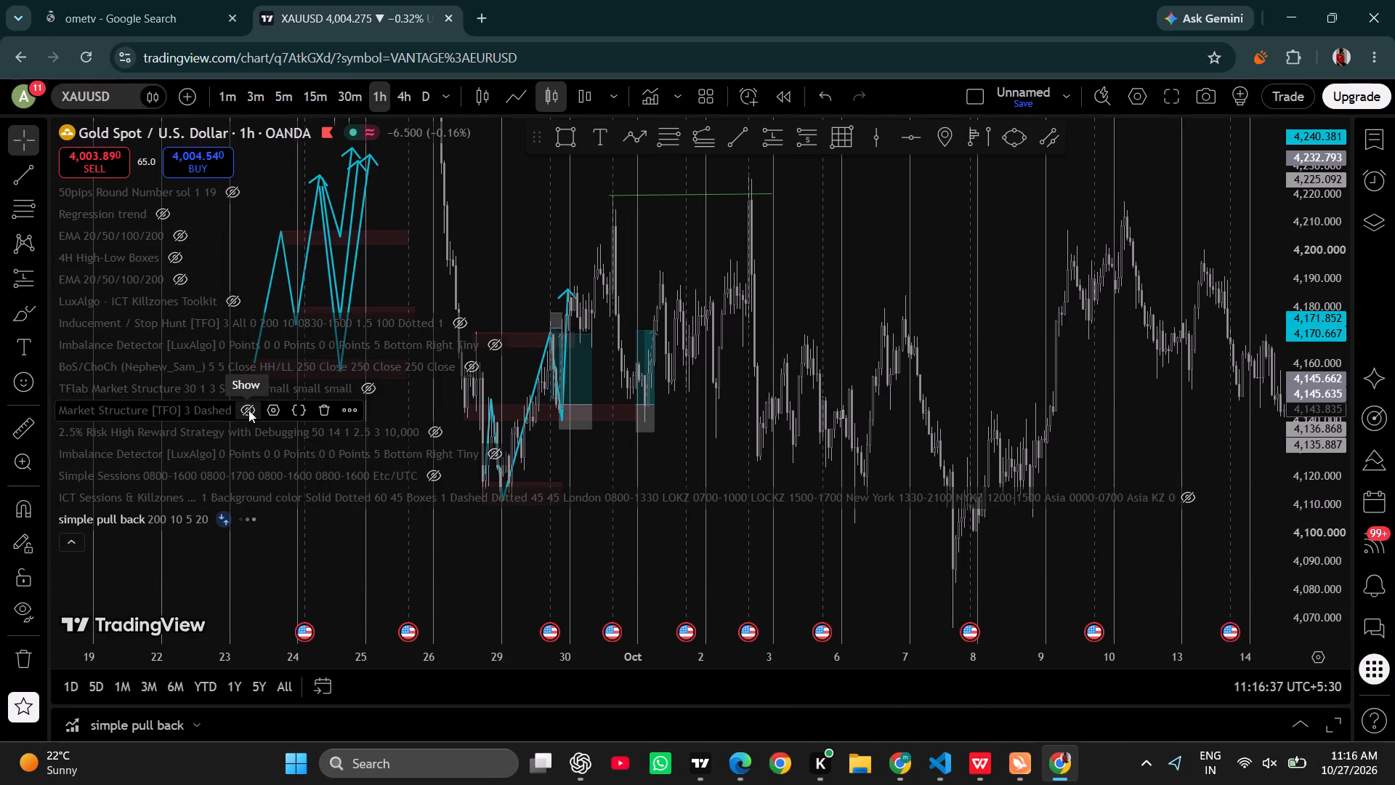
pyautogui.click(248, 409)
pyautogui.click(71, 544)
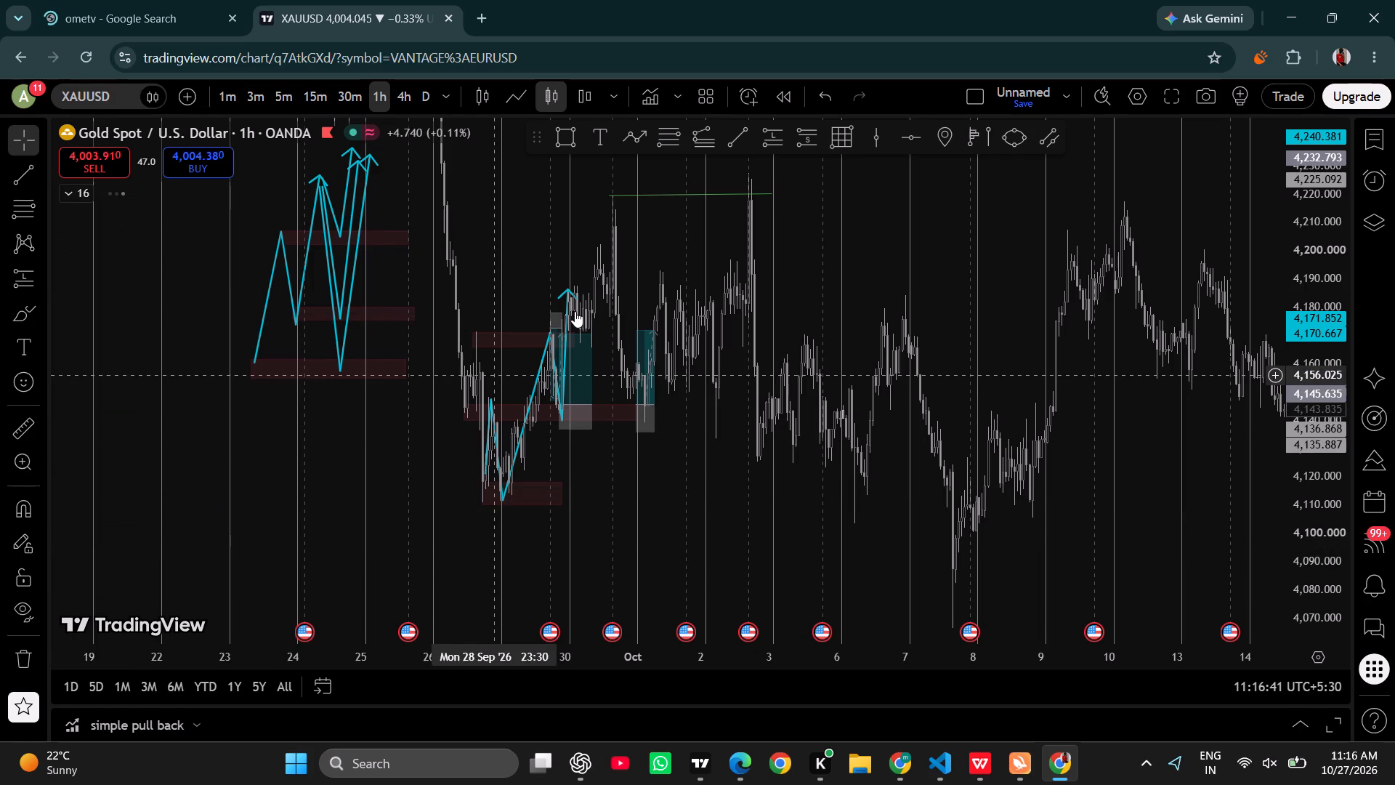
pyautogui.moveTo(548, 217); pyautogui.dragTo(1, 147)
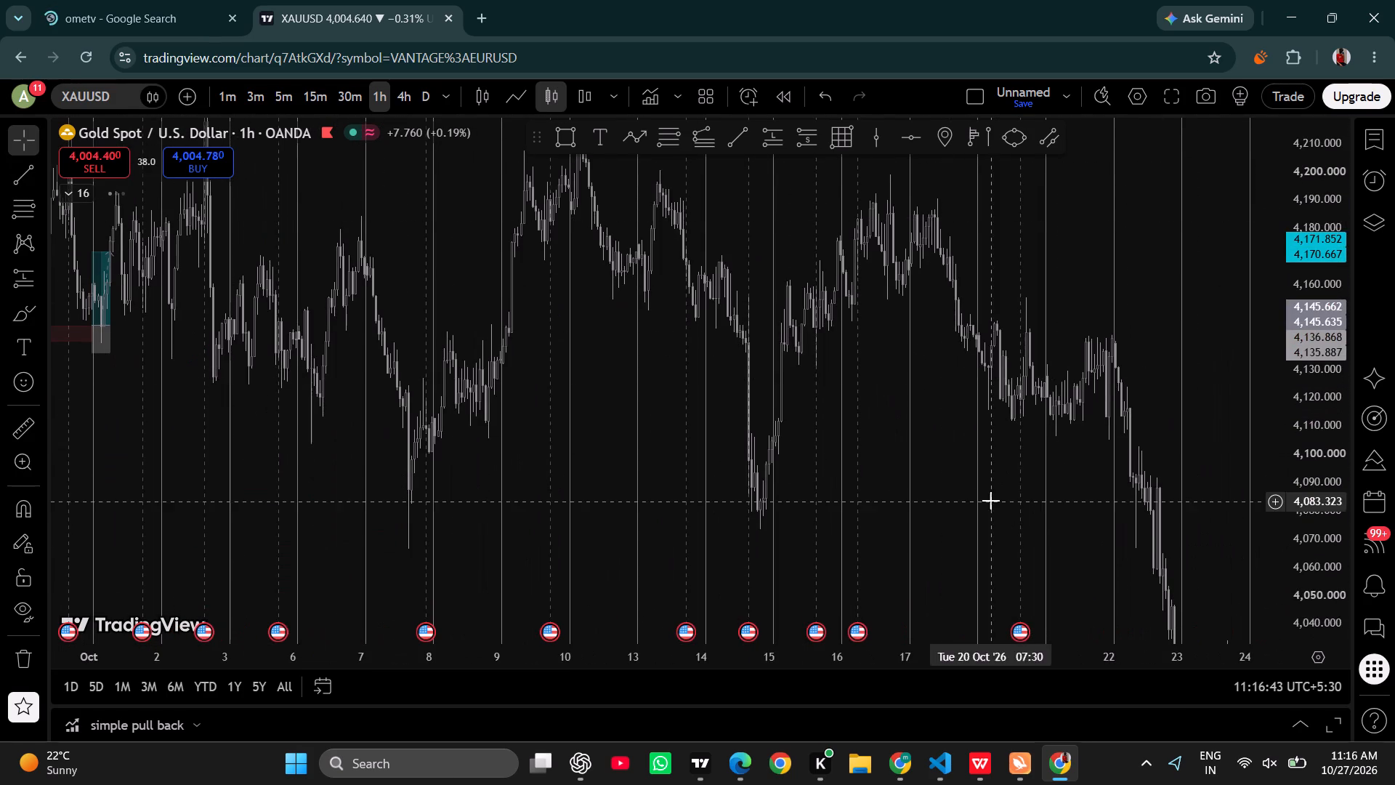
pyautogui.moveTo(991, 501); pyautogui.dragTo(987, 376)
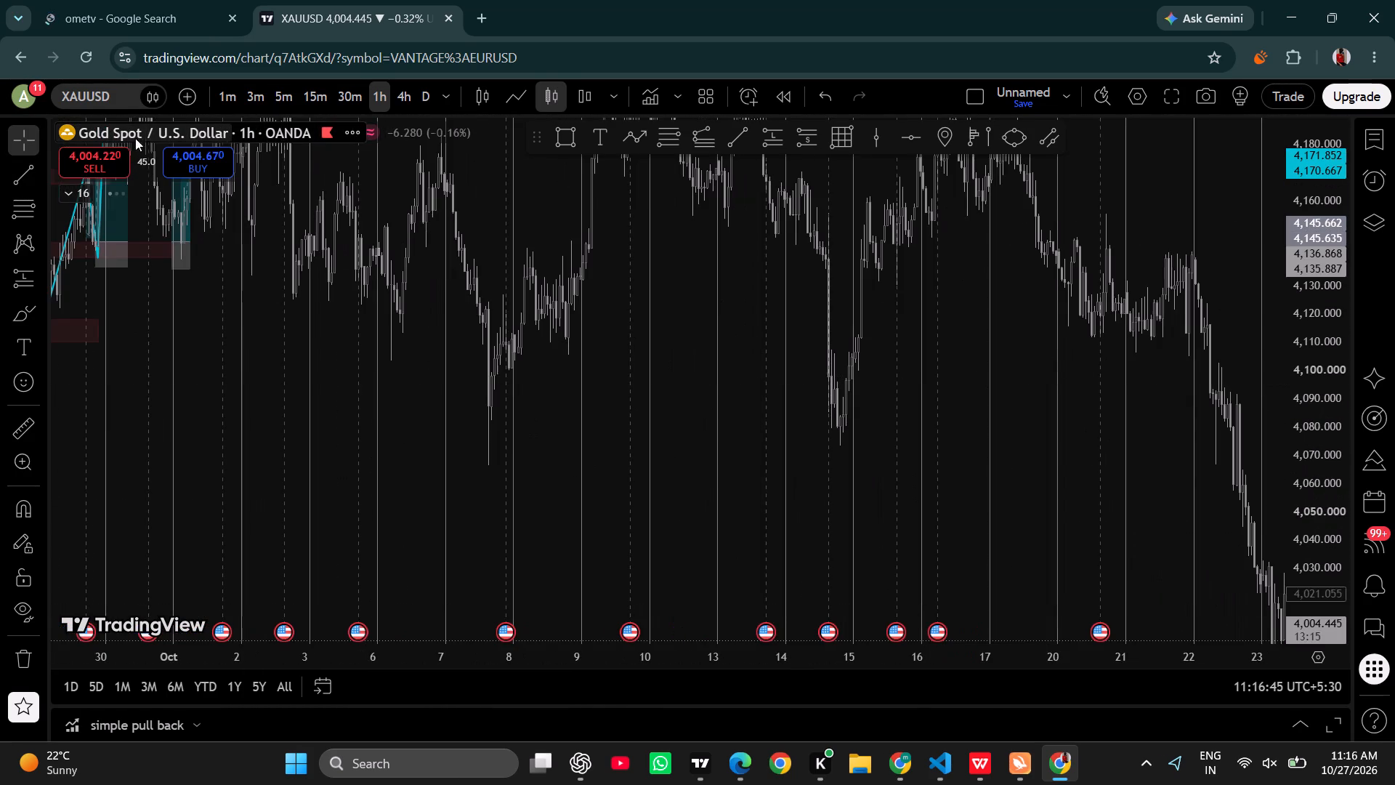
pyautogui.click(77, 193)
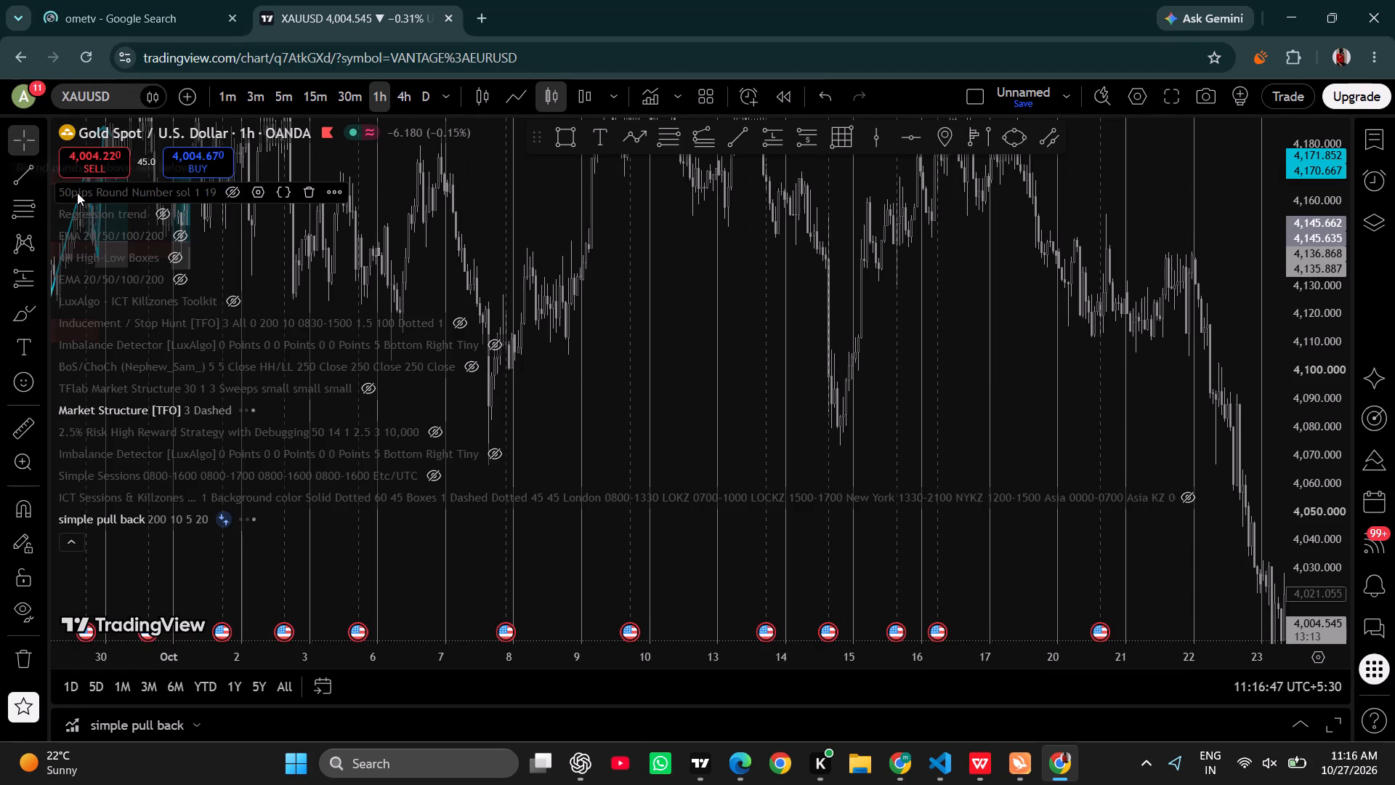
# Close the browser tab with the ometv search.
pyautogui.click(235, 23)
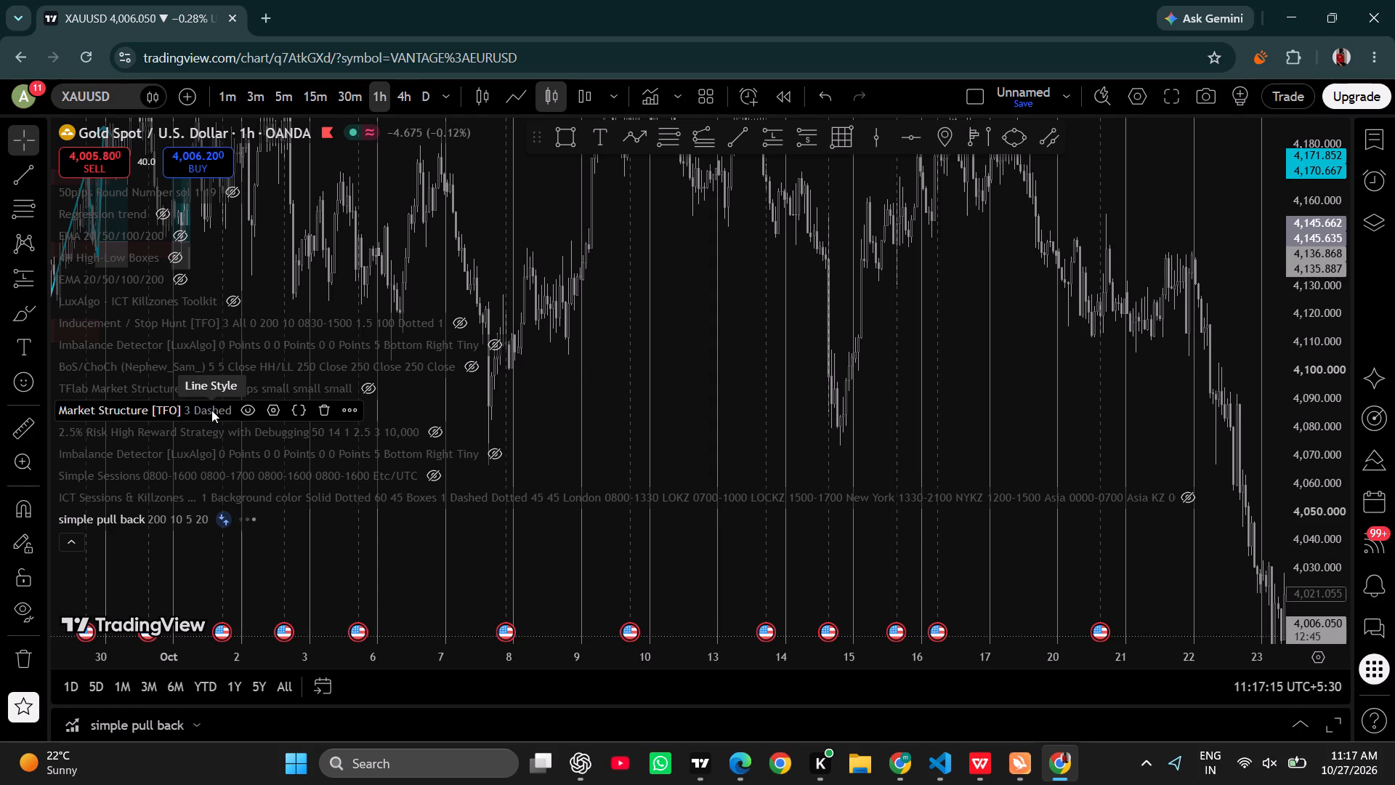
# Search the web for prop firm match in a new browser tab and open the Prop Firm Match site.
pyautogui.click(270, 17)
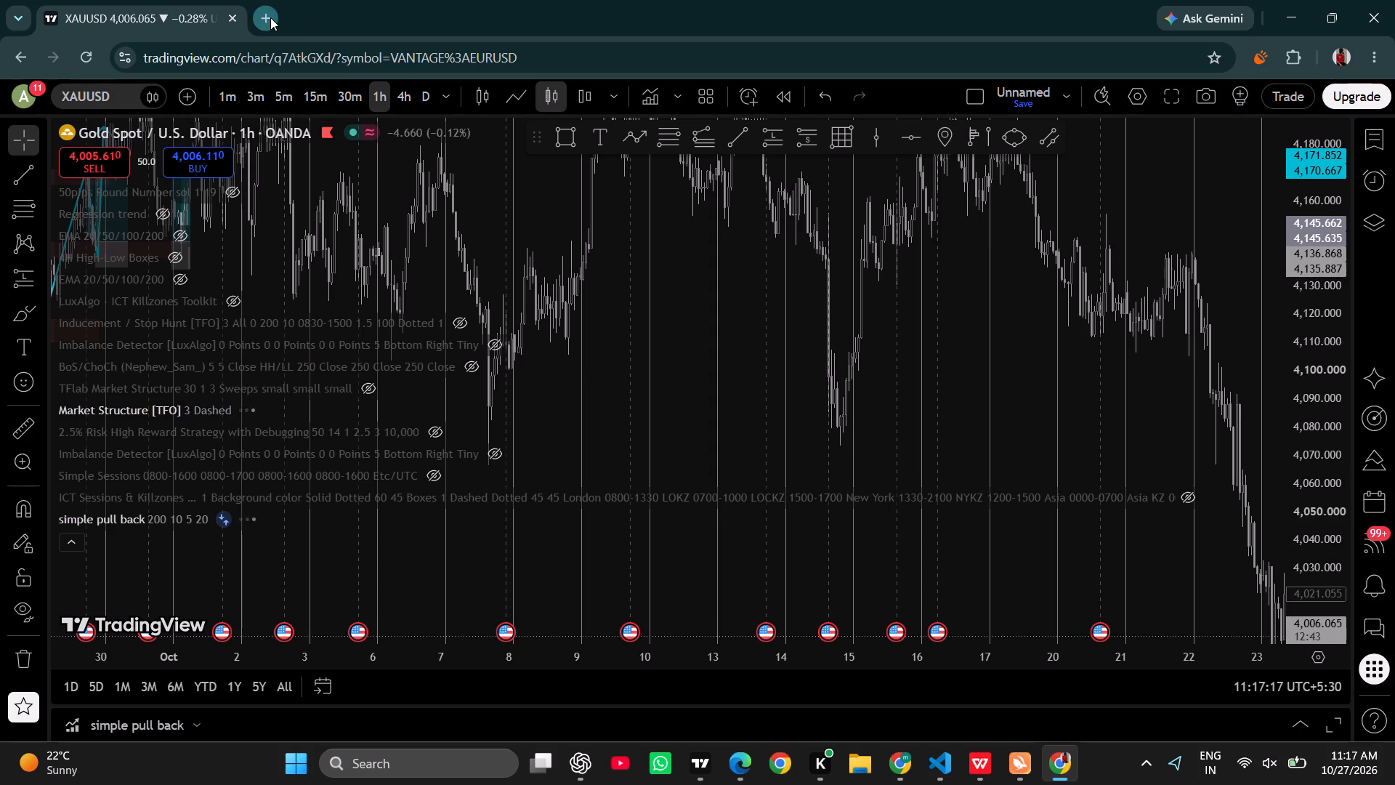
pyautogui.write('prop fit')
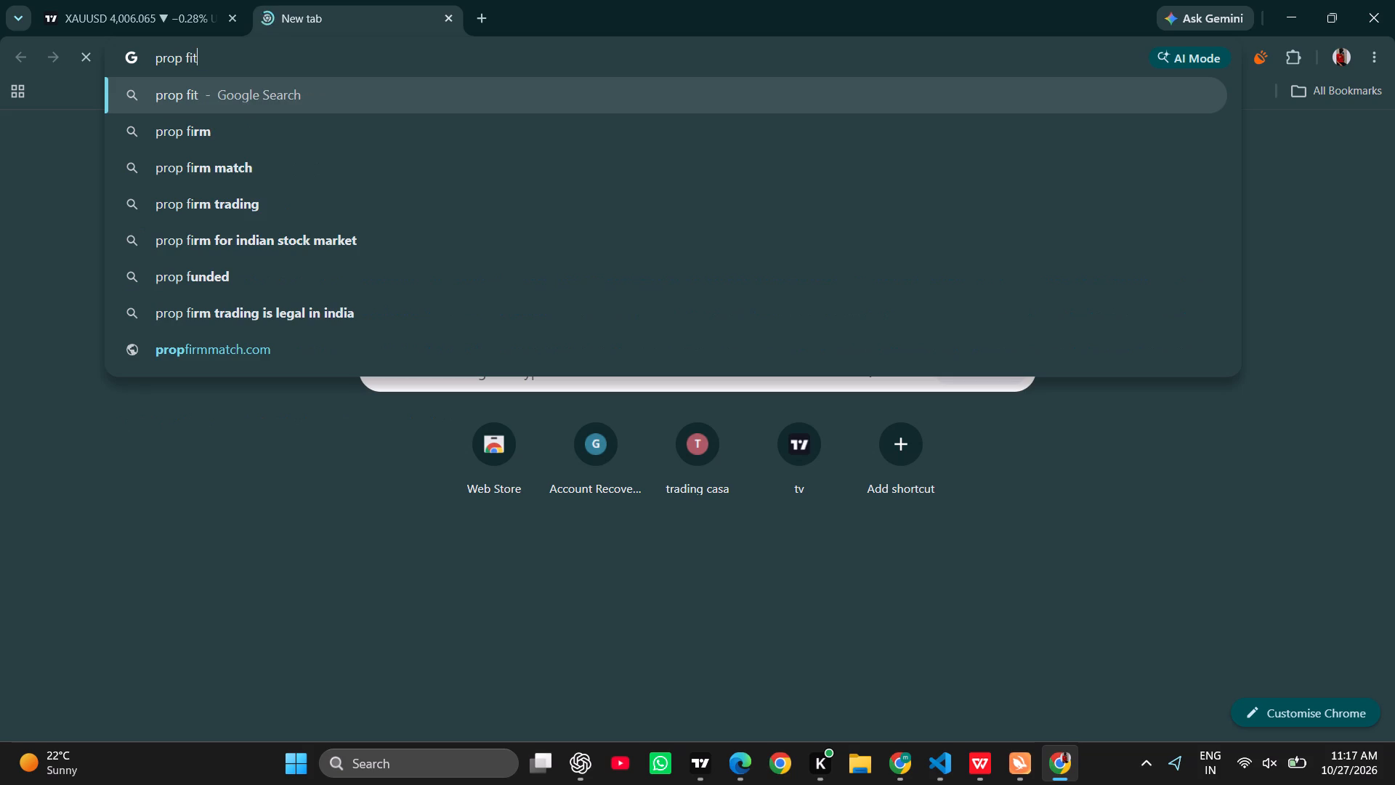
pyautogui.click(187, 168)
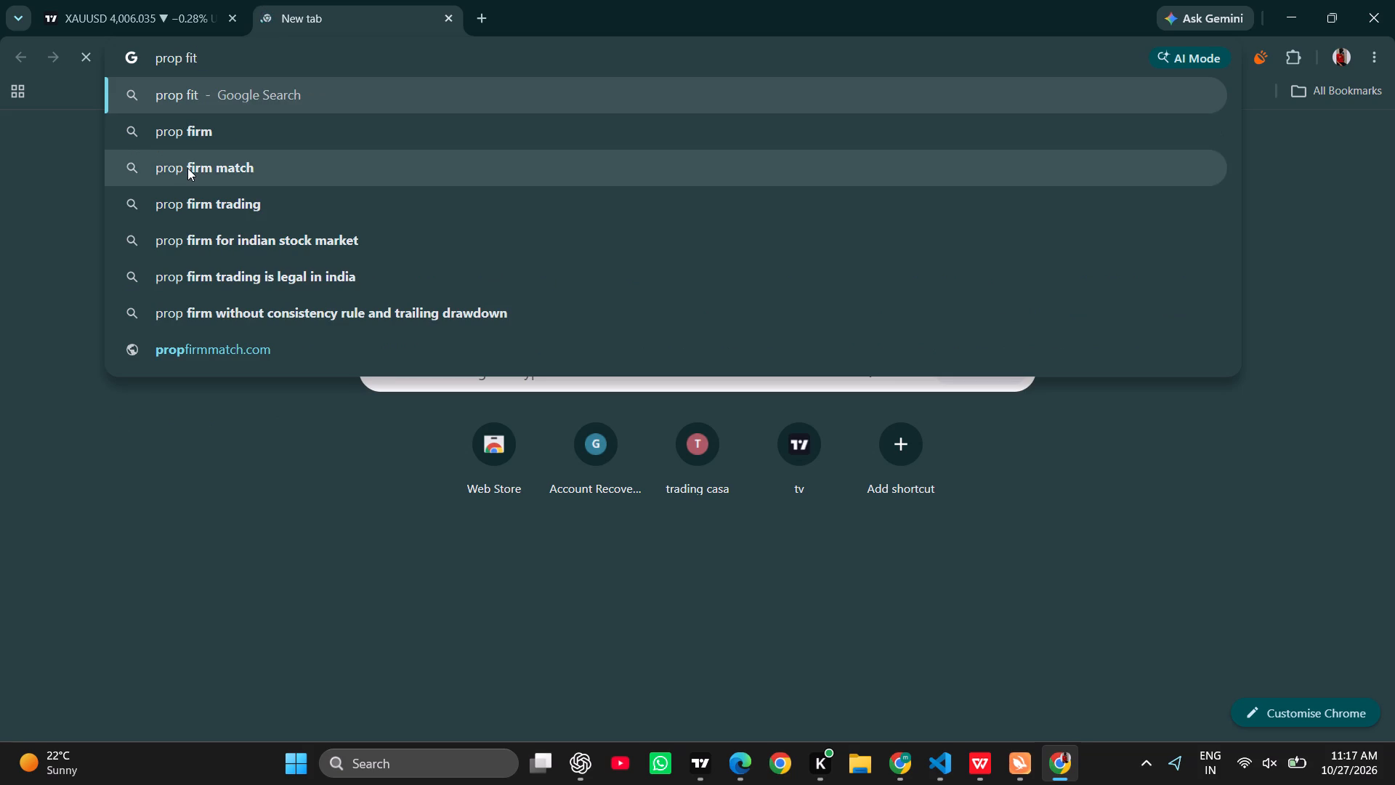
pyautogui.click(222, 285)
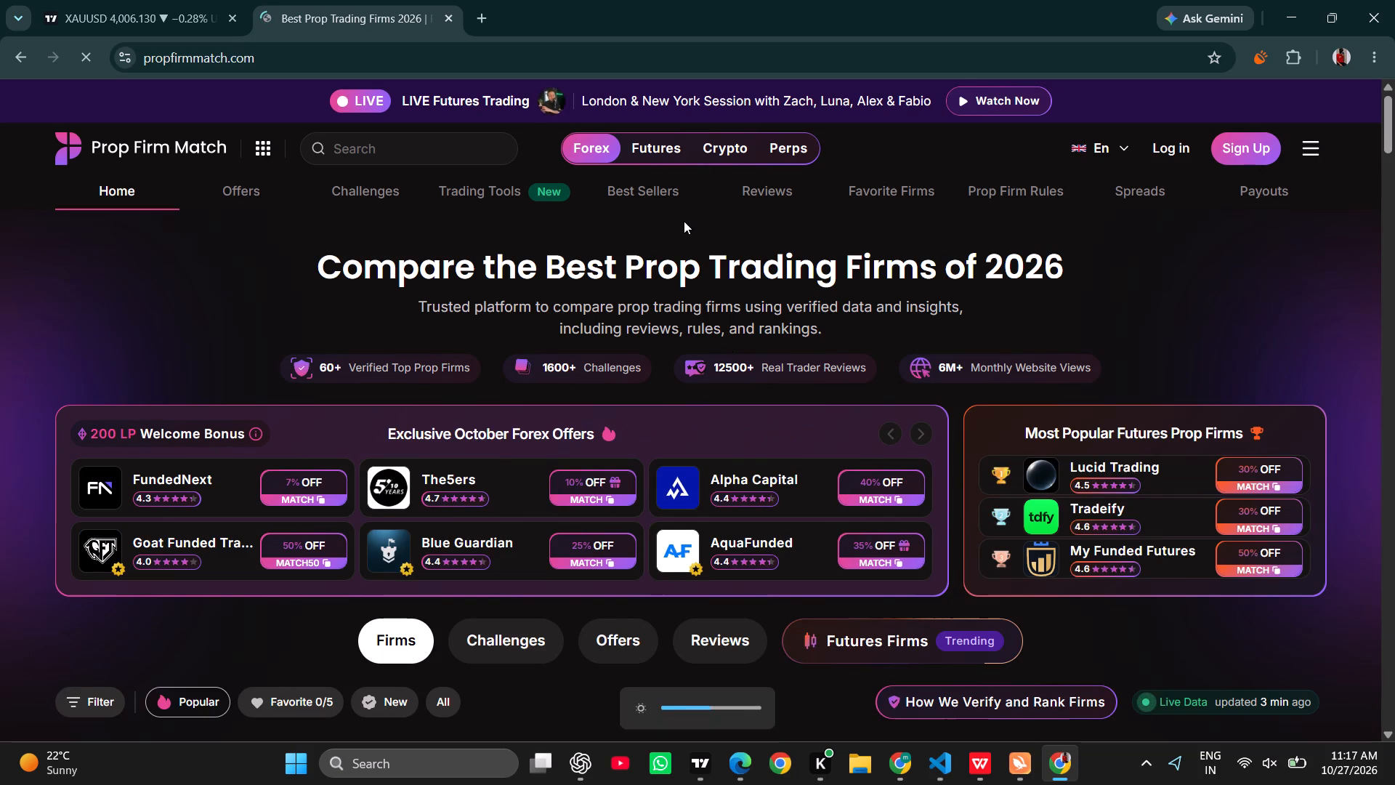
# Open the FundedNext firm page from the Exclusive October Forex Offers on Prop Firm Match.
pyautogui.scroll(-2, 808, 437)
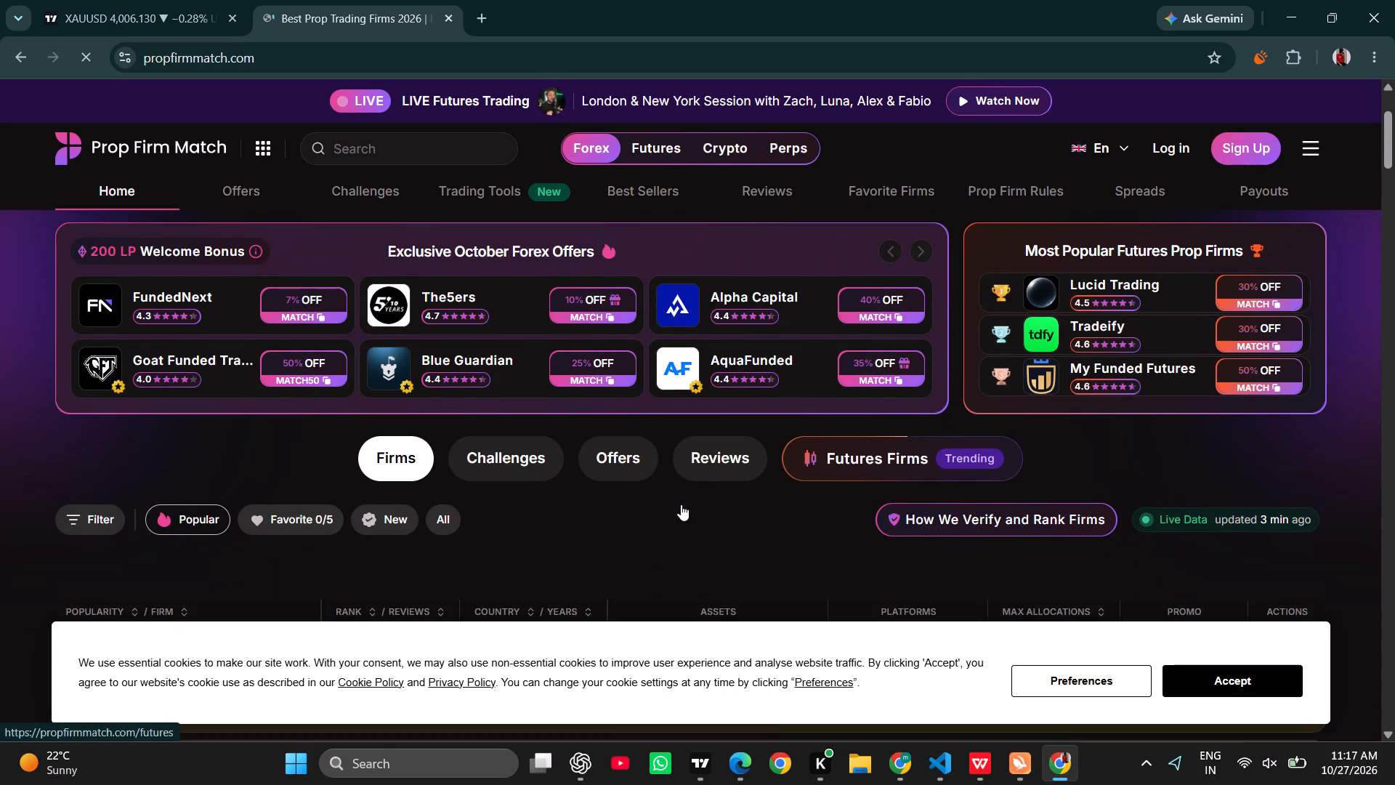
pyautogui.scroll(-1, 681, 504)
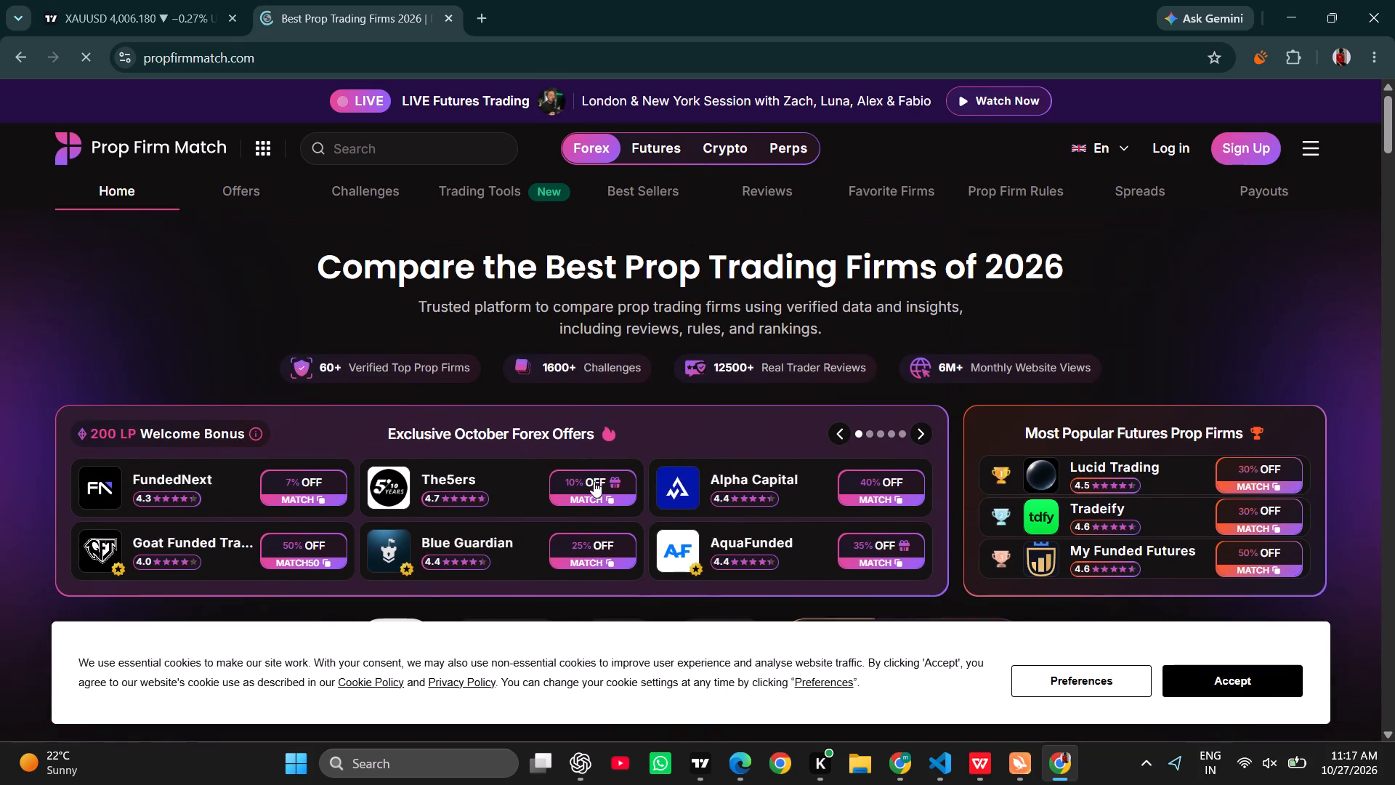
pyautogui.scroll(-1, 563, 478)
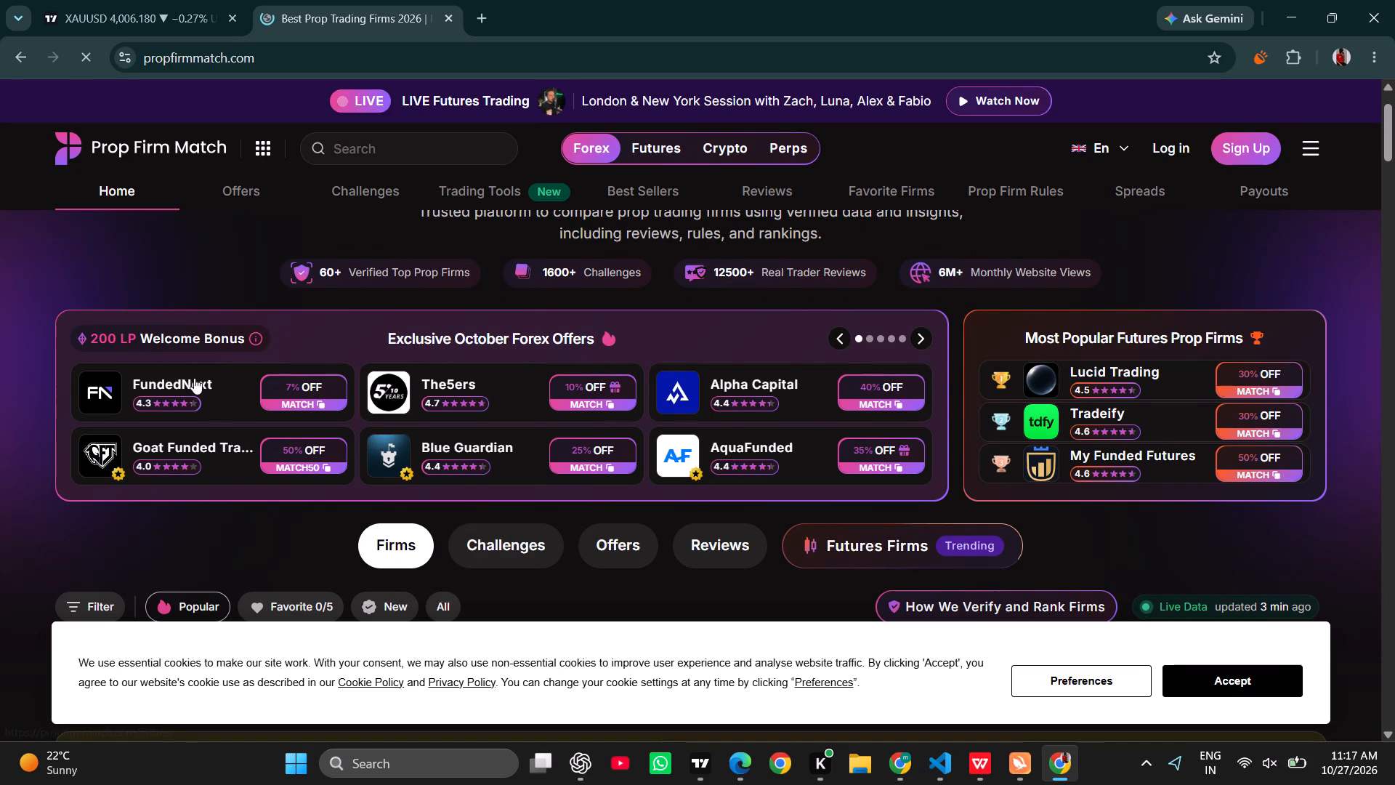
pyautogui.click(174, 381)
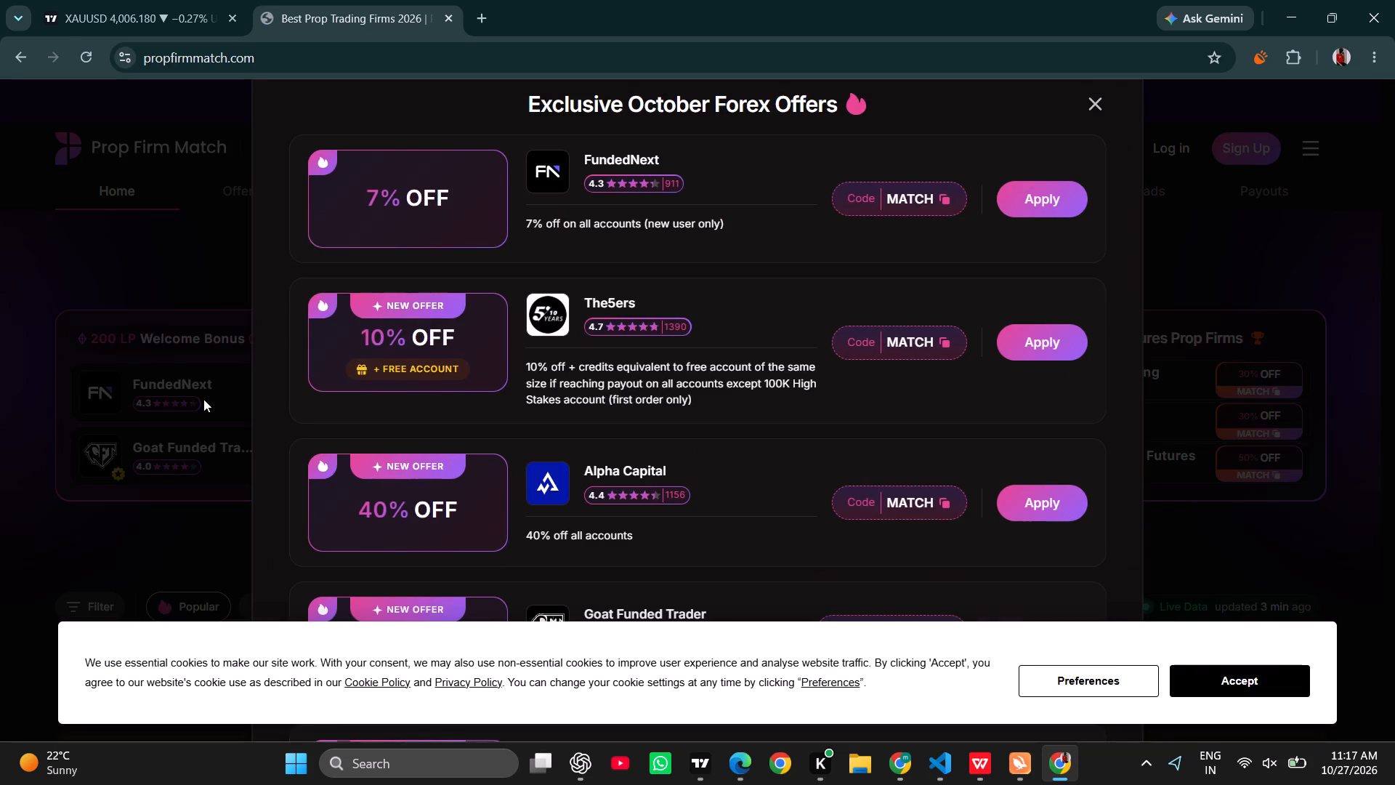
pyautogui.click(635, 154)
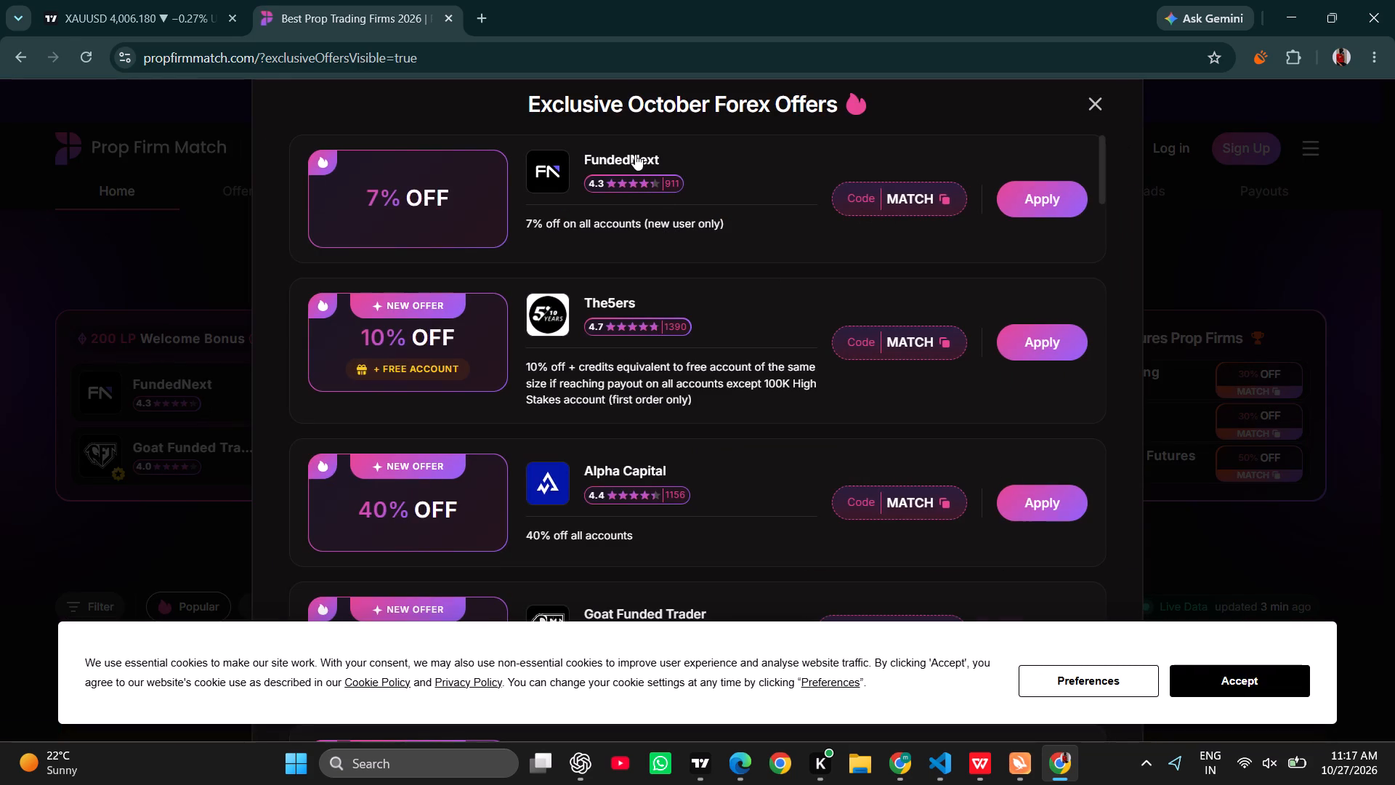
# Look through the FundedNext page's offer, AI summary and firm overview.
pyautogui.scroll(-2, 594, 444)
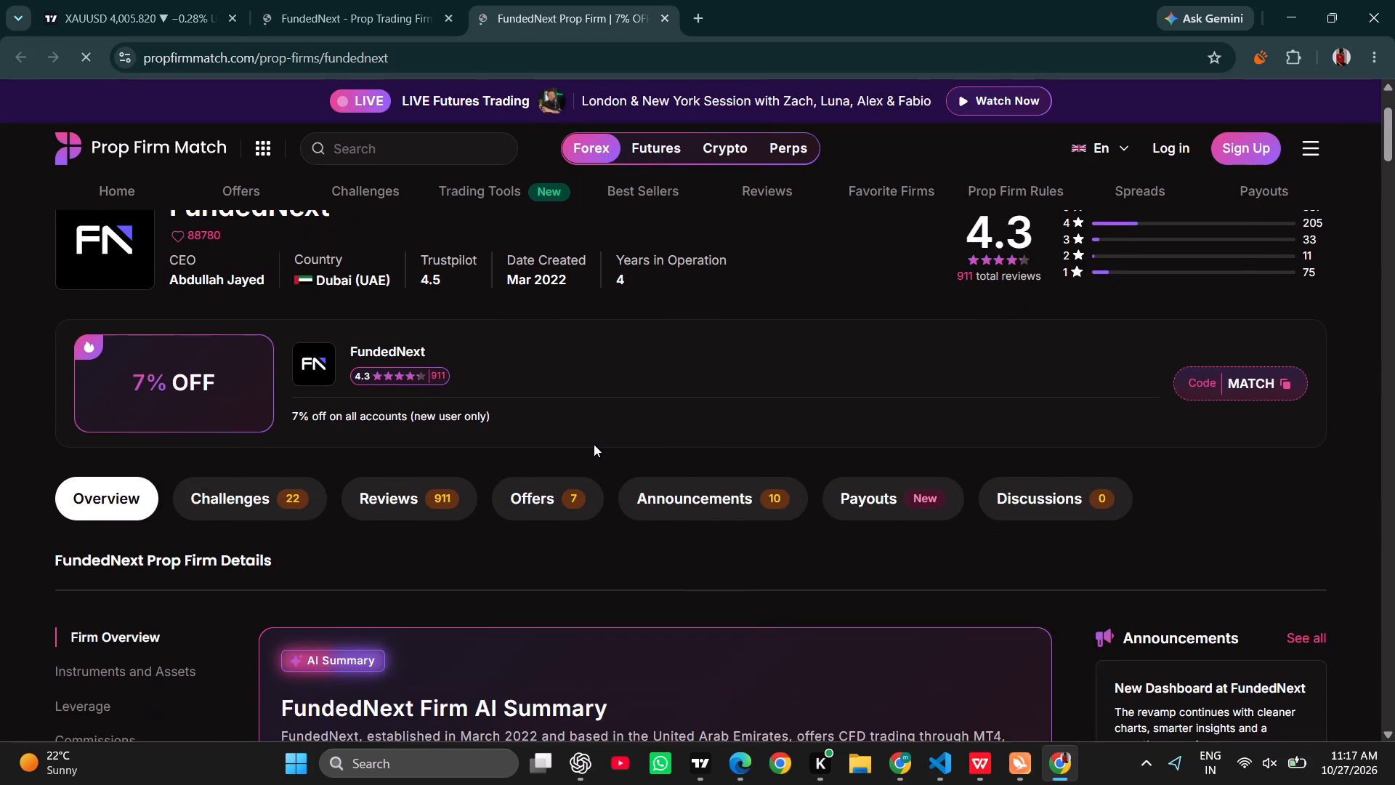
pyautogui.scroll(-3, 594, 444)
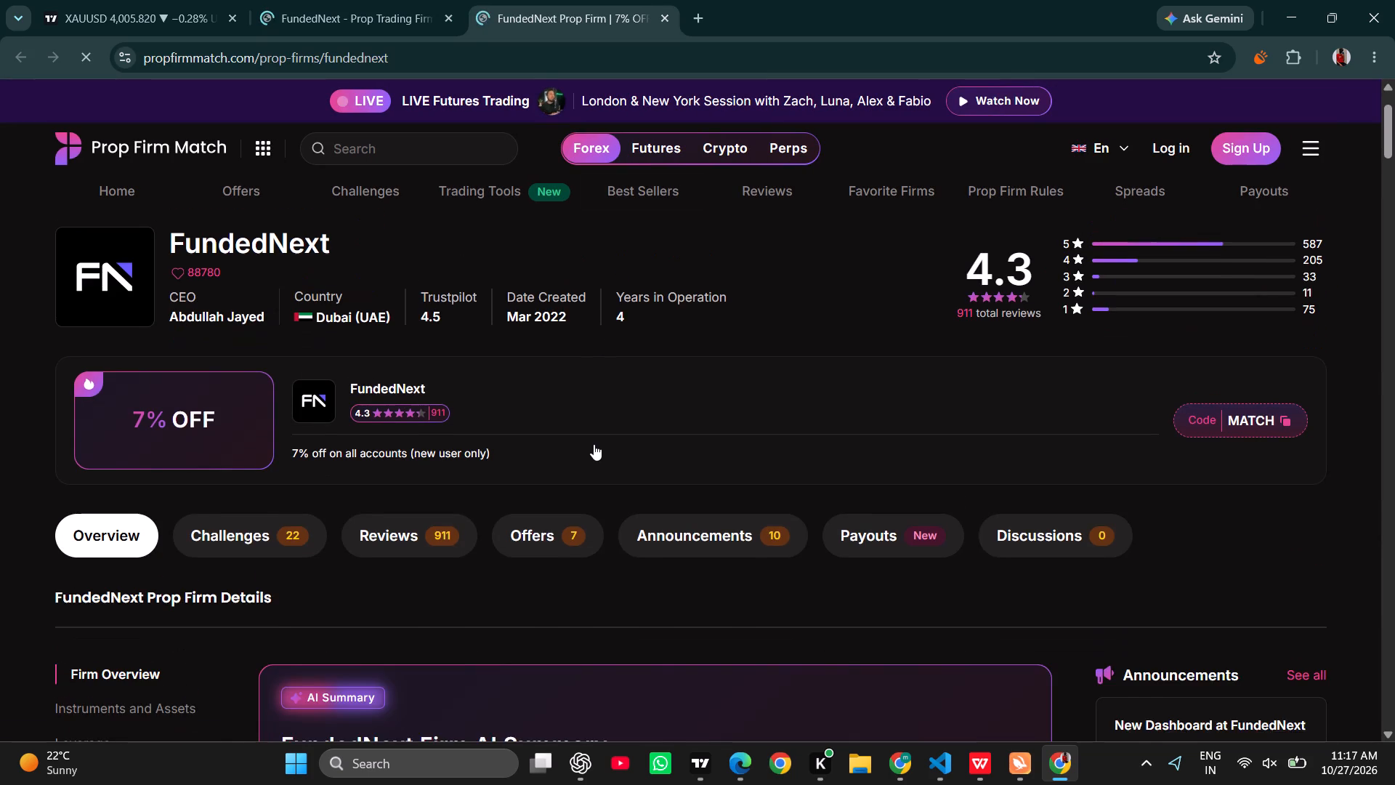
pyautogui.scroll(-2, 594, 444)
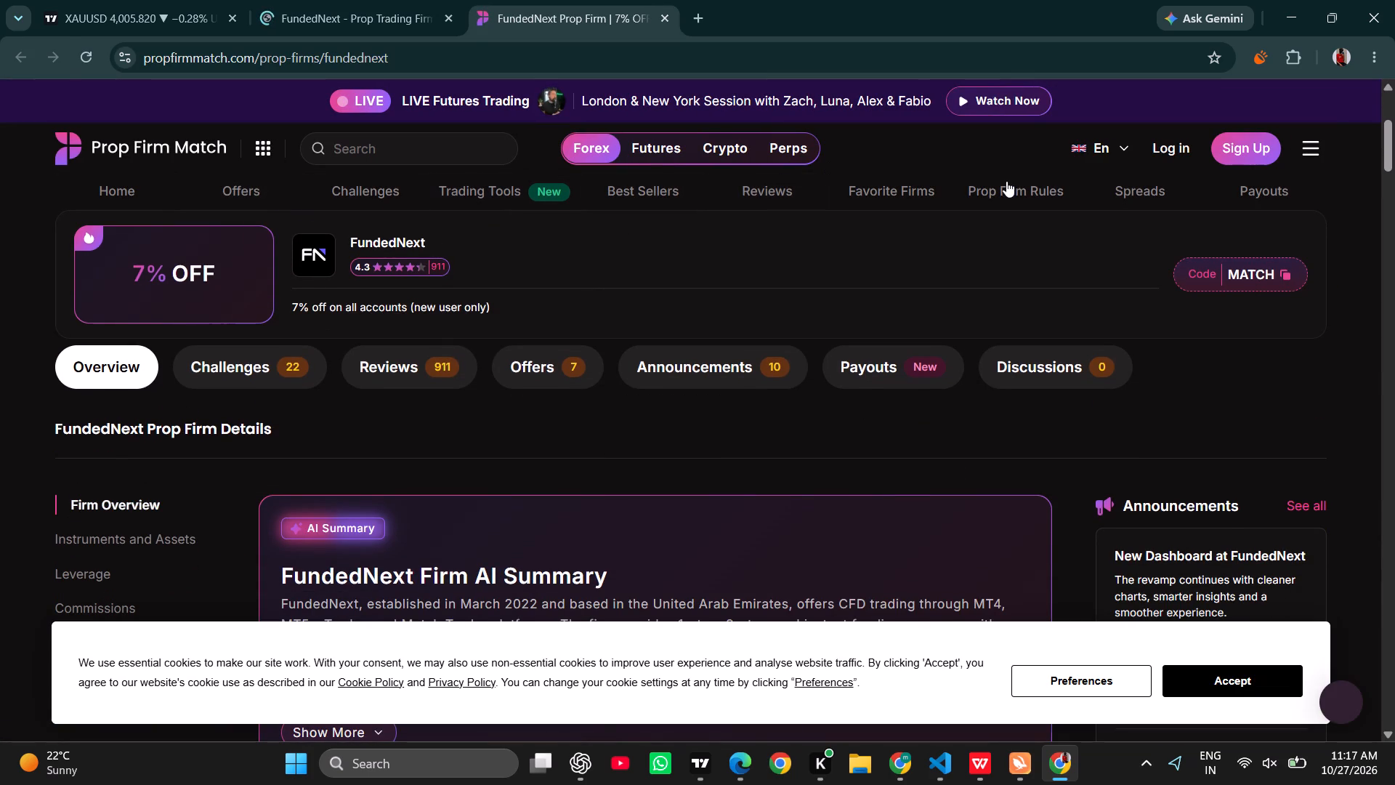
pyautogui.scroll(-3, 713, 387)
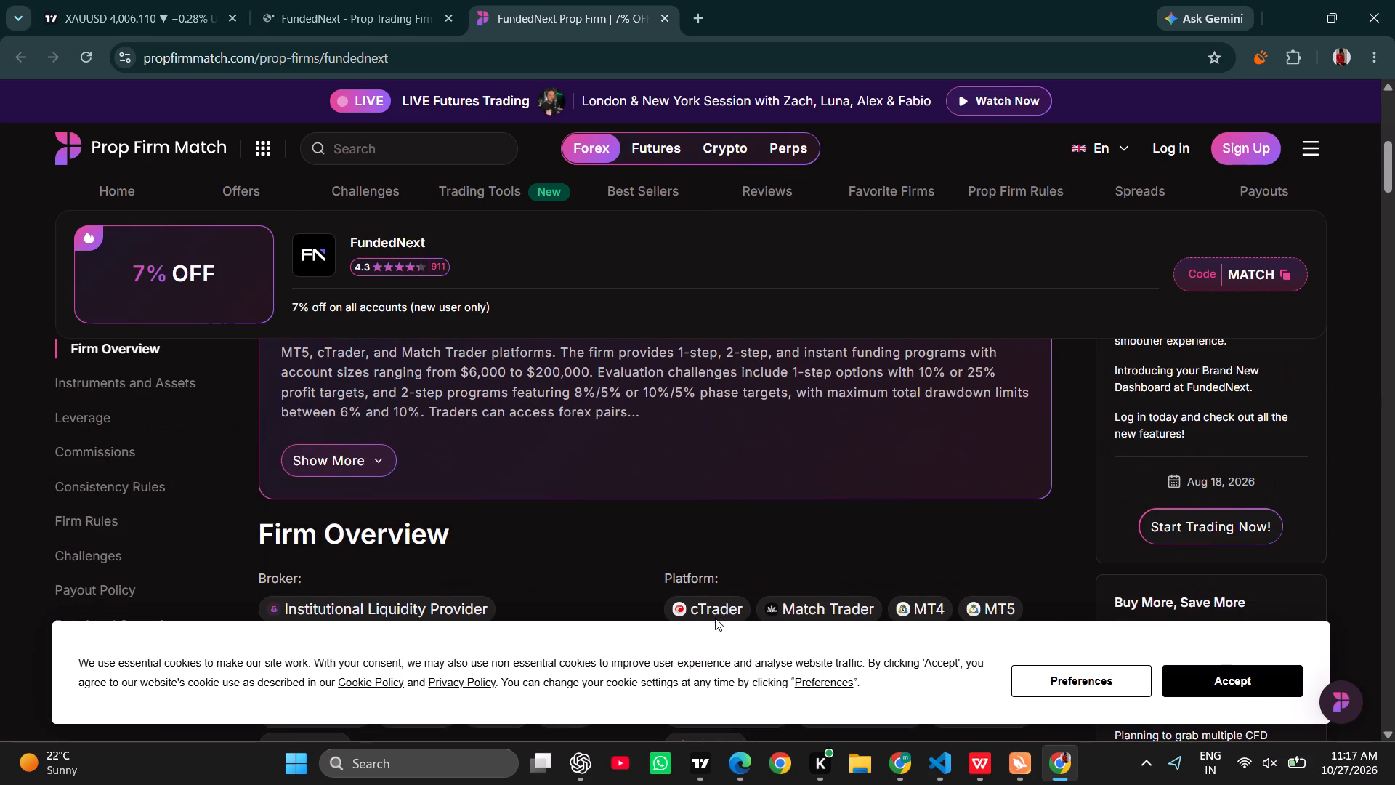
# Accept the Prop Firm Match site's cookies.
pyautogui.click(1212, 689)
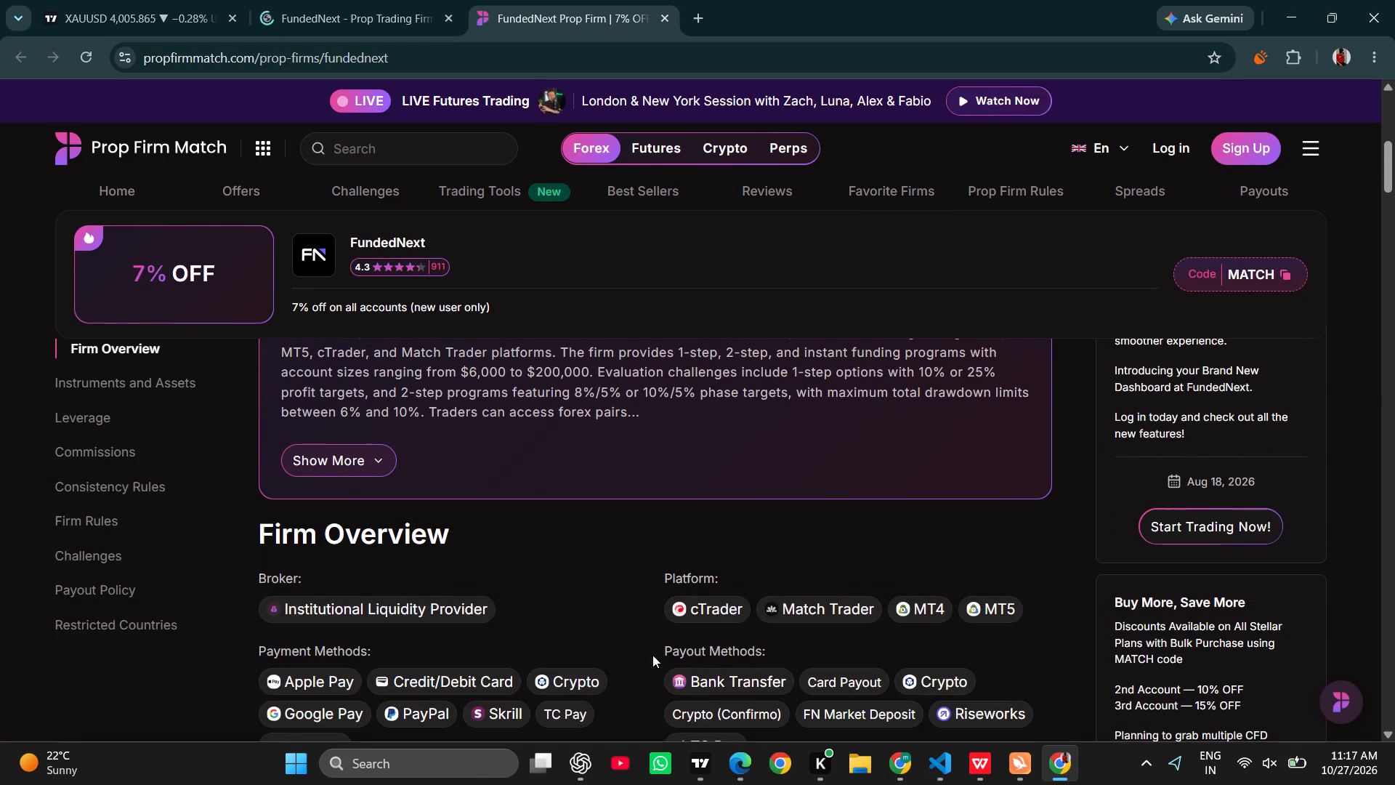
# Go to the Firm Rules section of the FundedNext page.
pyautogui.click(116, 522)
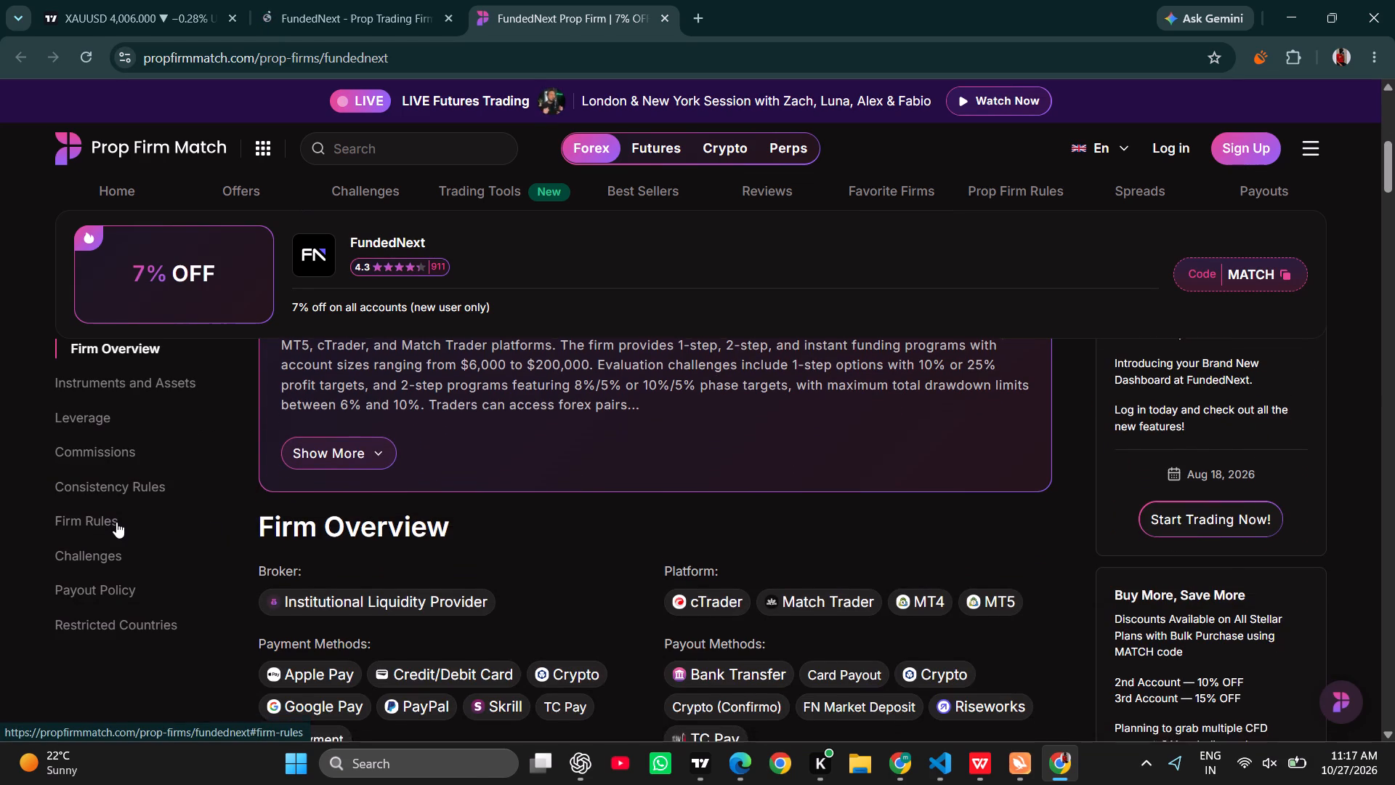
# Review the FundedNext Firm Rules section, including the copy trading and EA rules.
pyautogui.scroll(-1, 554, 610)
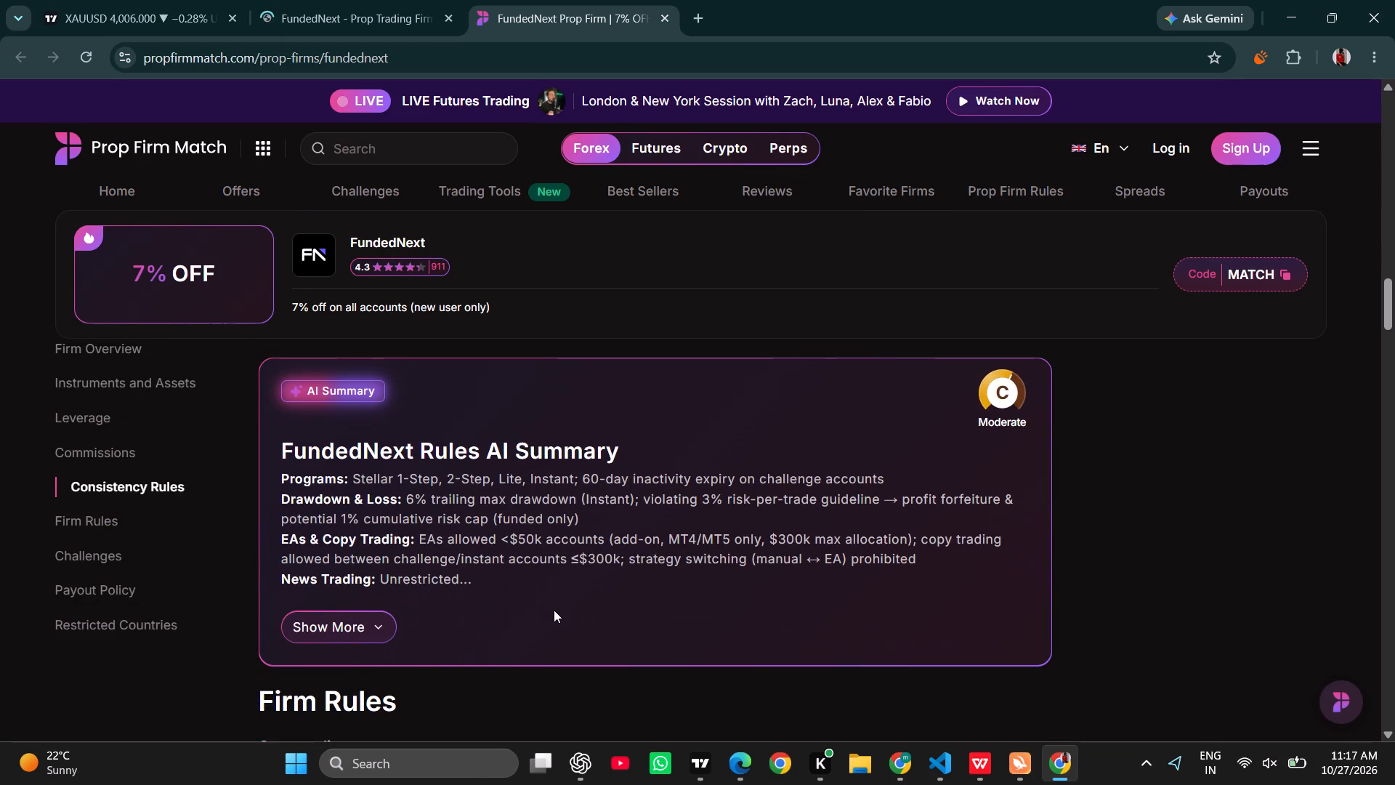
pyautogui.scroll(-2, 554, 610)
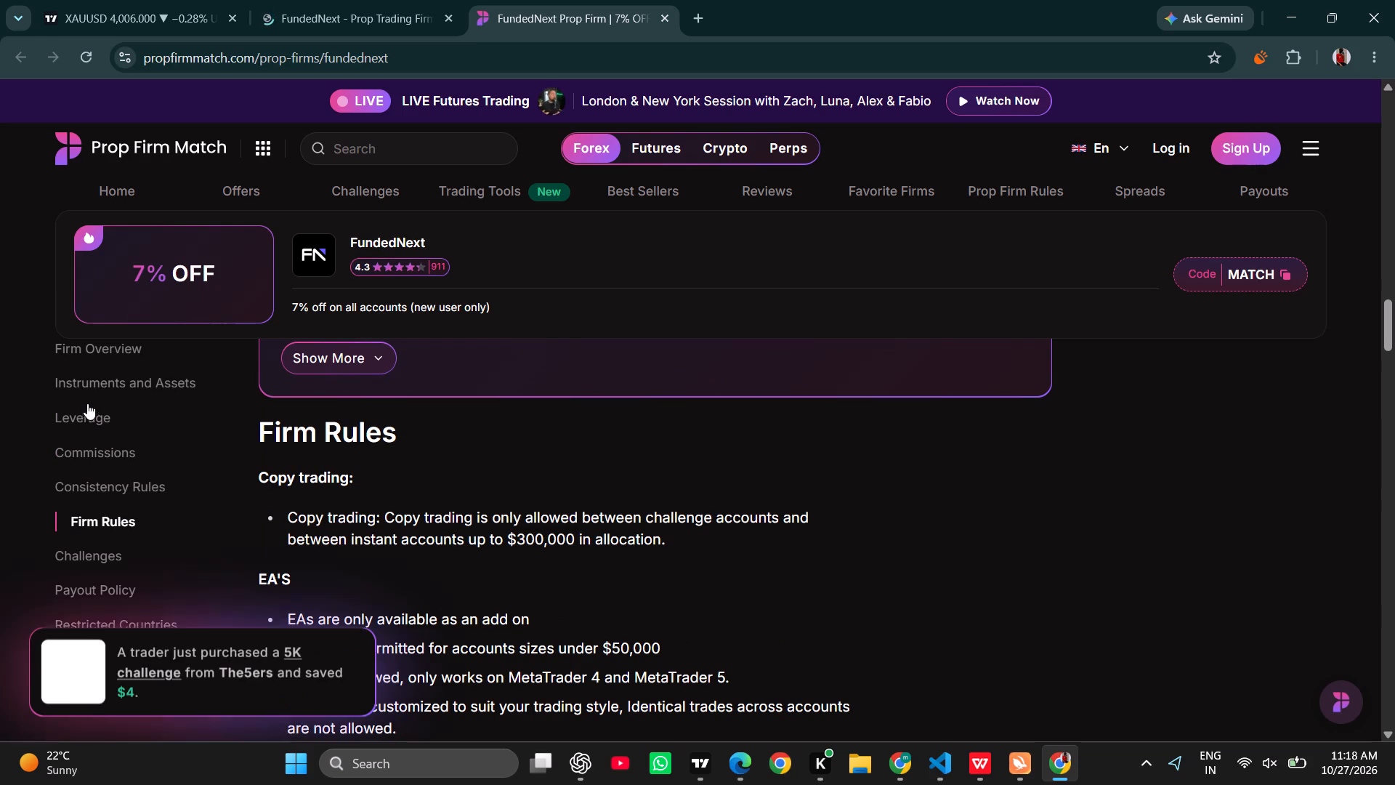
# Go to the Challenges section of the FundedNext page and look through its plans and prices down to the Payout Policy.
pyautogui.click(116, 556)
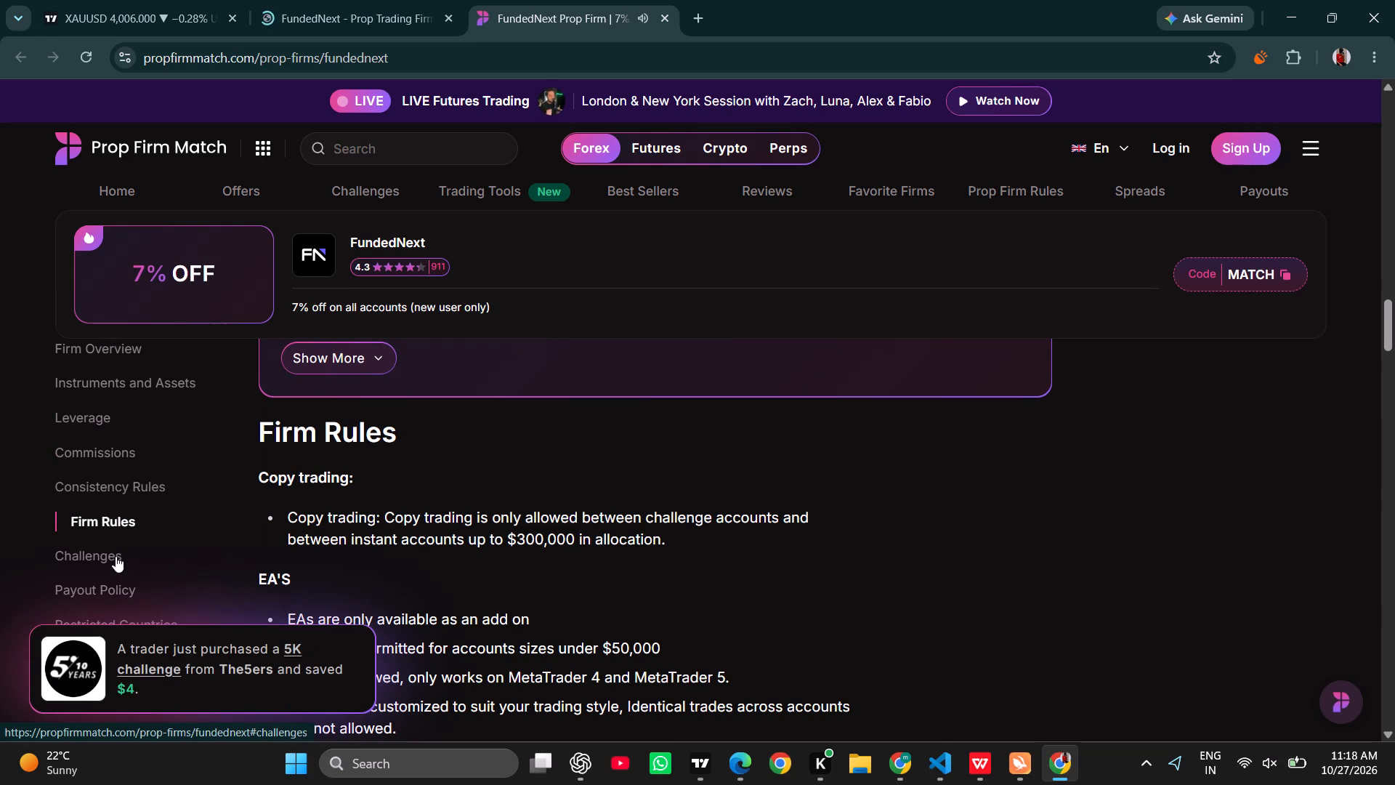
pyautogui.hscroll(1, 523, 446)
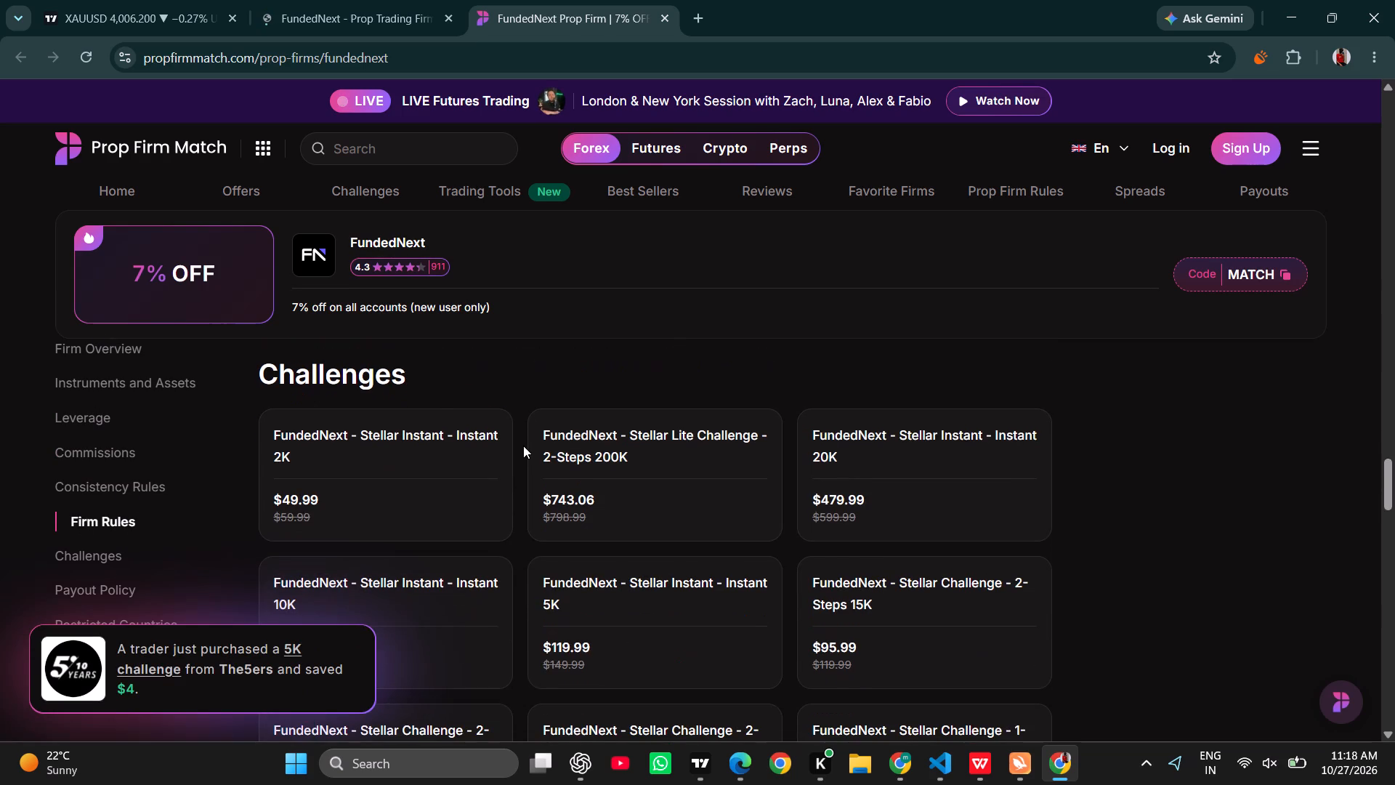
pyautogui.hscroll(1, 523, 446)
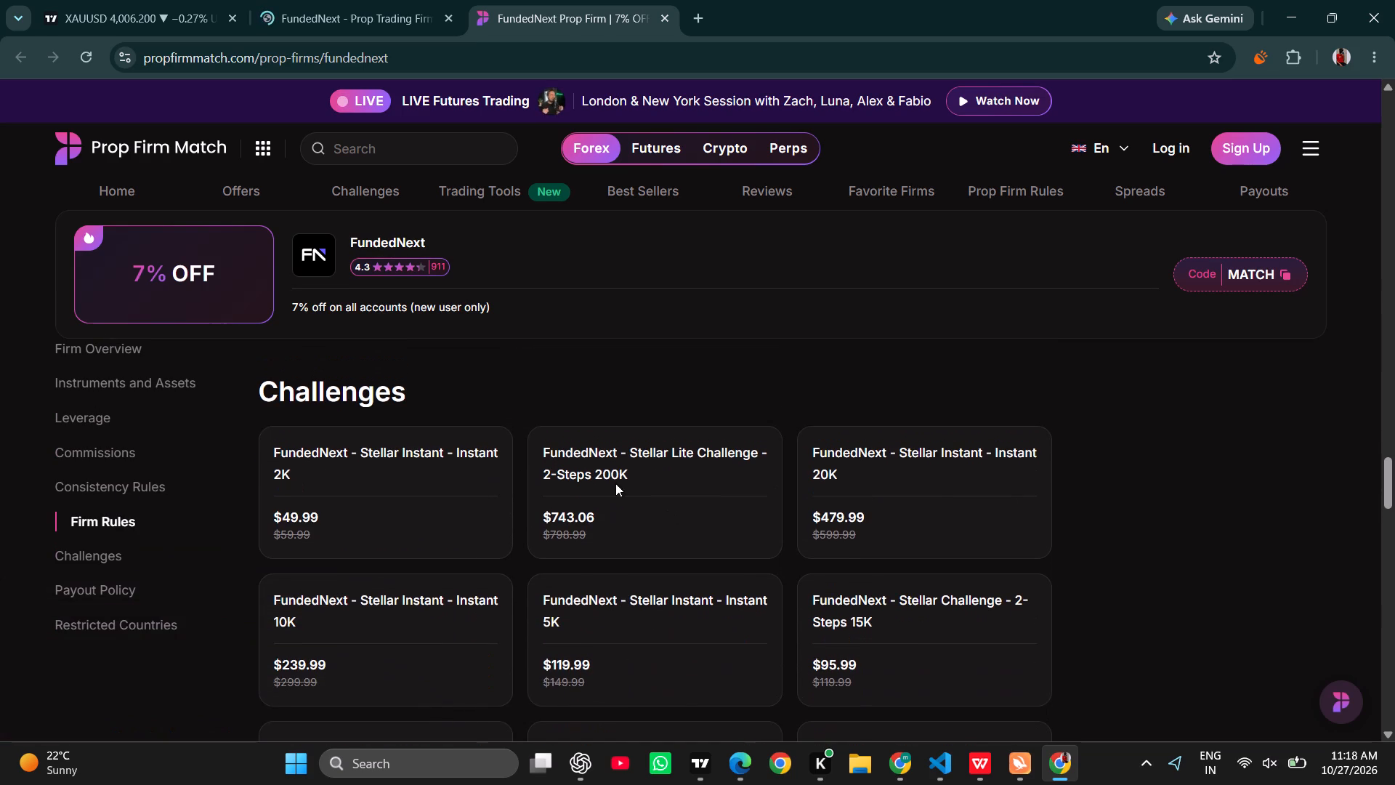
pyautogui.scroll(1, 614, 481)
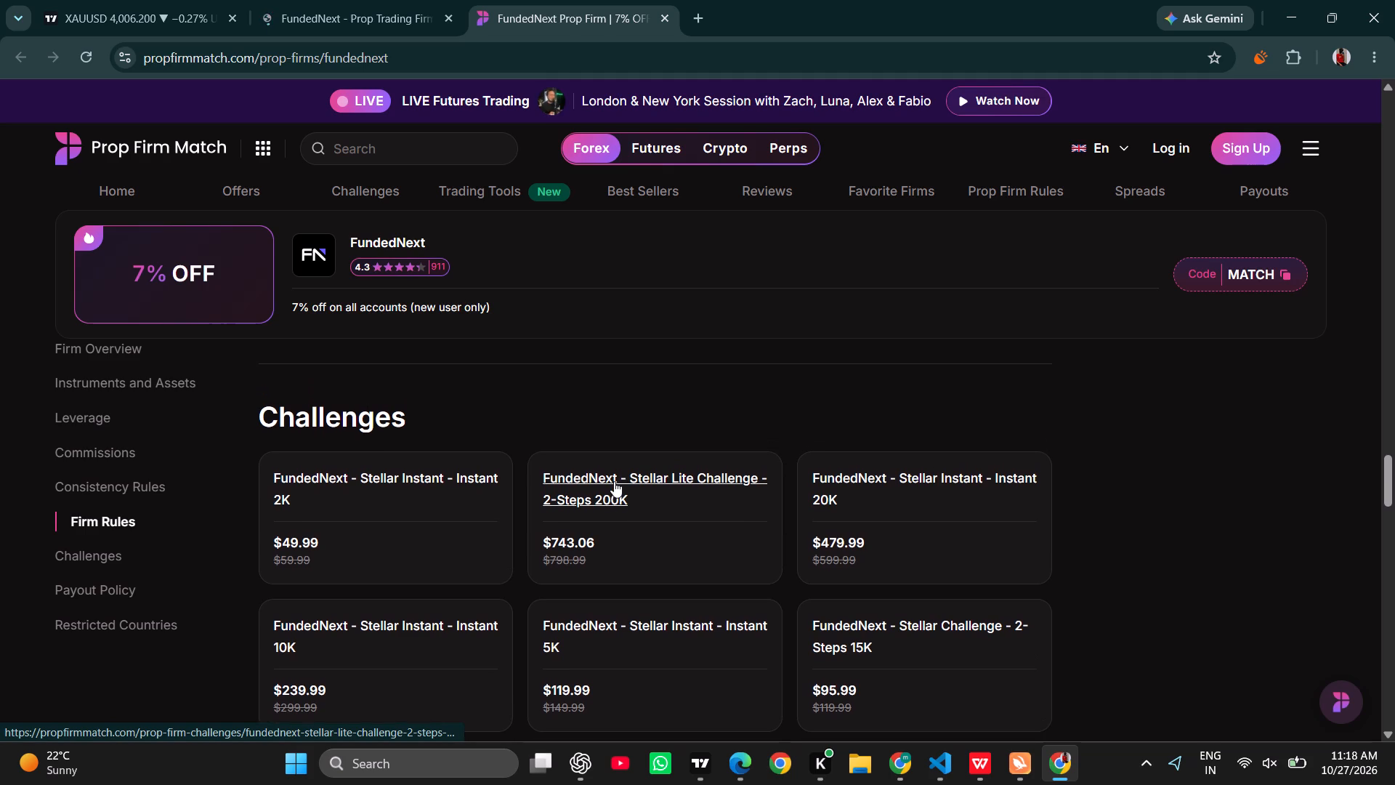
pyautogui.scroll(-1, 646, 522)
pyautogui.scroll(-1, 777, 516)
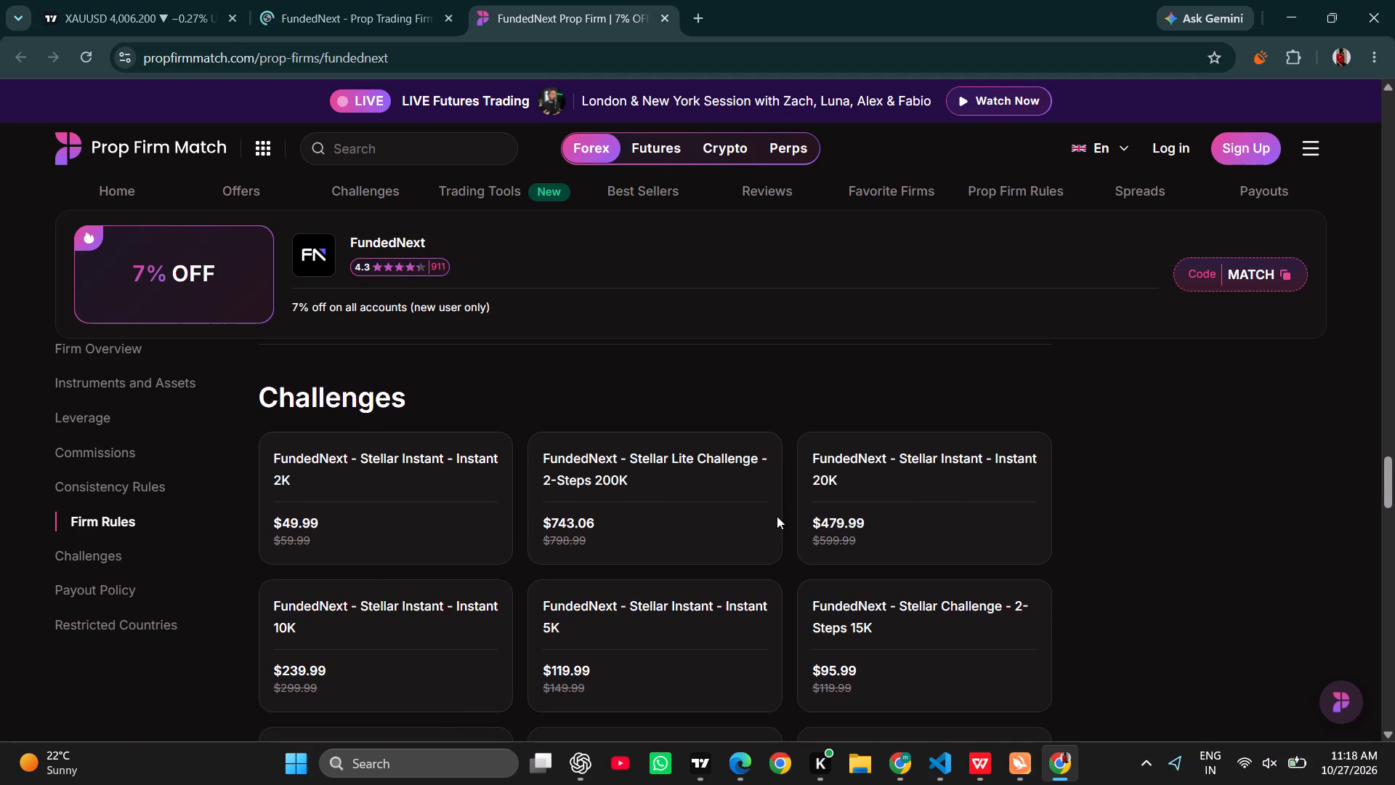
pyautogui.scroll(-3, 777, 516)
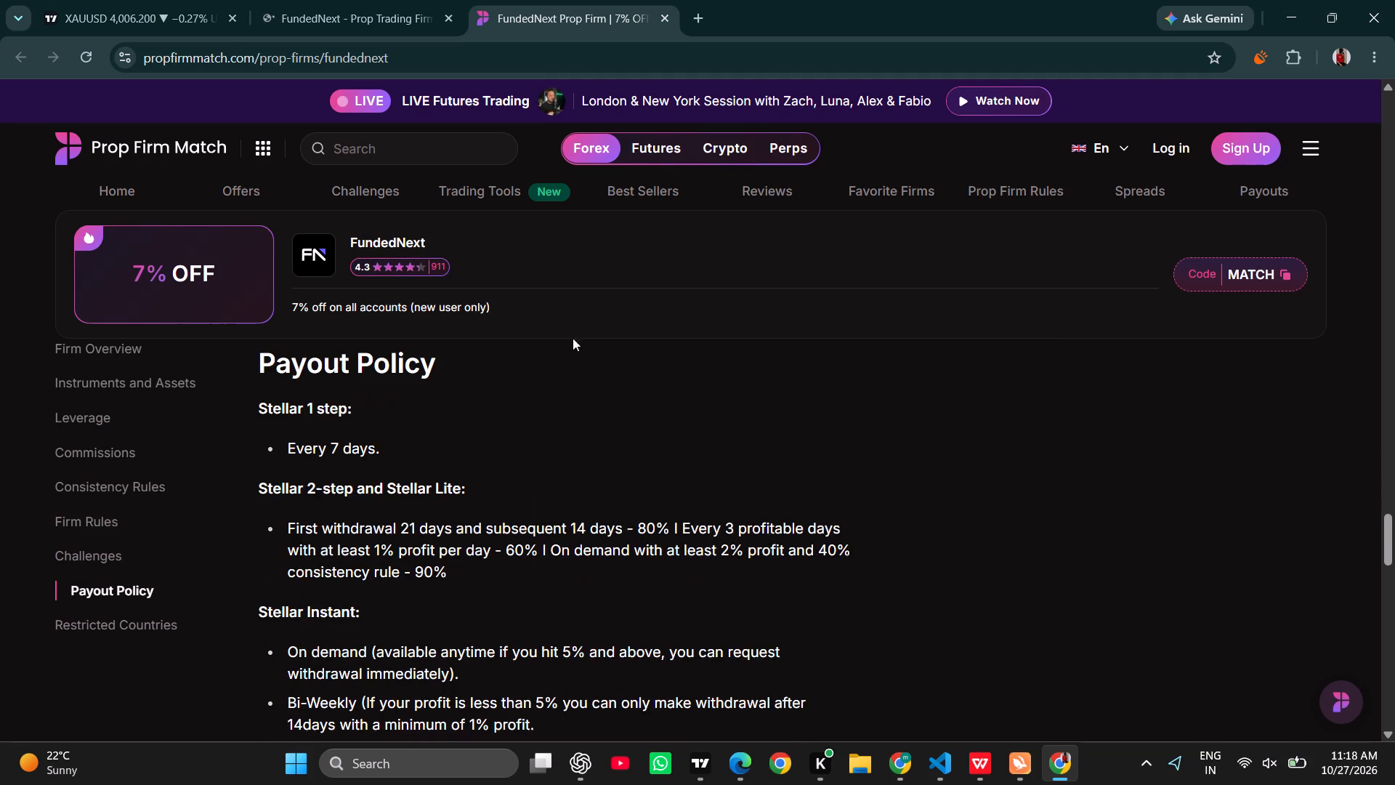
# Open the site-wide prop firm Challenges comparison and look through the listed 100K 2-step challenges.
pyautogui.click(378, 190)
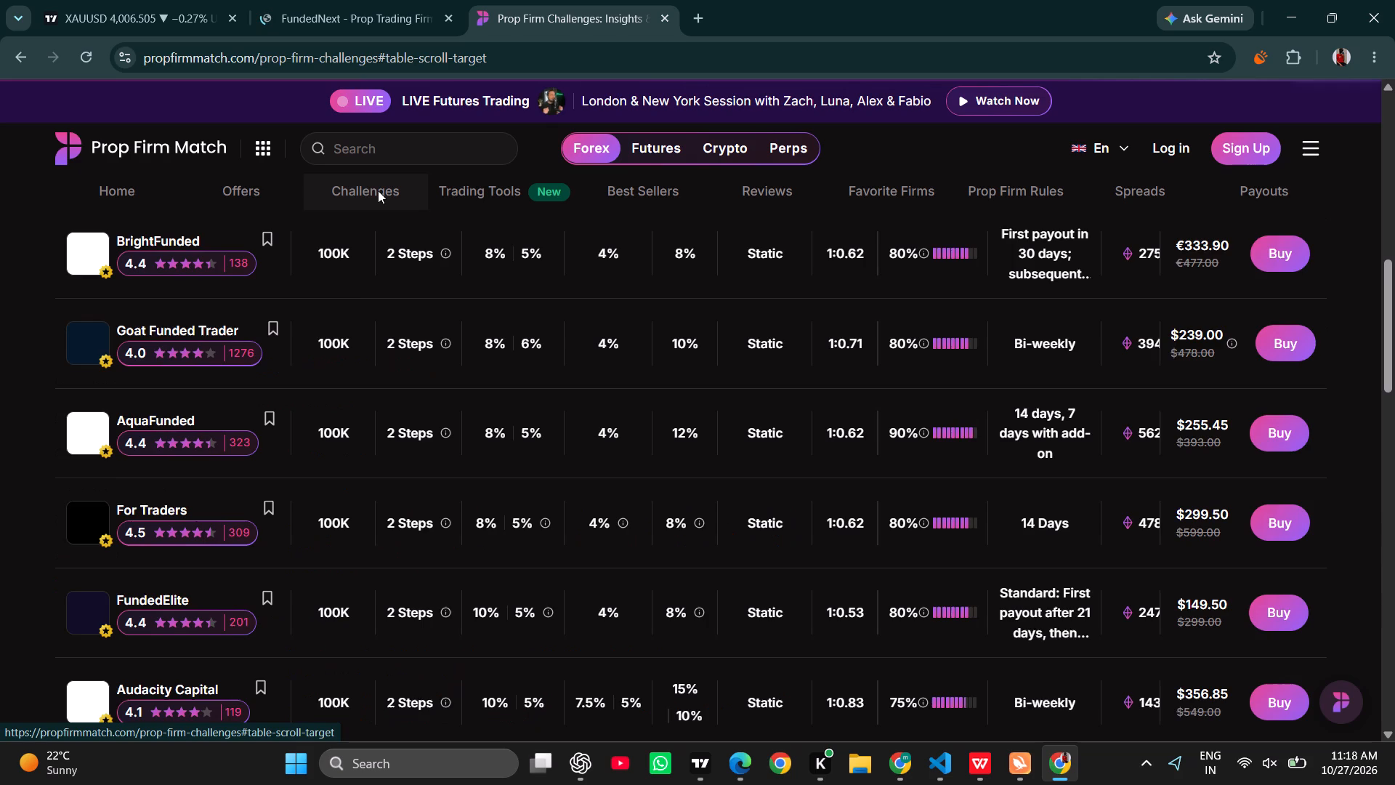
pyautogui.scroll(-2, 413, 524)
pyautogui.scroll(-1, 379, 608)
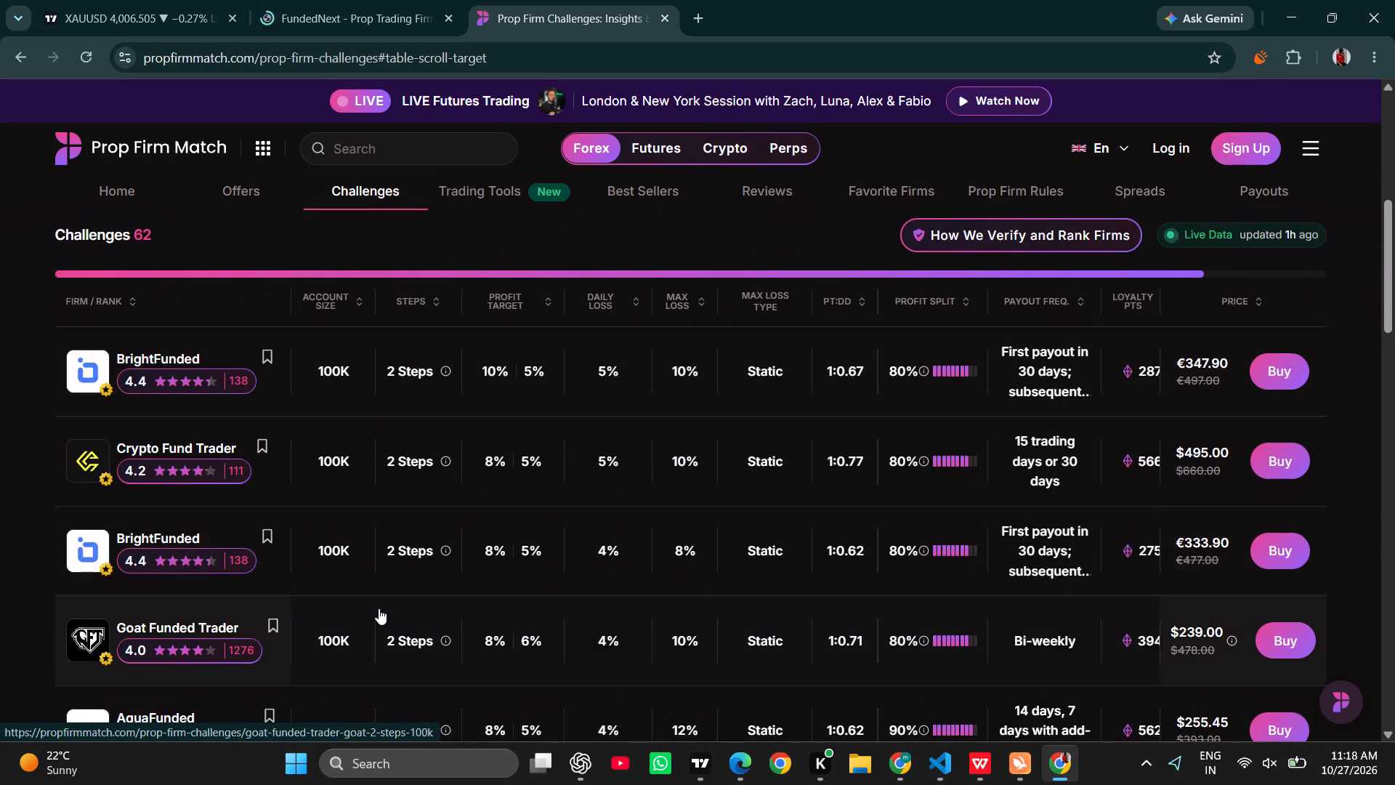
pyautogui.scroll(-4, 379, 608)
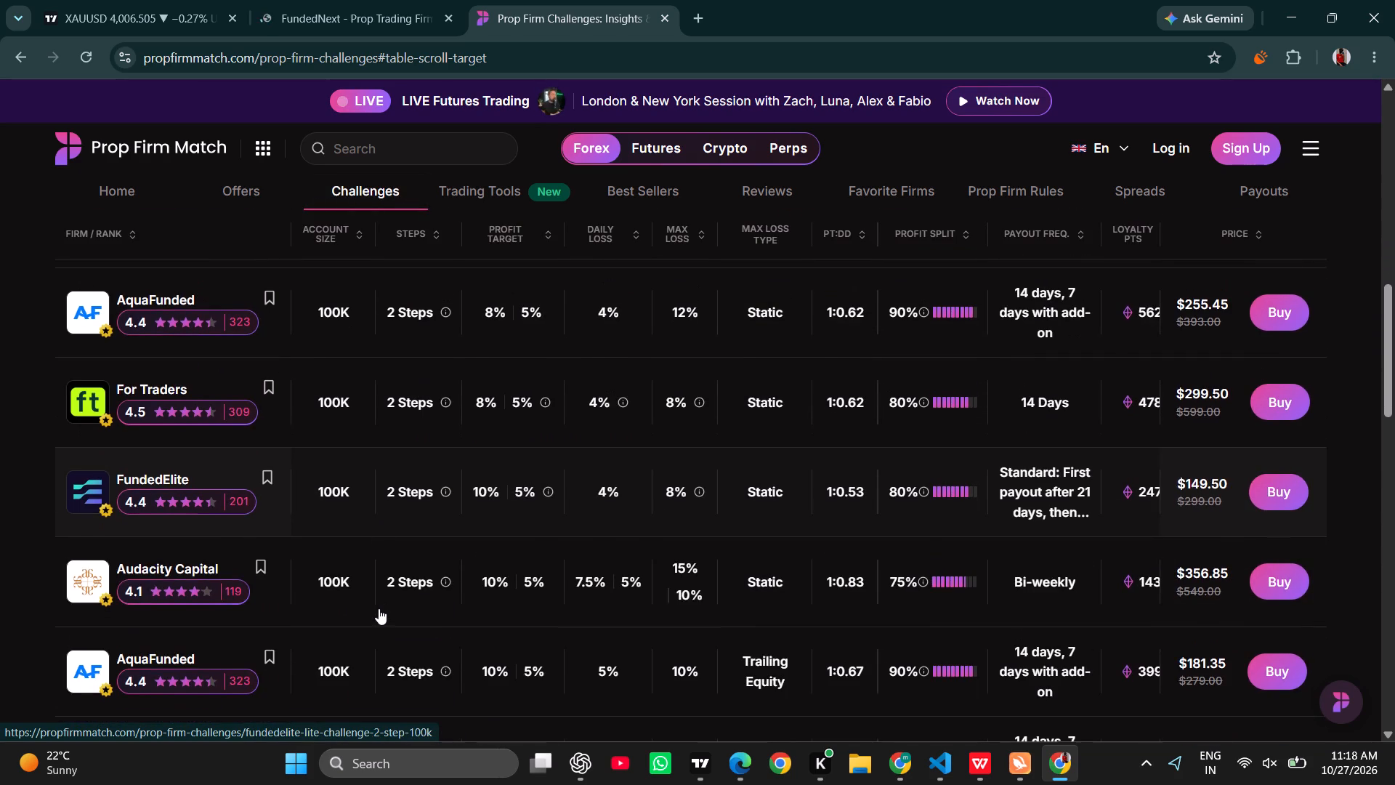
pyautogui.scroll(9, 379, 608)
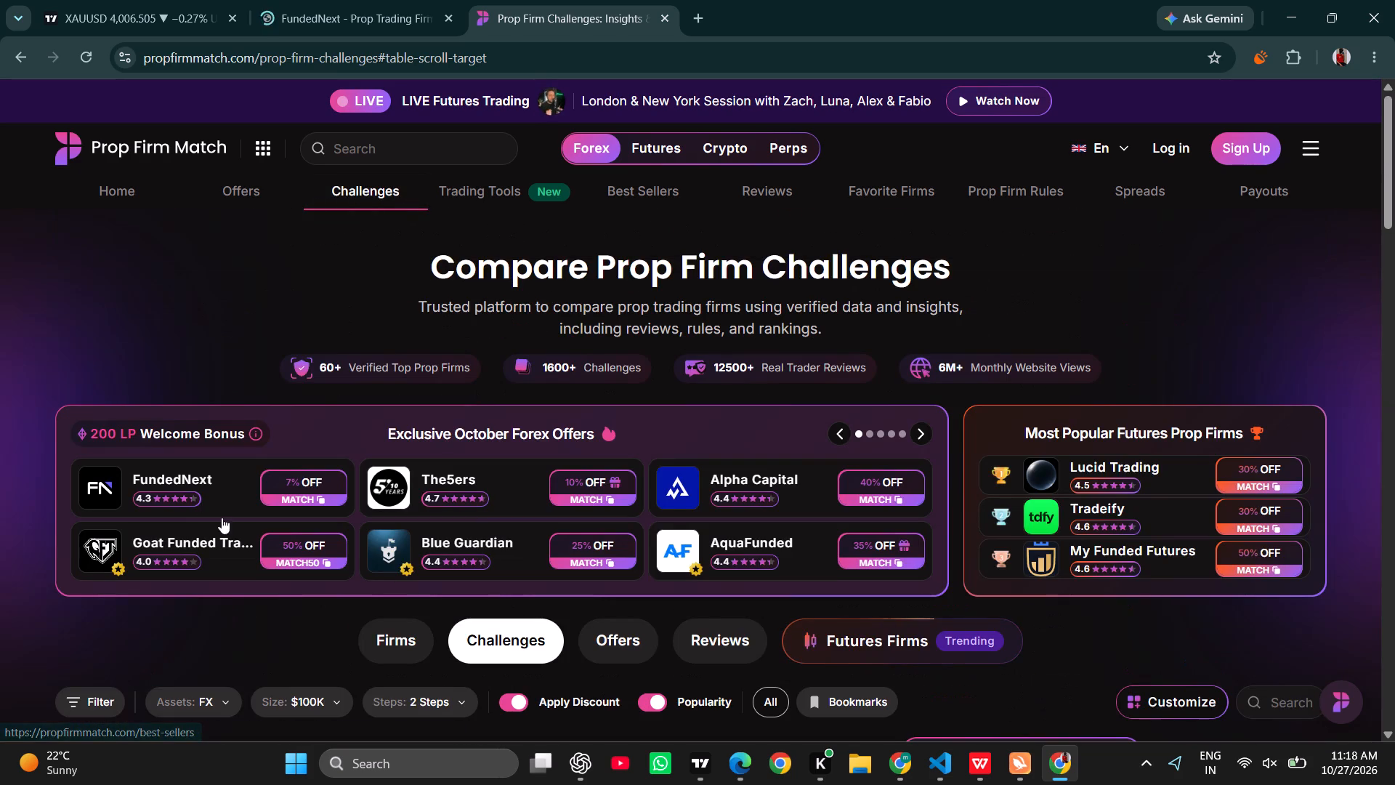
# Reopen the FundedNext firm page from the Exclusive October Forex Offers, dismissing the $200K challenge account newsletter popup.
pyautogui.click(196, 478)
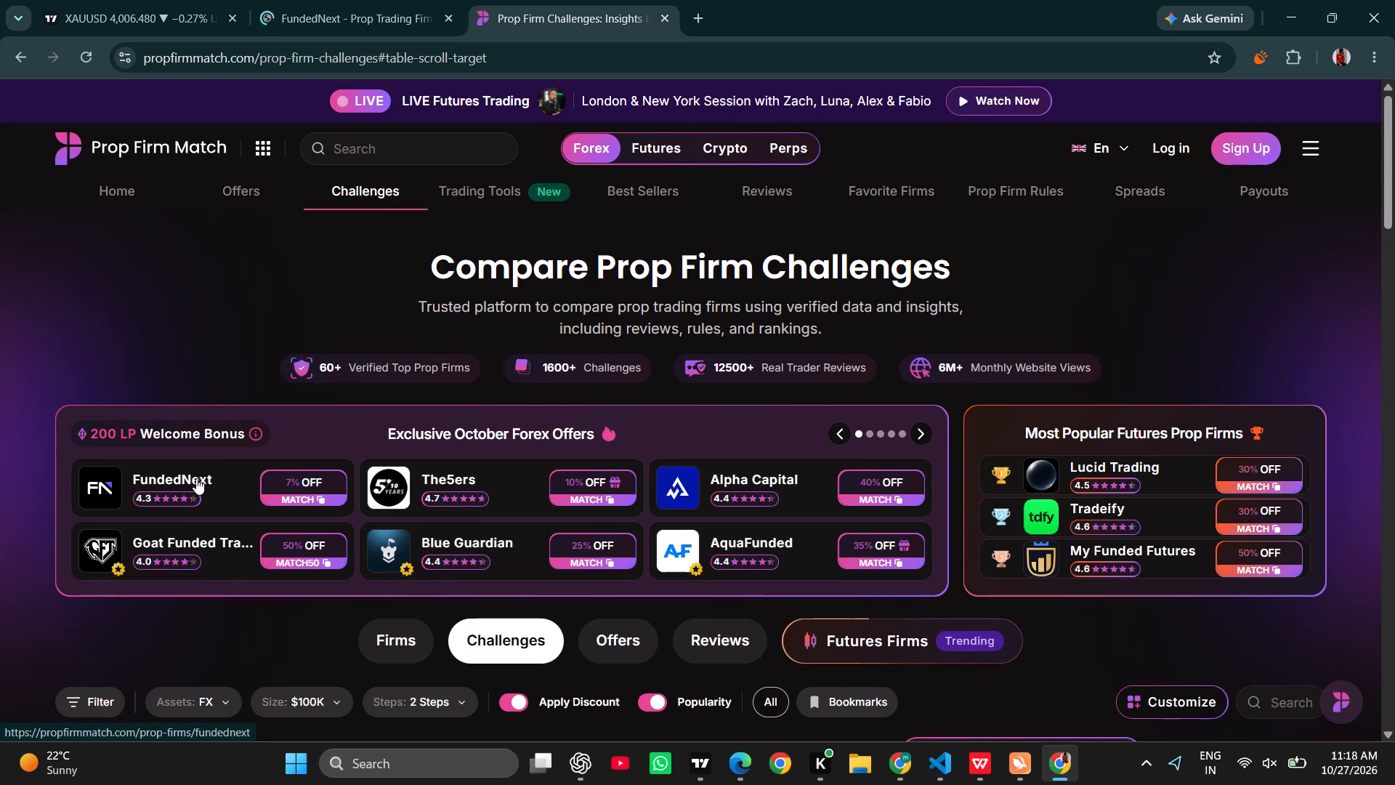
pyautogui.click(187, 476)
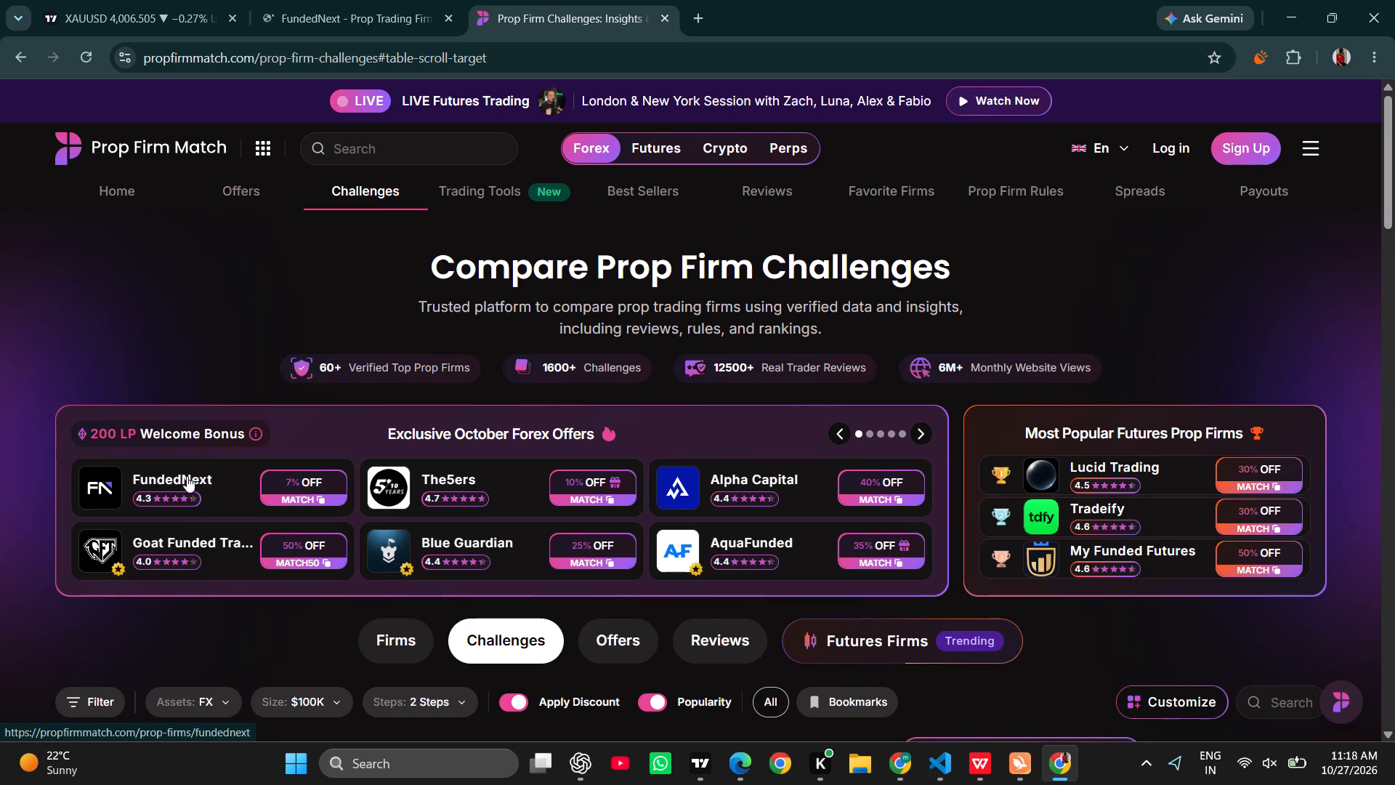
pyautogui.tripleClick(187, 476)
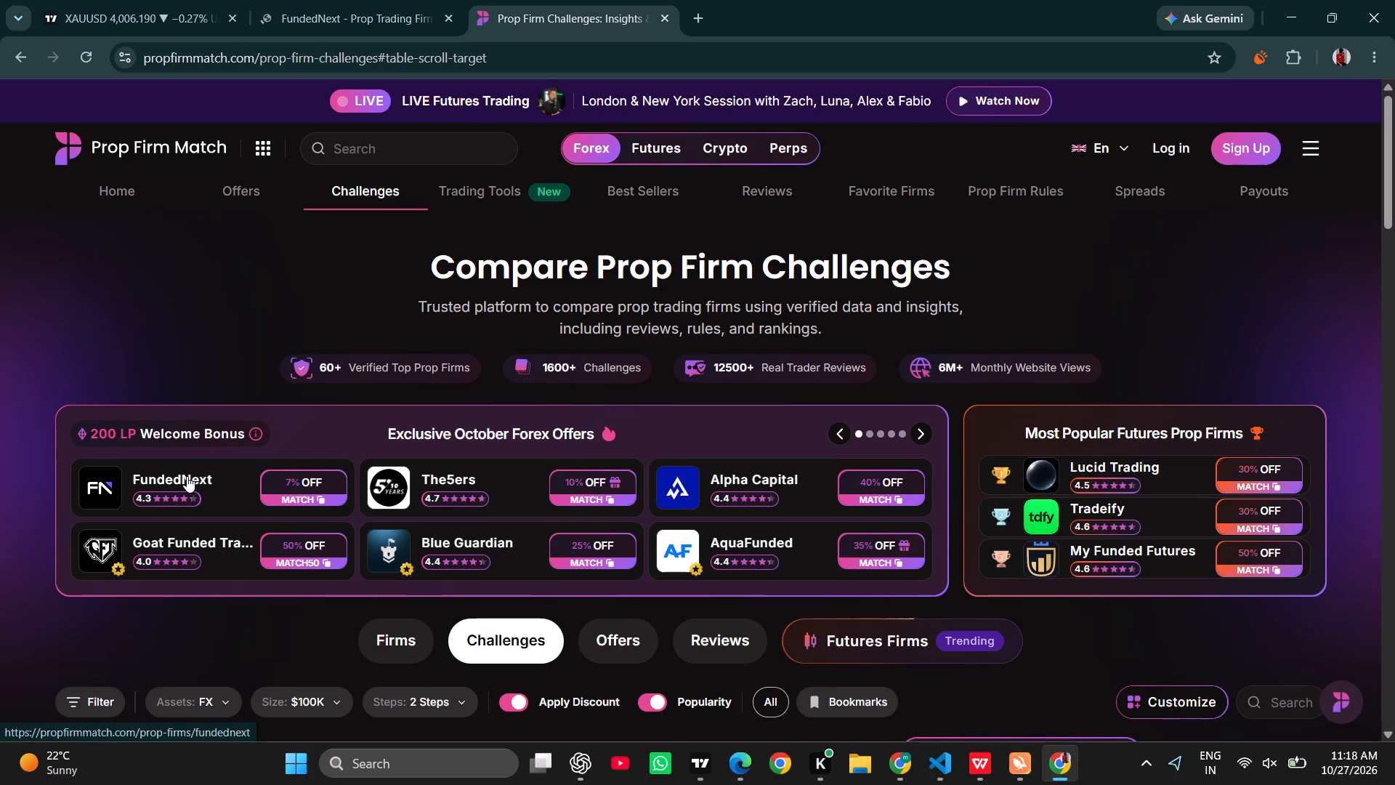
pyautogui.click(113, 484)
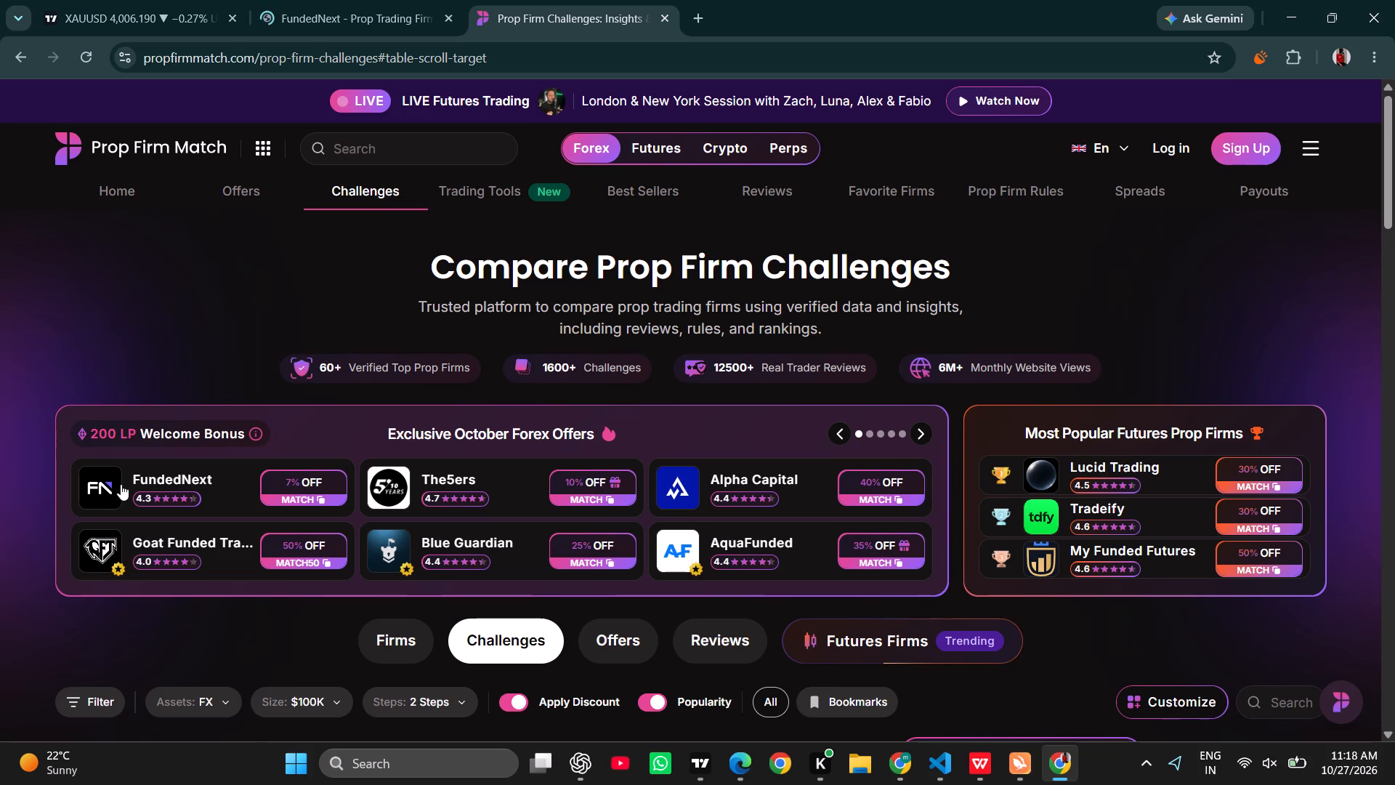
pyautogui.click(148, 481)
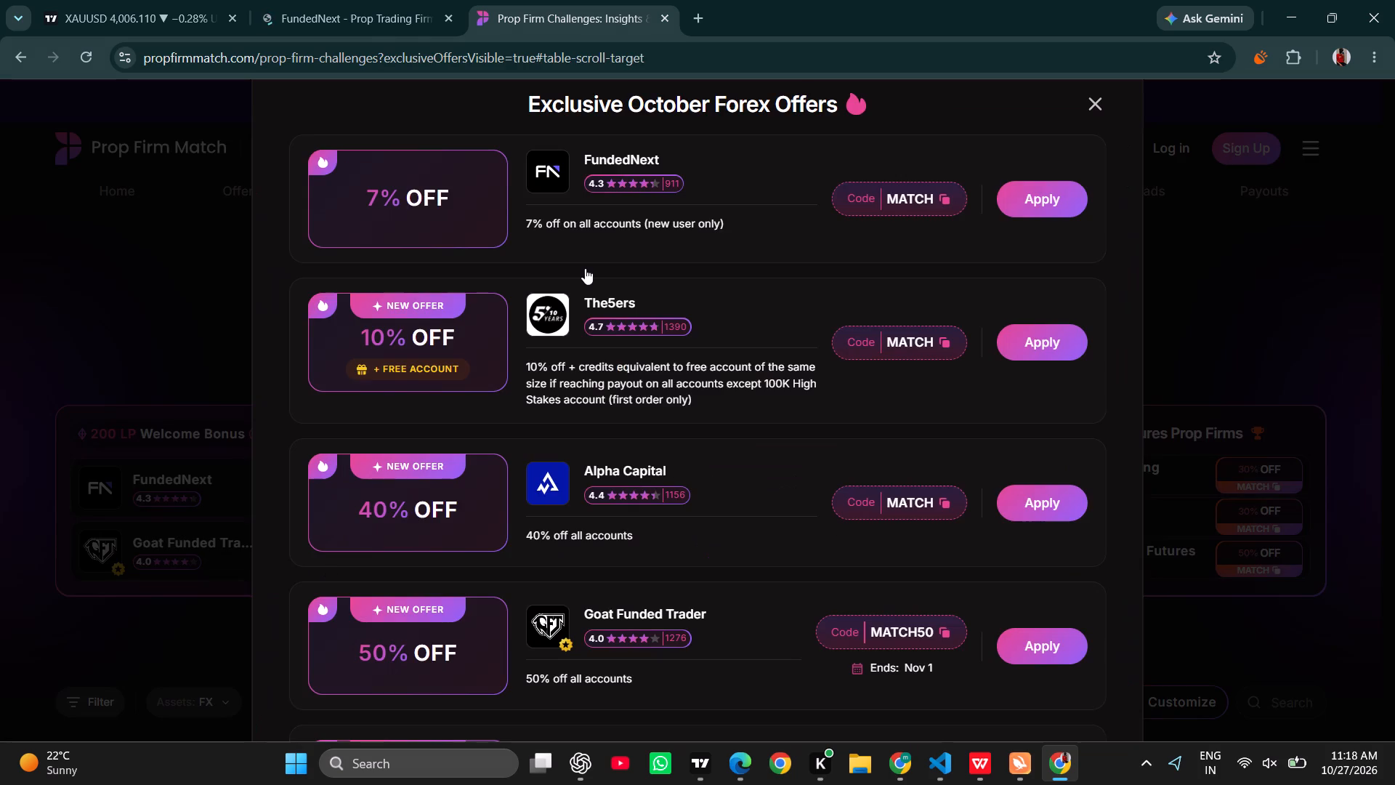
pyautogui.click(624, 159)
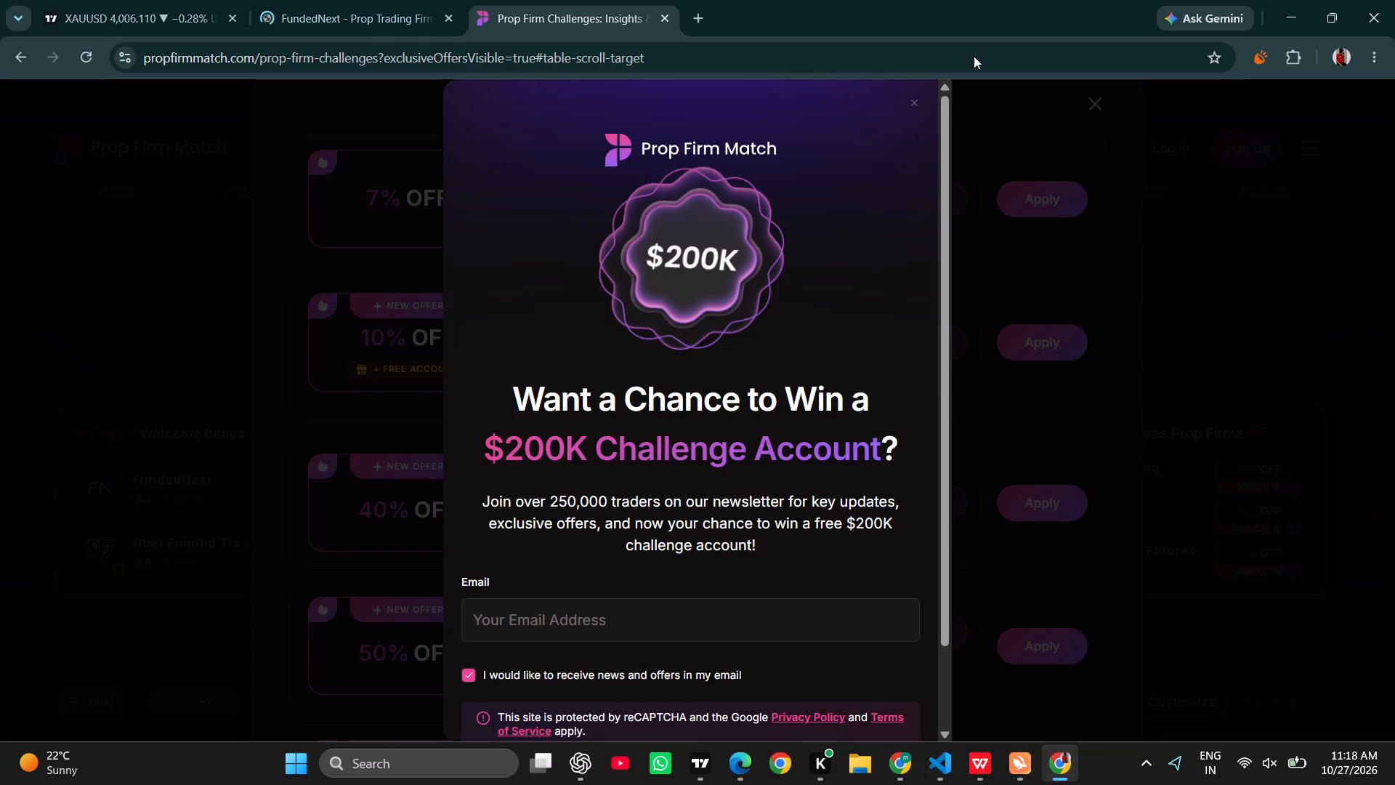
pyautogui.click(912, 98)
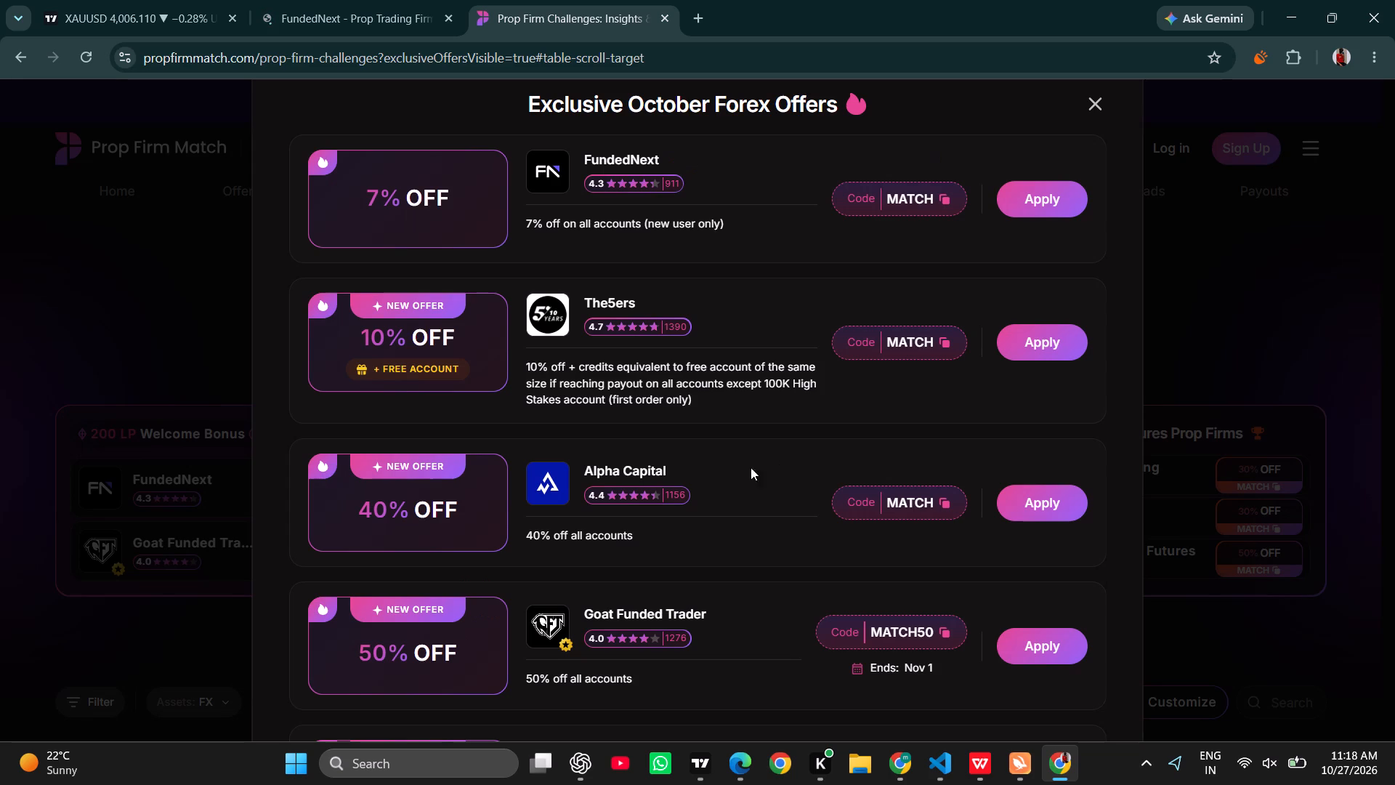
pyautogui.click(644, 153)
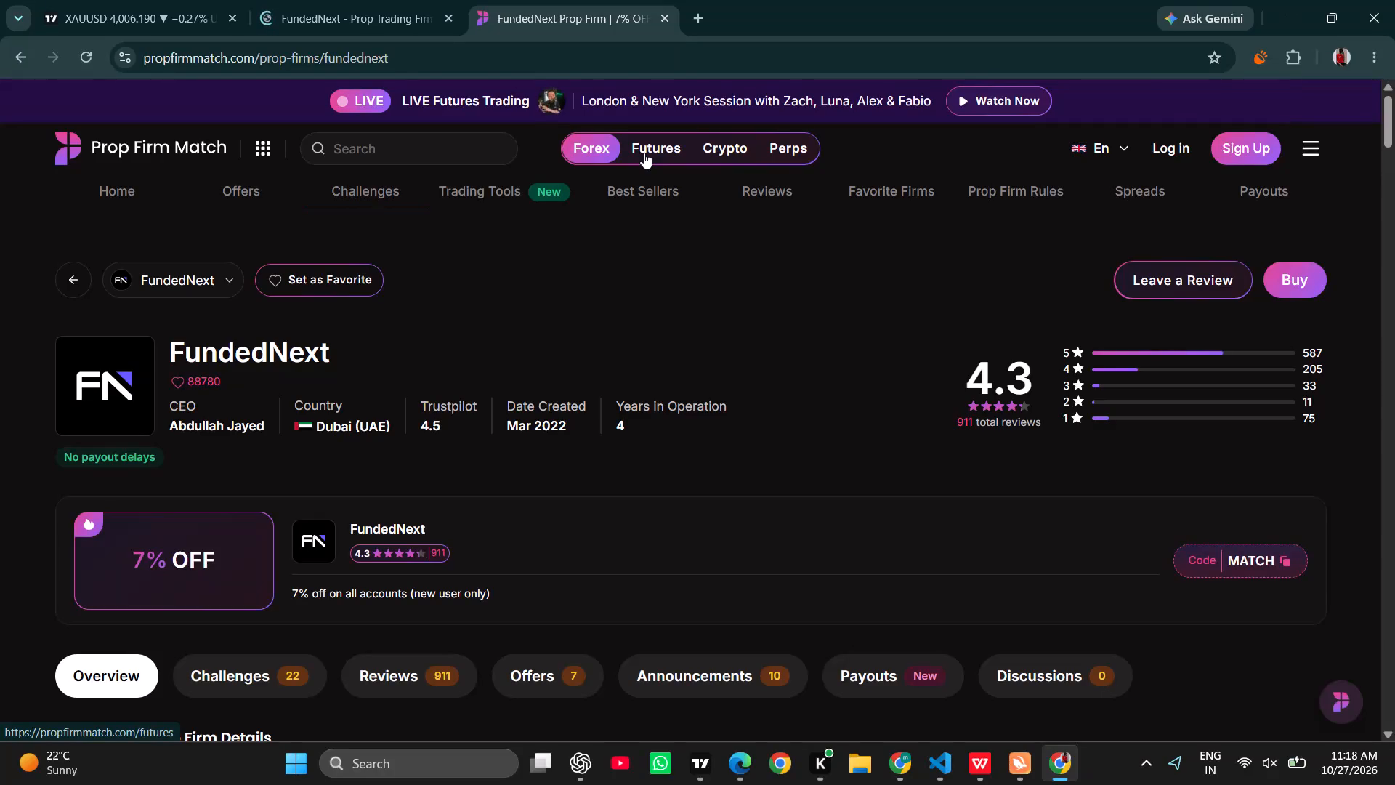
# Look through the FundedNext page's offer and Firm Overview, including its platforms, payment methods and payout methods.
pyautogui.scroll(-1, 649, 460)
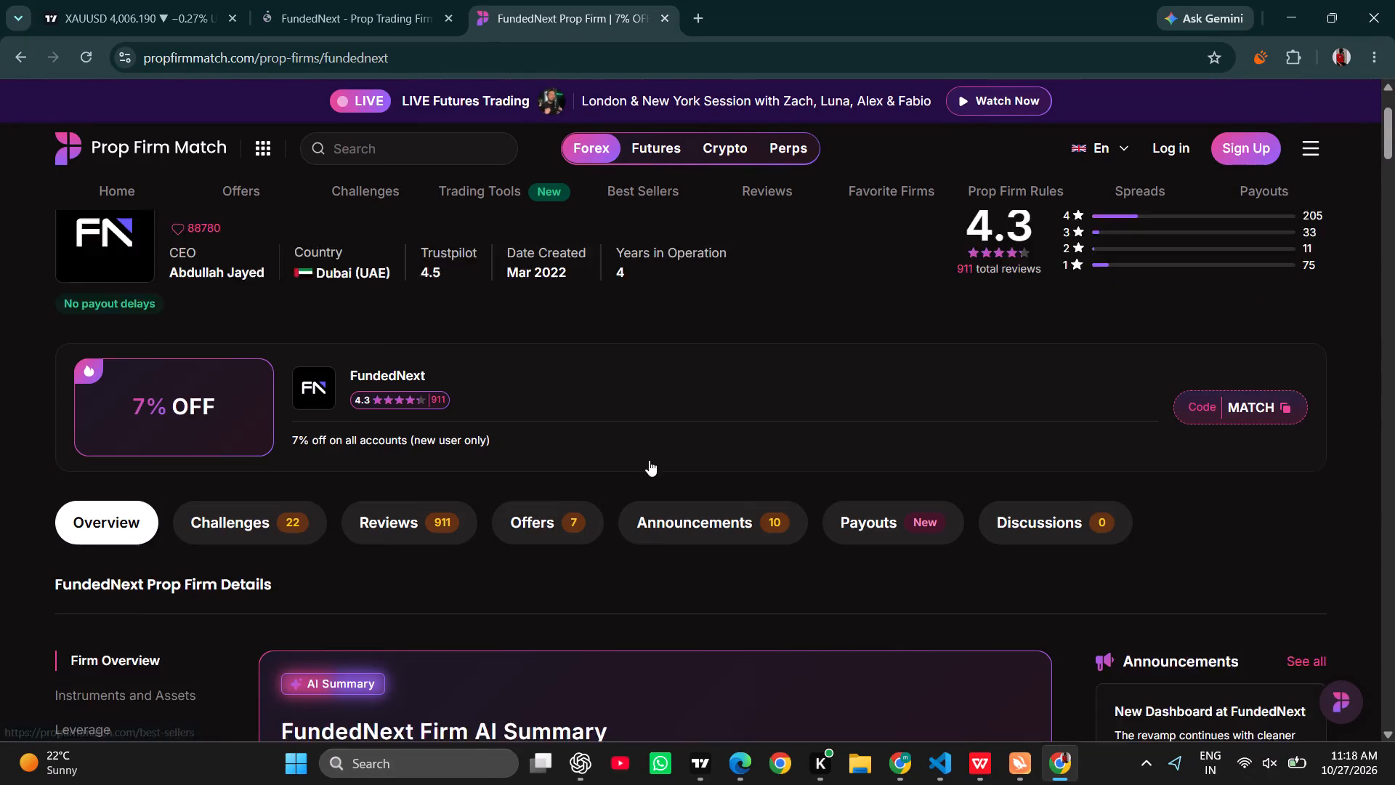
pyautogui.scroll(-1, 649, 460)
pyautogui.scroll(-2, 275, 402)
pyautogui.hscroll(5, 275, 402)
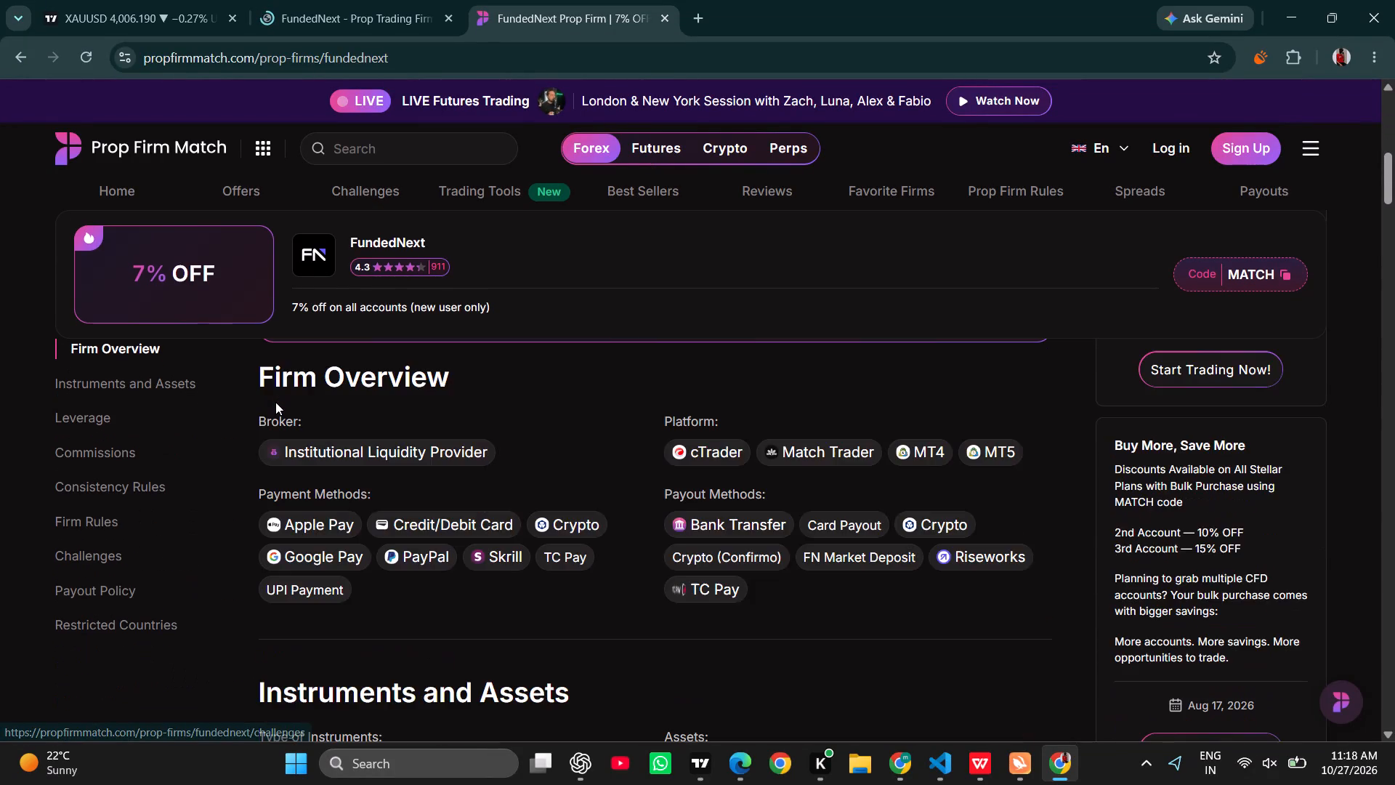
pyautogui.scroll(-6, 275, 402)
pyautogui.scroll(19, 615, 546)
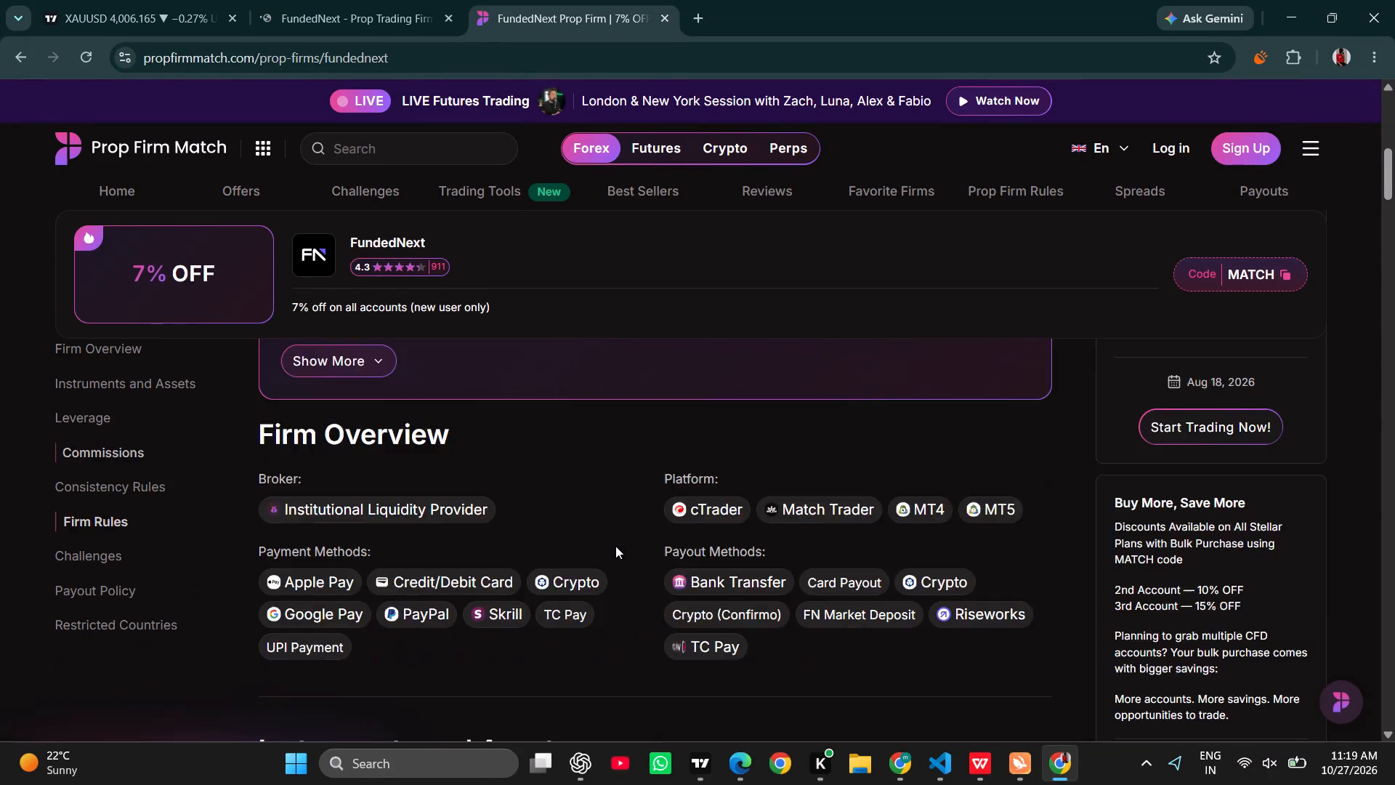
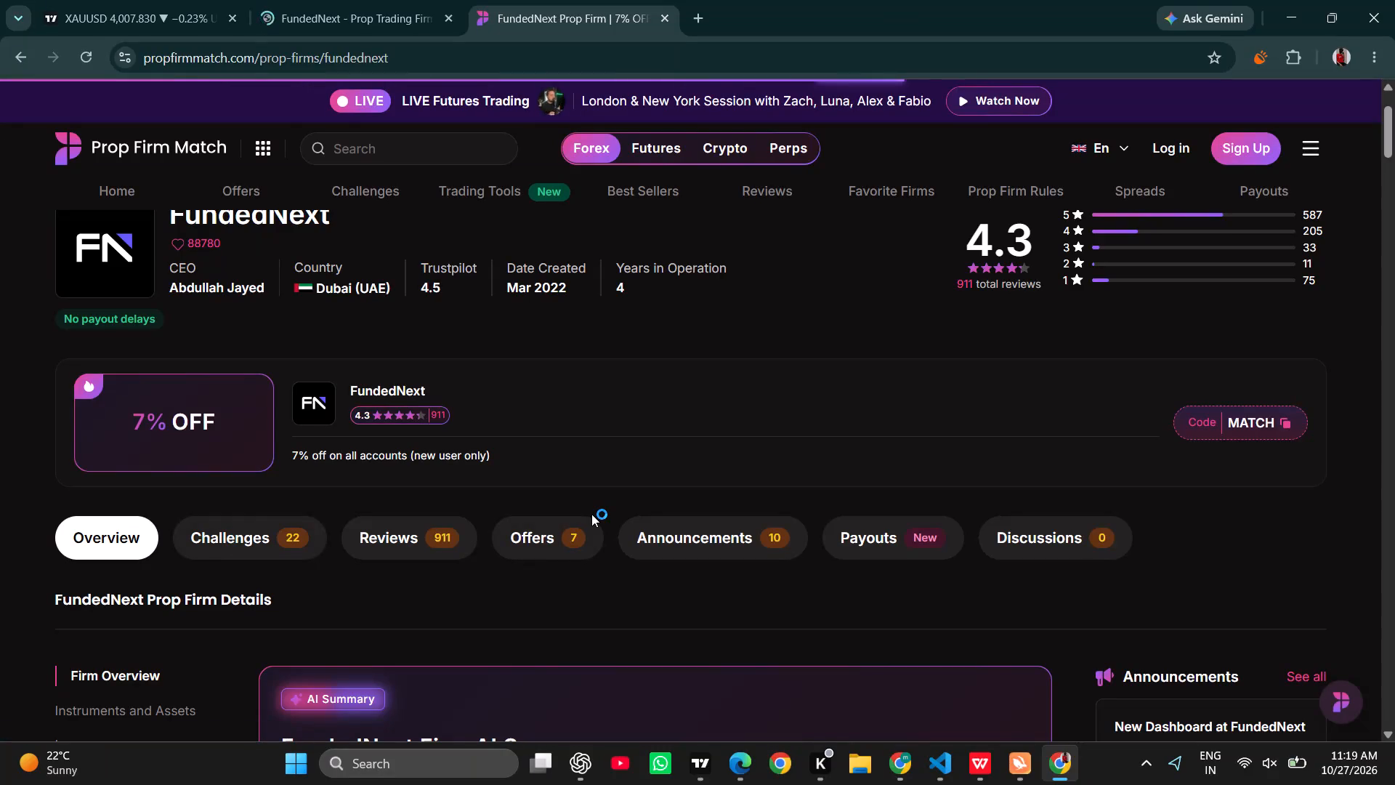
# Filter the FundedNext challenges to FX assets, $25K and $10K account sizes, and 2 Steps, checking the program options without choosing any.
pyautogui.scroll(-2, 591, 514)
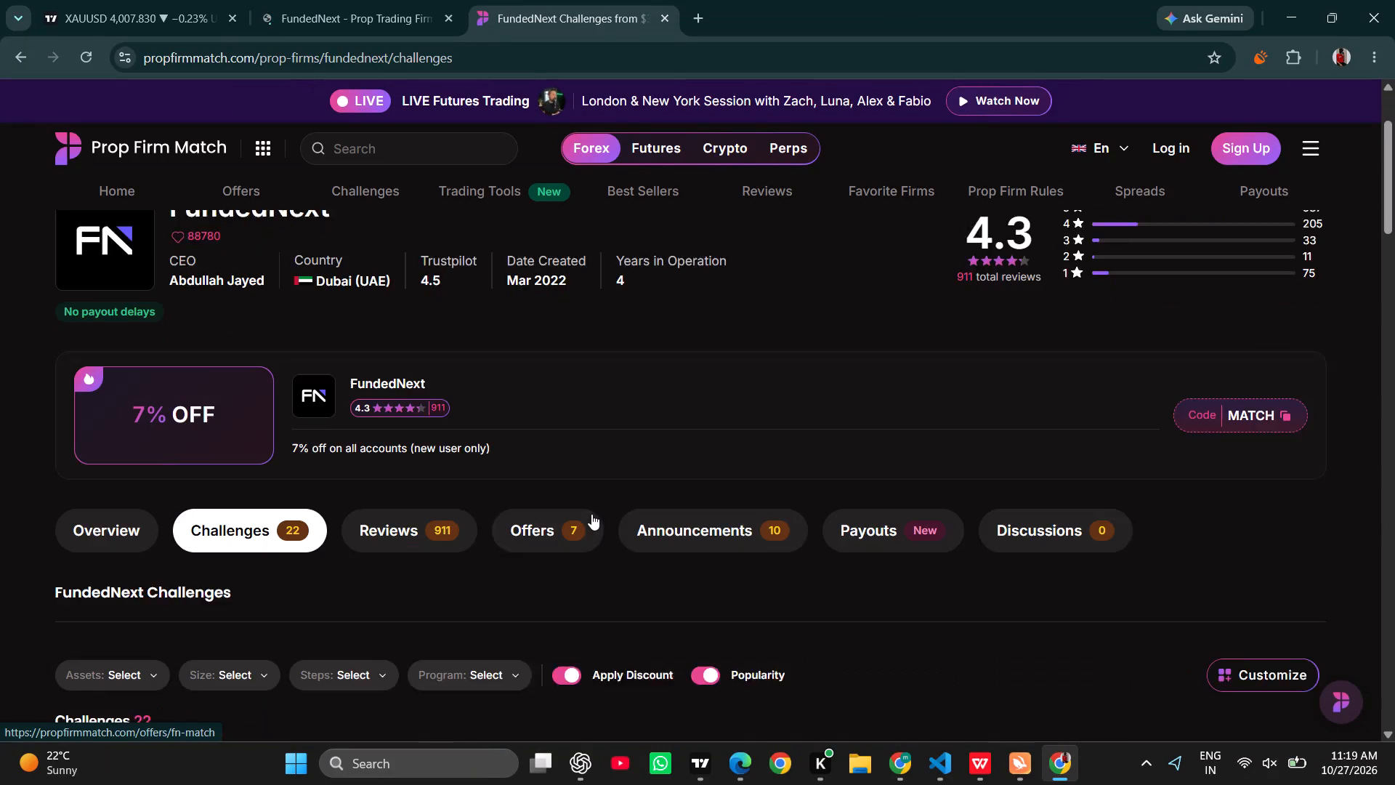
pyautogui.scroll(-3, 591, 514)
pyautogui.scroll(-1, 451, 611)
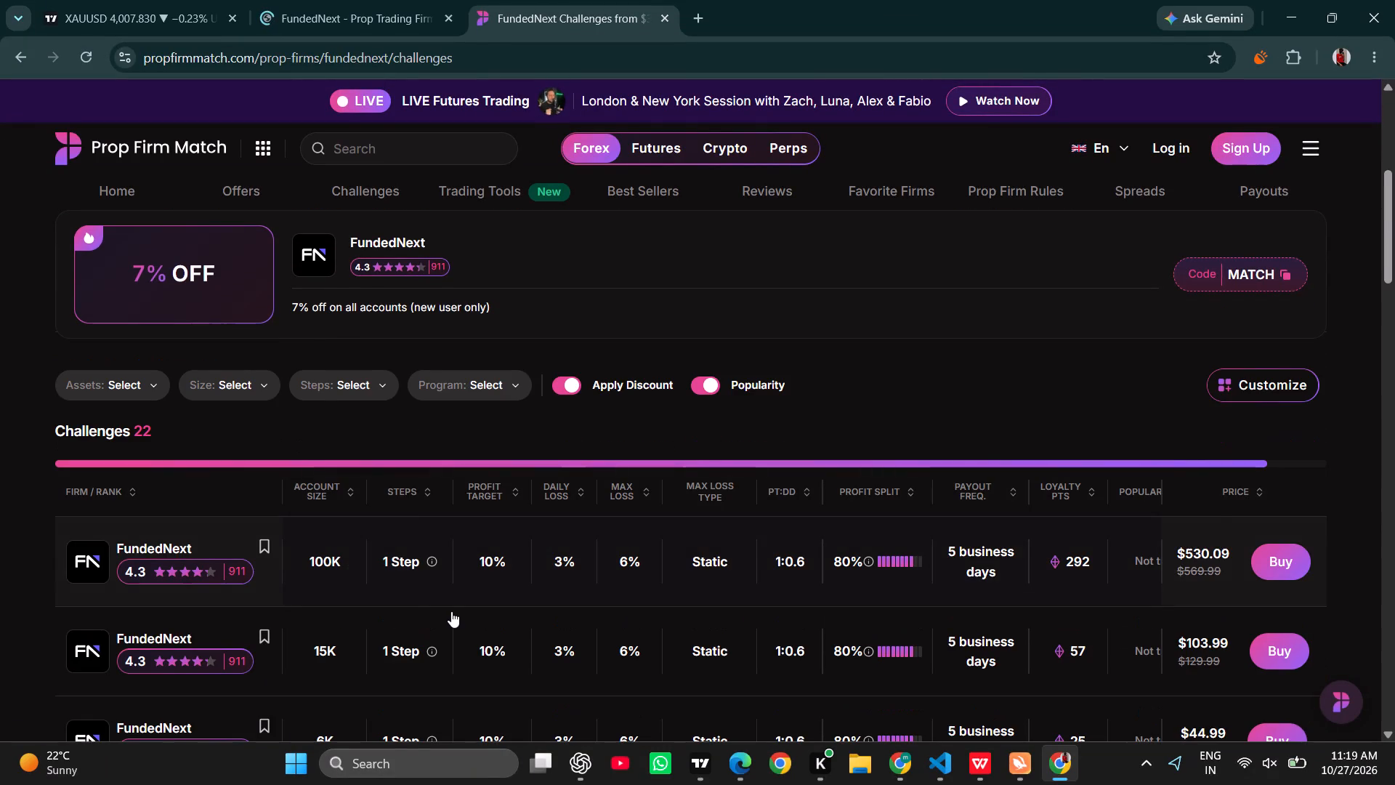
pyautogui.scroll(-1, 451, 611)
pyautogui.scroll(1, 451, 611)
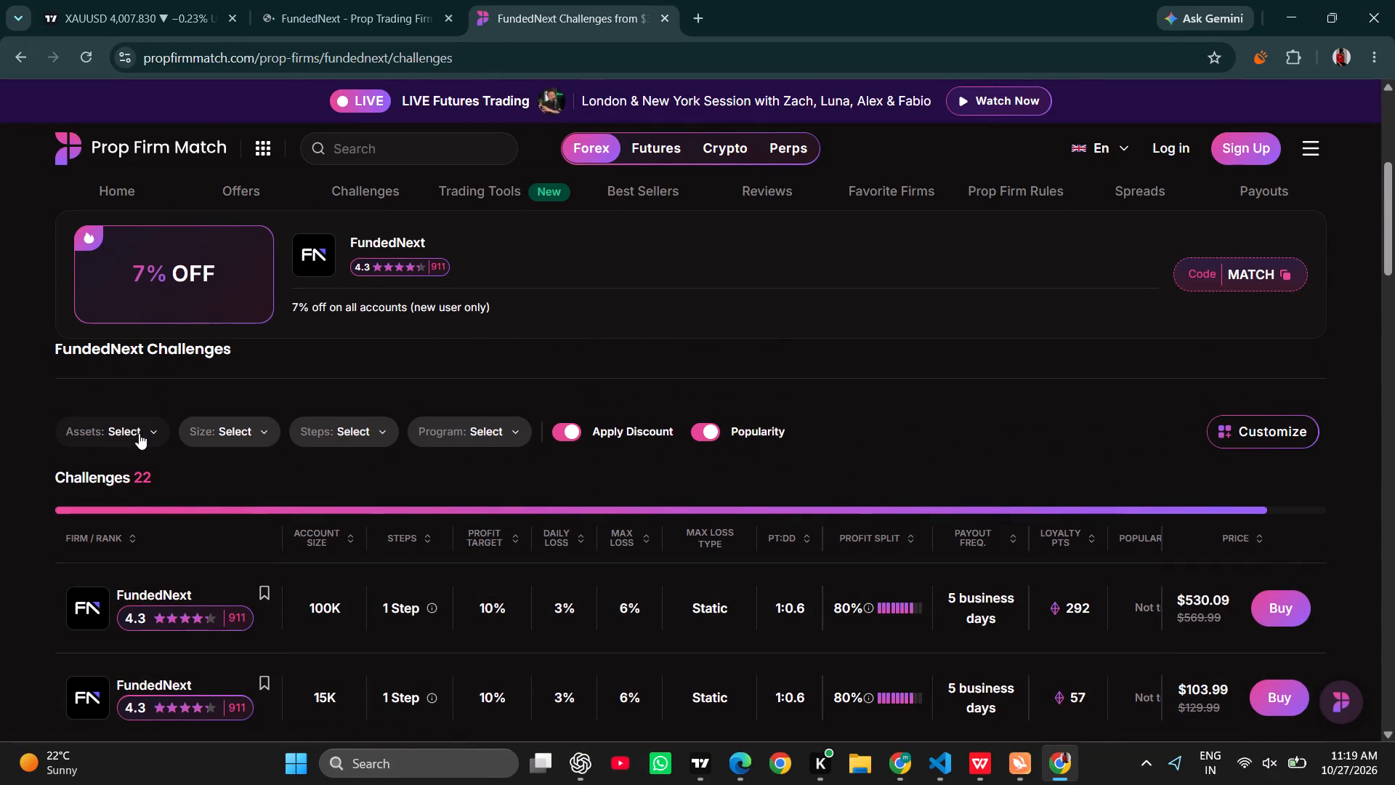
pyautogui.click(156, 428)
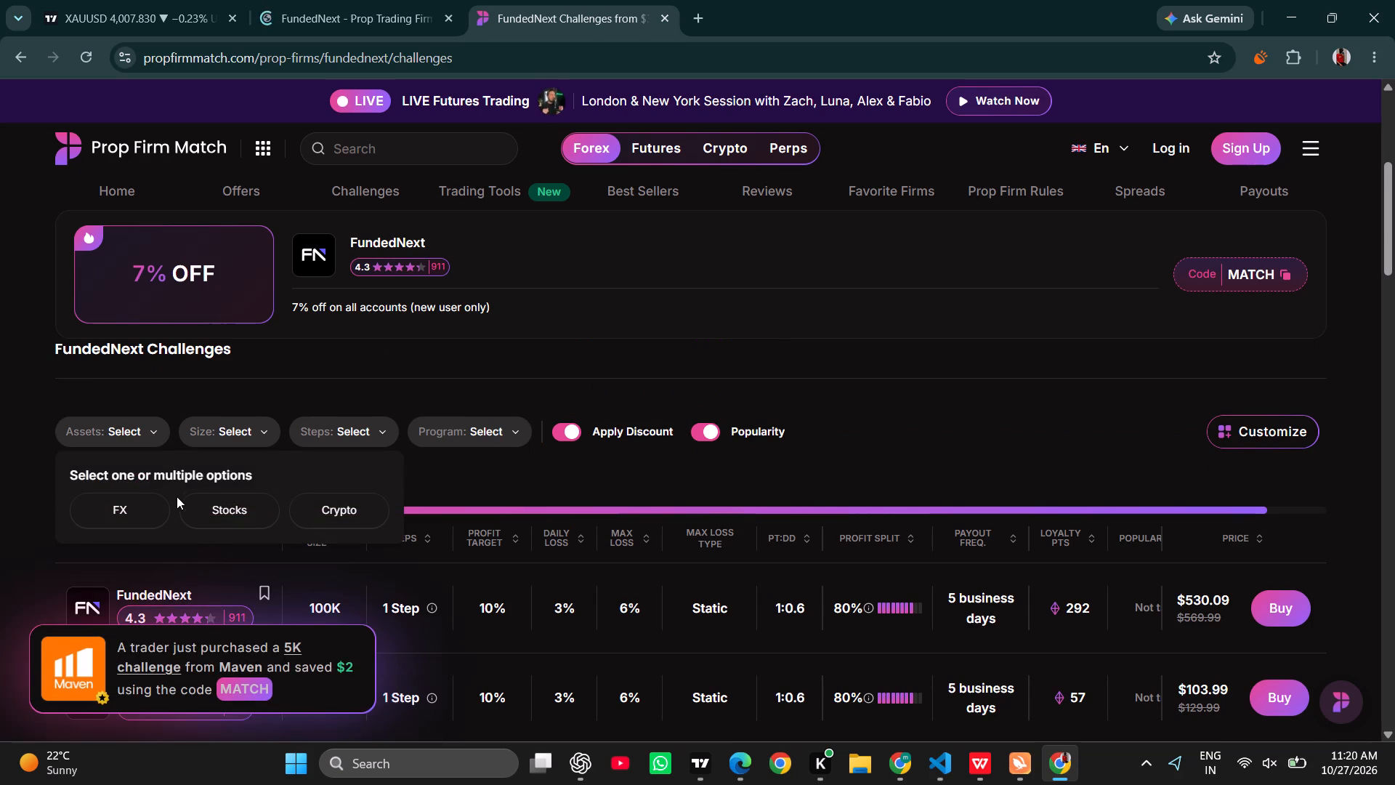
pyautogui.click(135, 508)
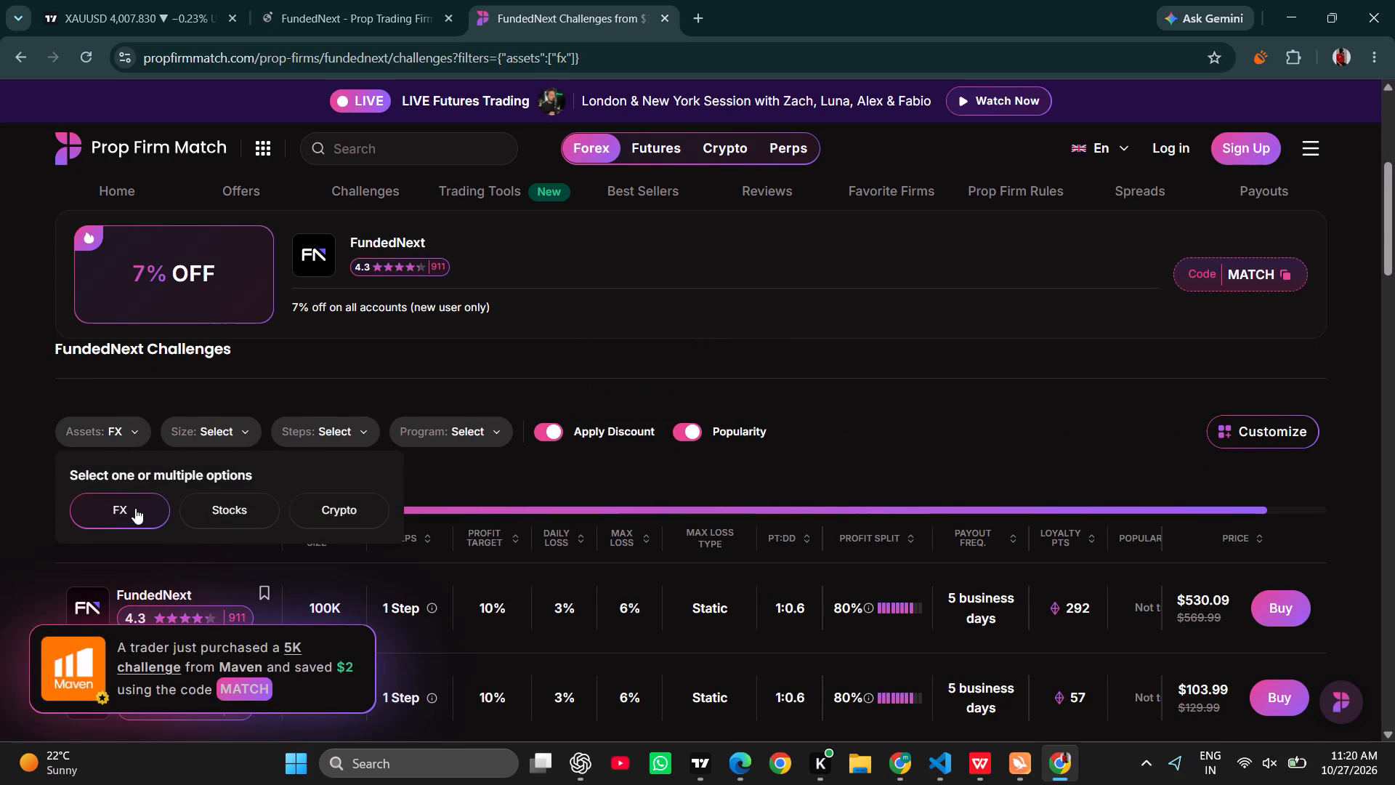
pyautogui.click(240, 431)
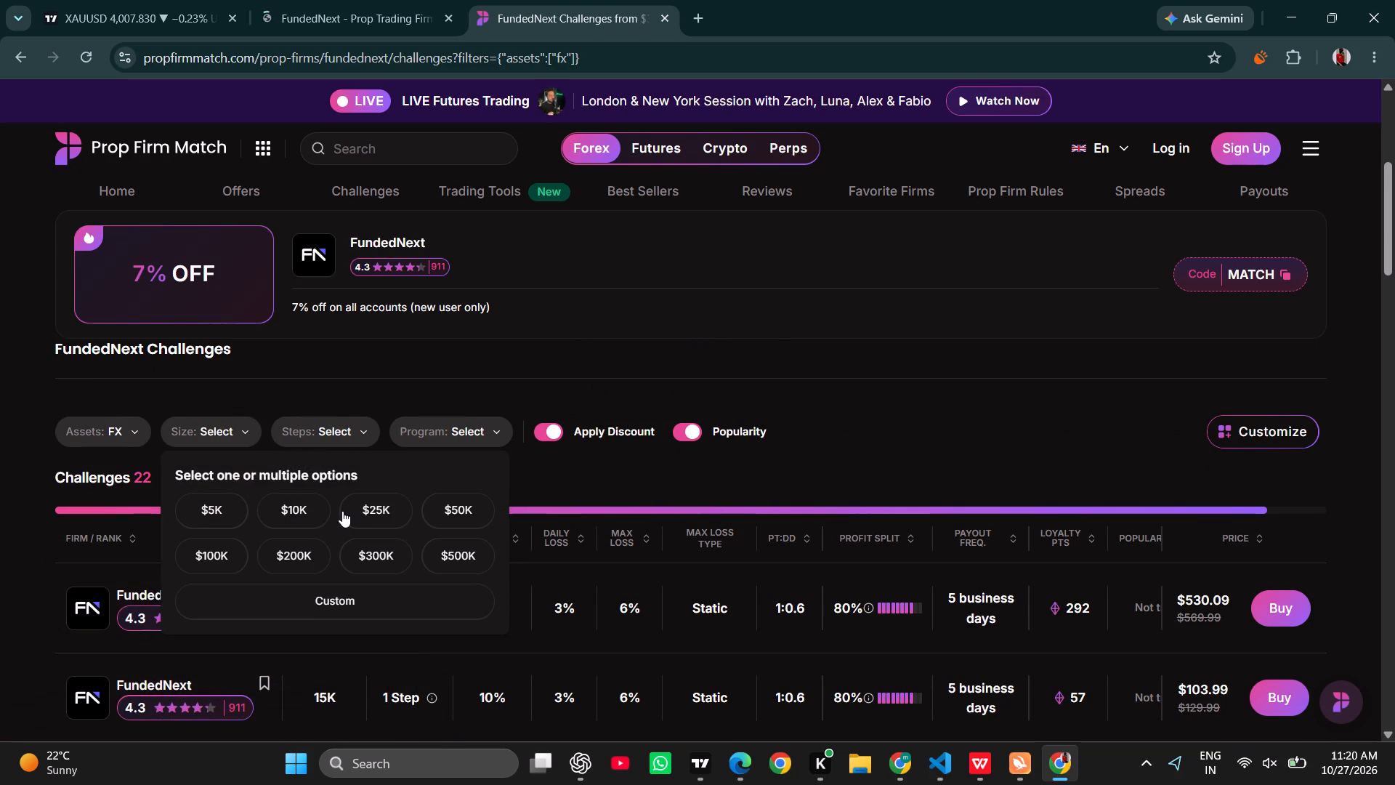
pyautogui.click(355, 512)
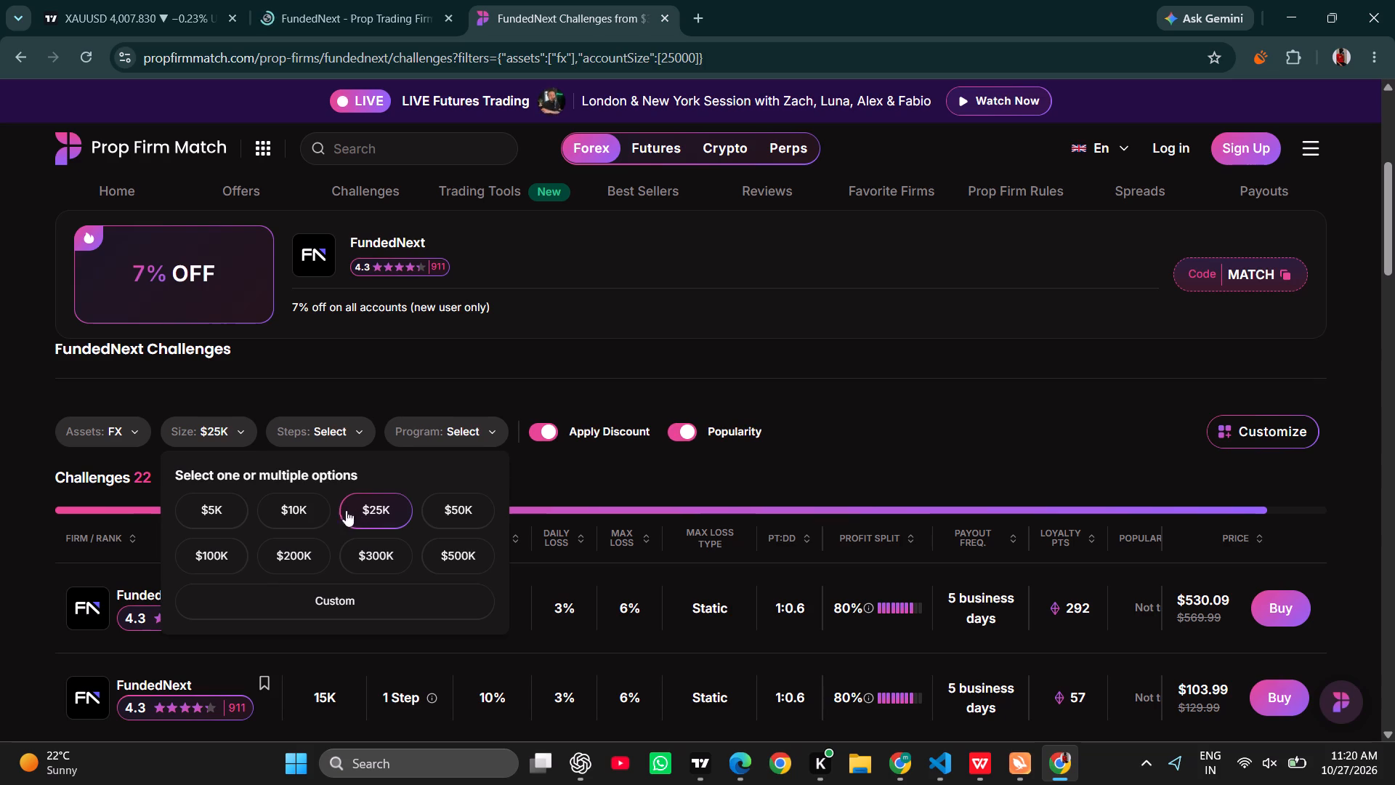
pyautogui.click(309, 511)
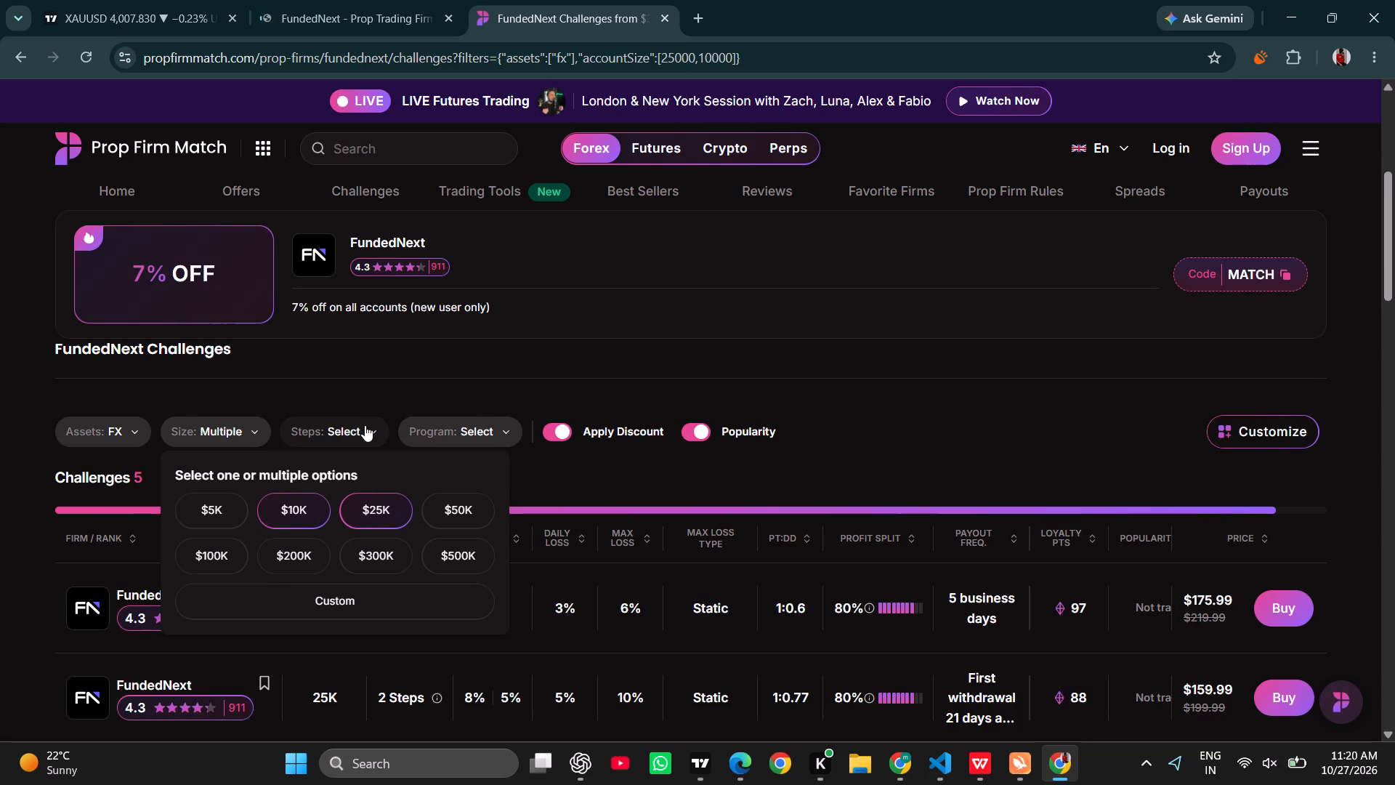
pyautogui.click(365, 425)
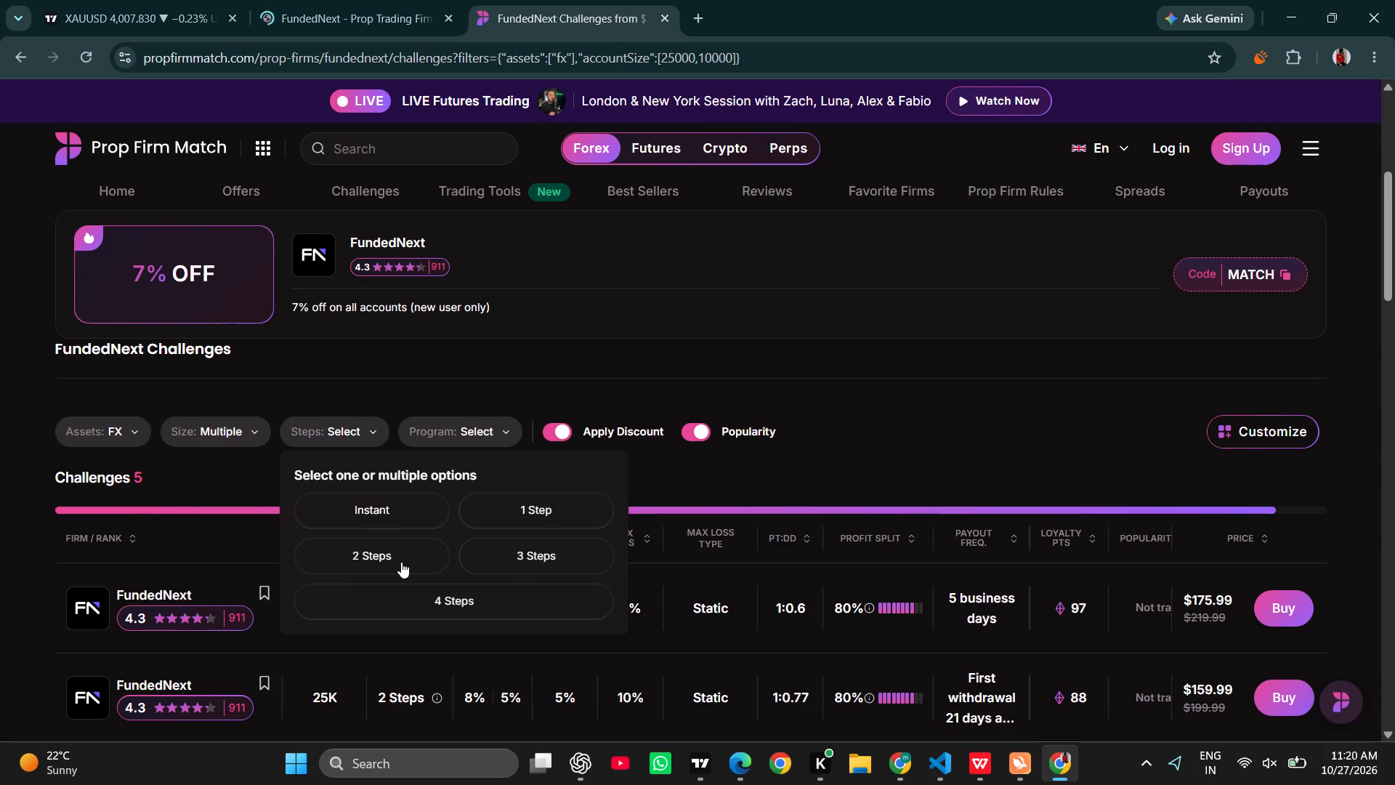
pyautogui.click(402, 556)
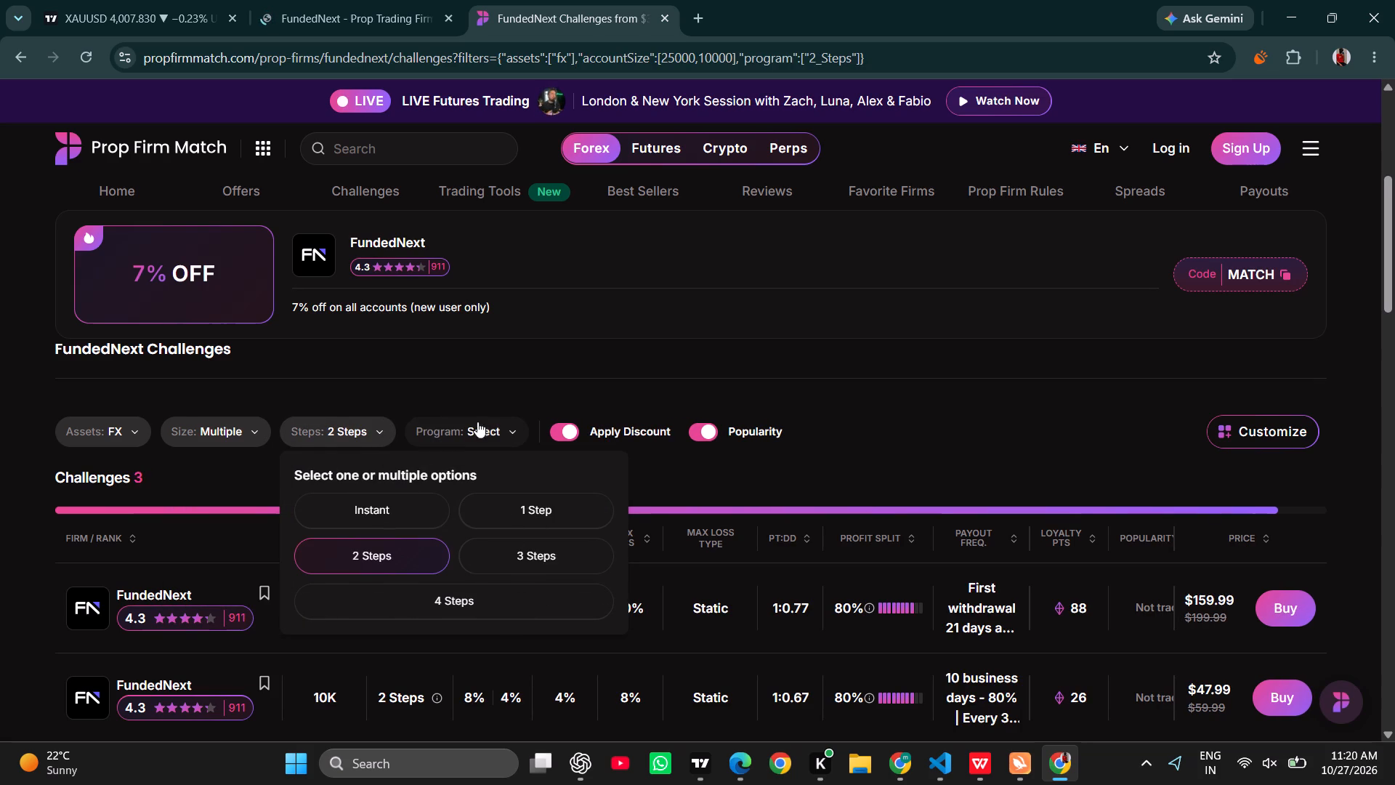
pyautogui.click(505, 430)
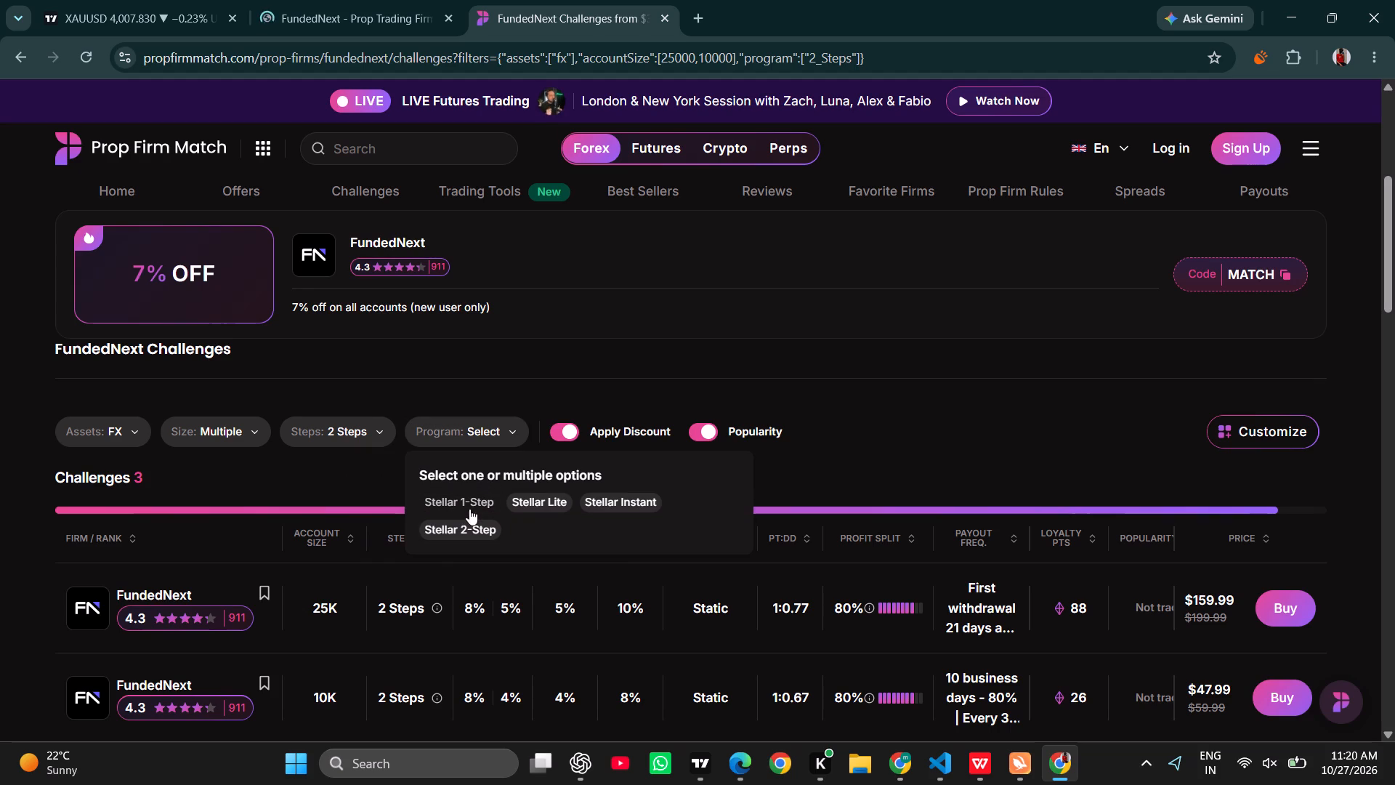
pyautogui.click(897, 469)
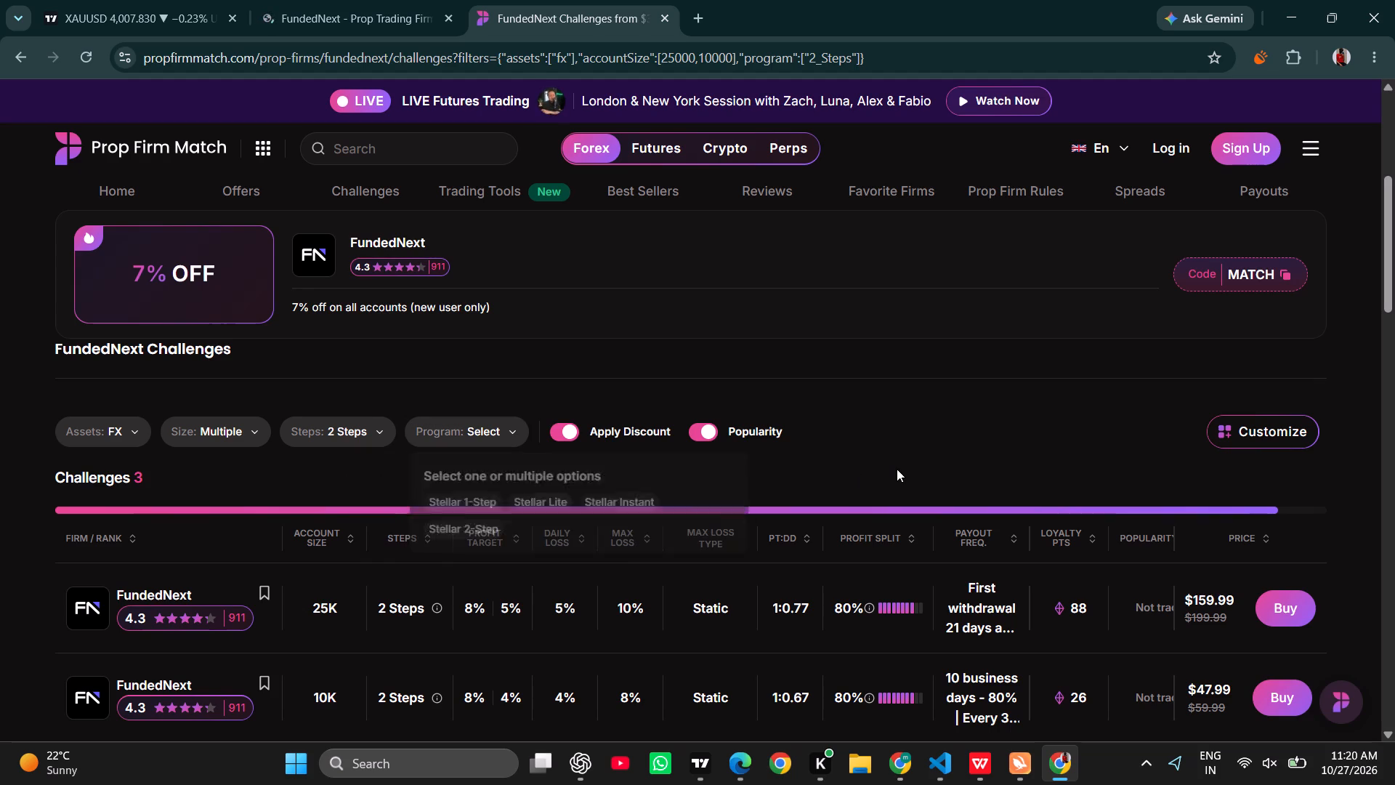
# Compare the filtered FundedNext 2-step challenges by profit target, loss limits, profit split, payout frequency and price.
pyautogui.scroll(-2, 897, 469)
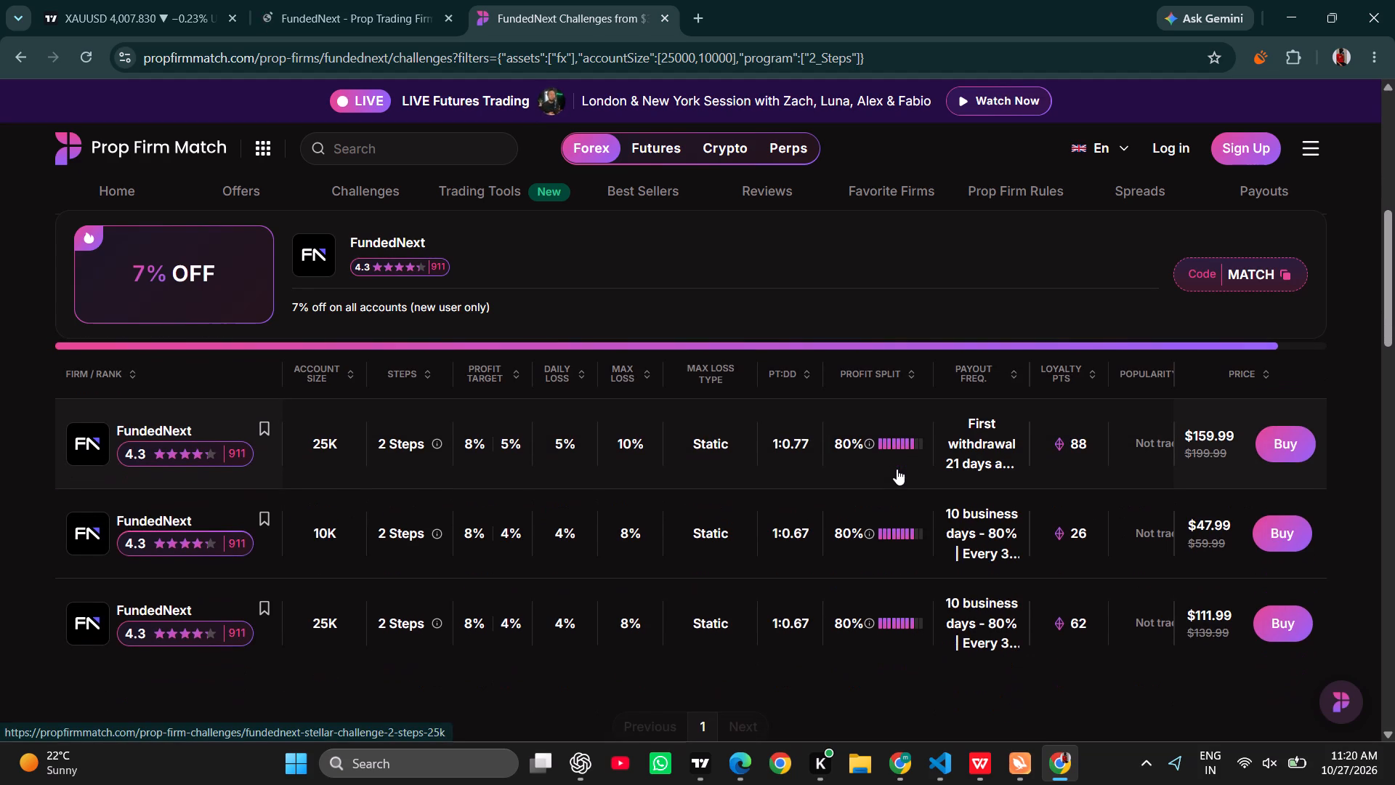
pyautogui.scroll(-1, 897, 469)
pyautogui.scroll(-1, 806, 575)
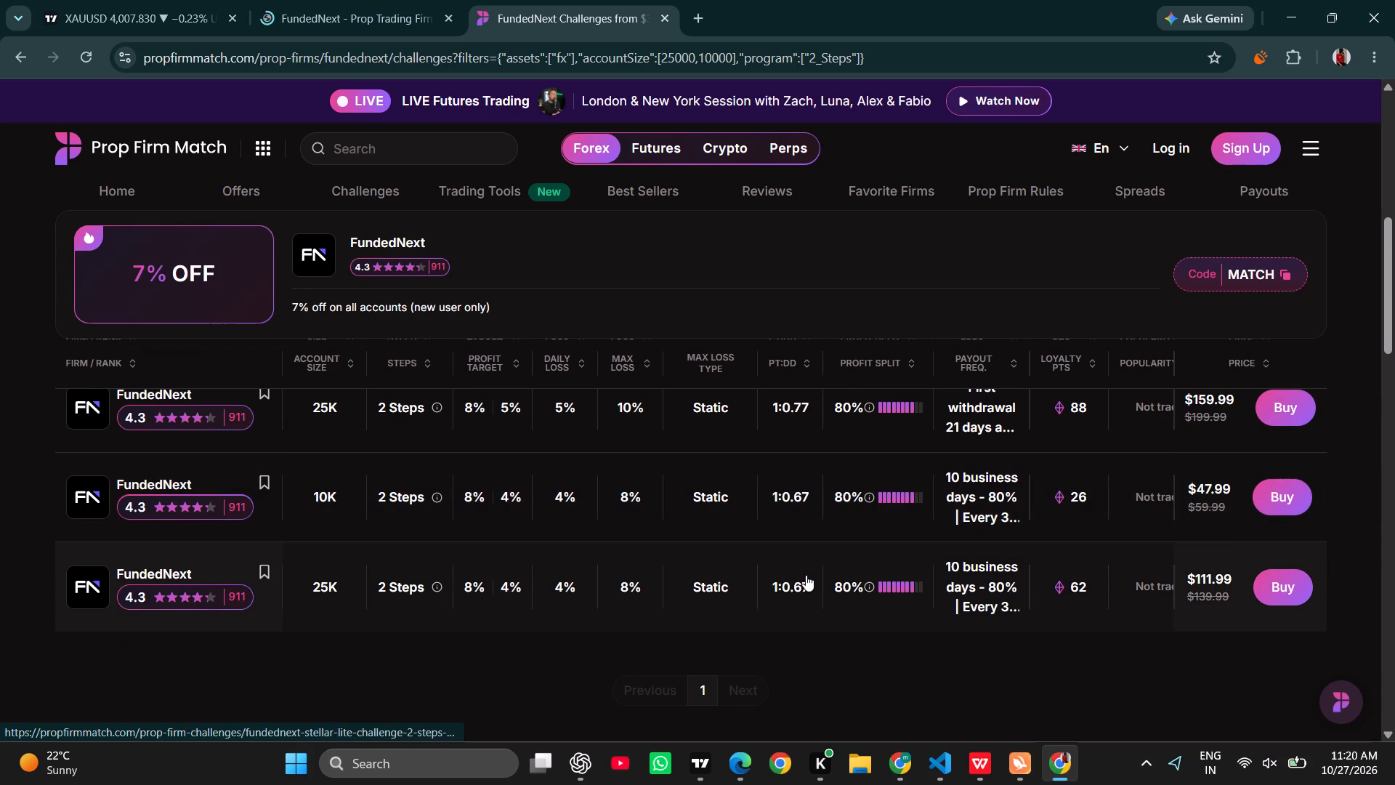
pyautogui.scroll(-1, 806, 575)
pyautogui.scroll(1, 868, 464)
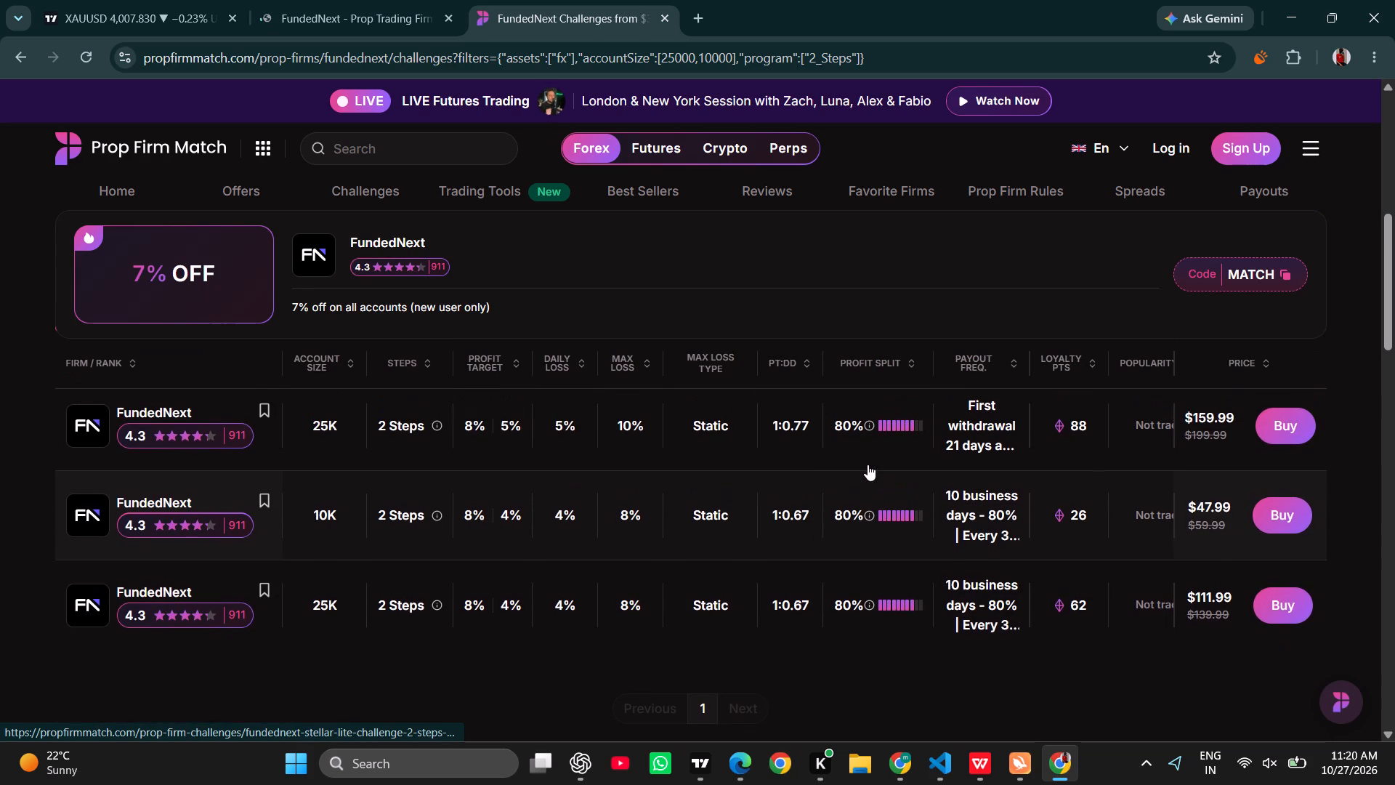
pyautogui.scroll(1, 868, 464)
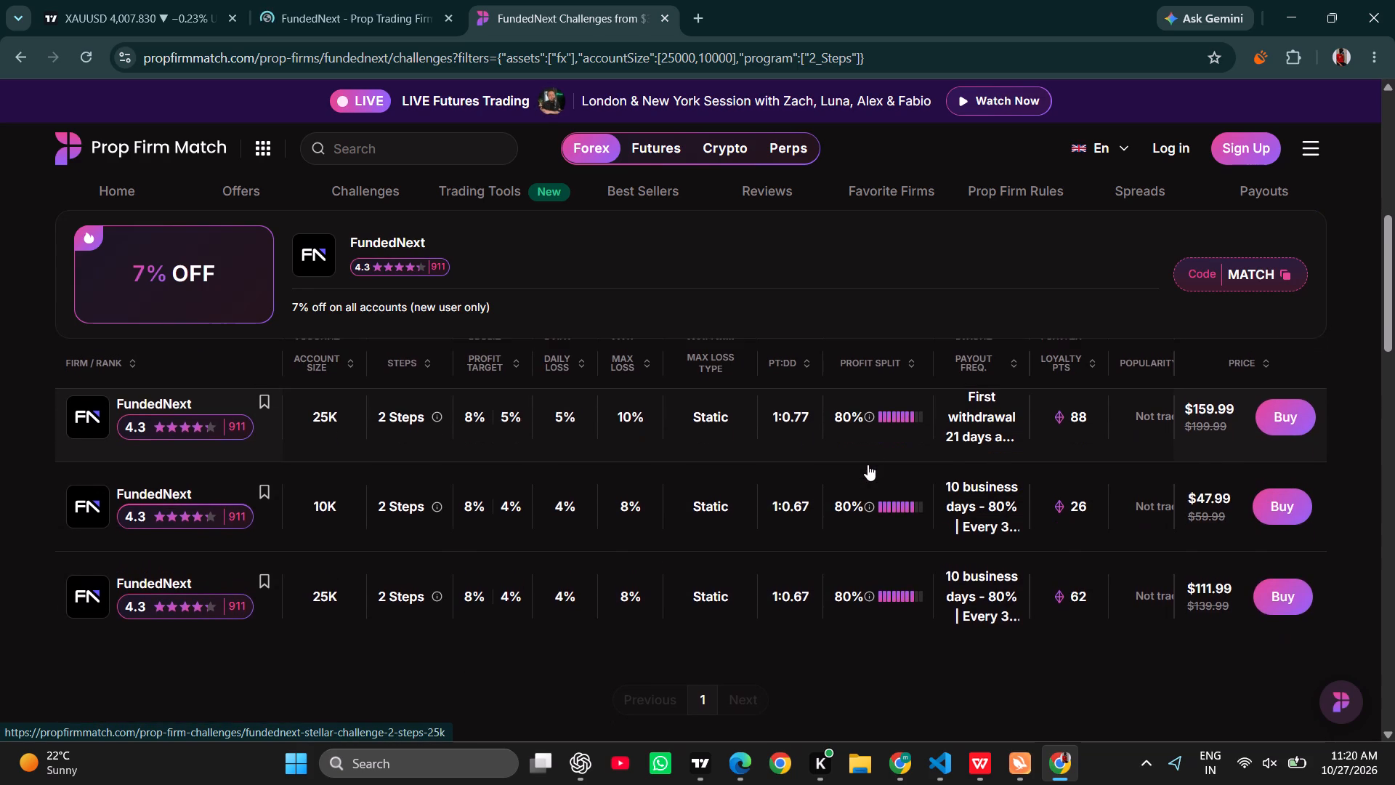
pyautogui.scroll(1, 868, 464)
pyautogui.scroll(-1, 868, 464)
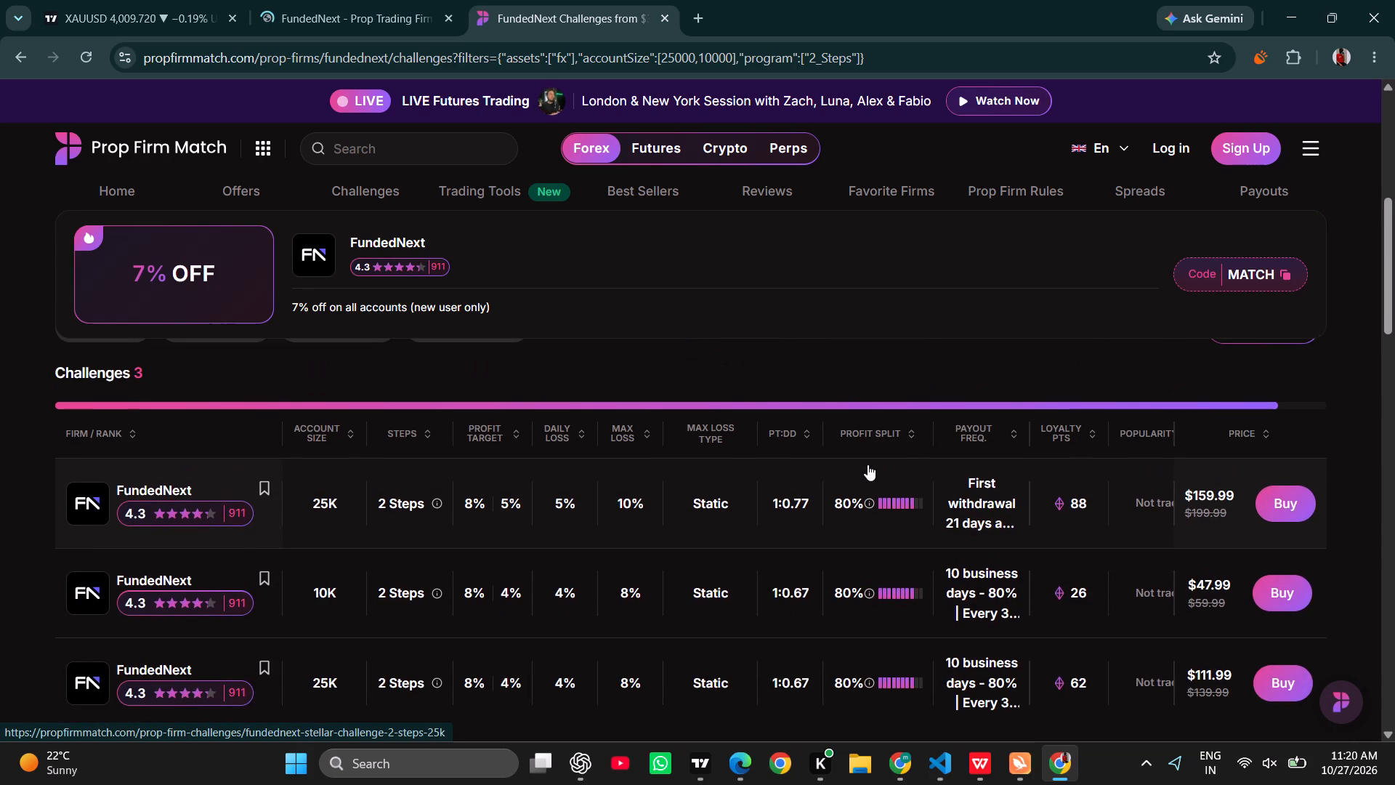
pyautogui.scroll(-1, 868, 464)
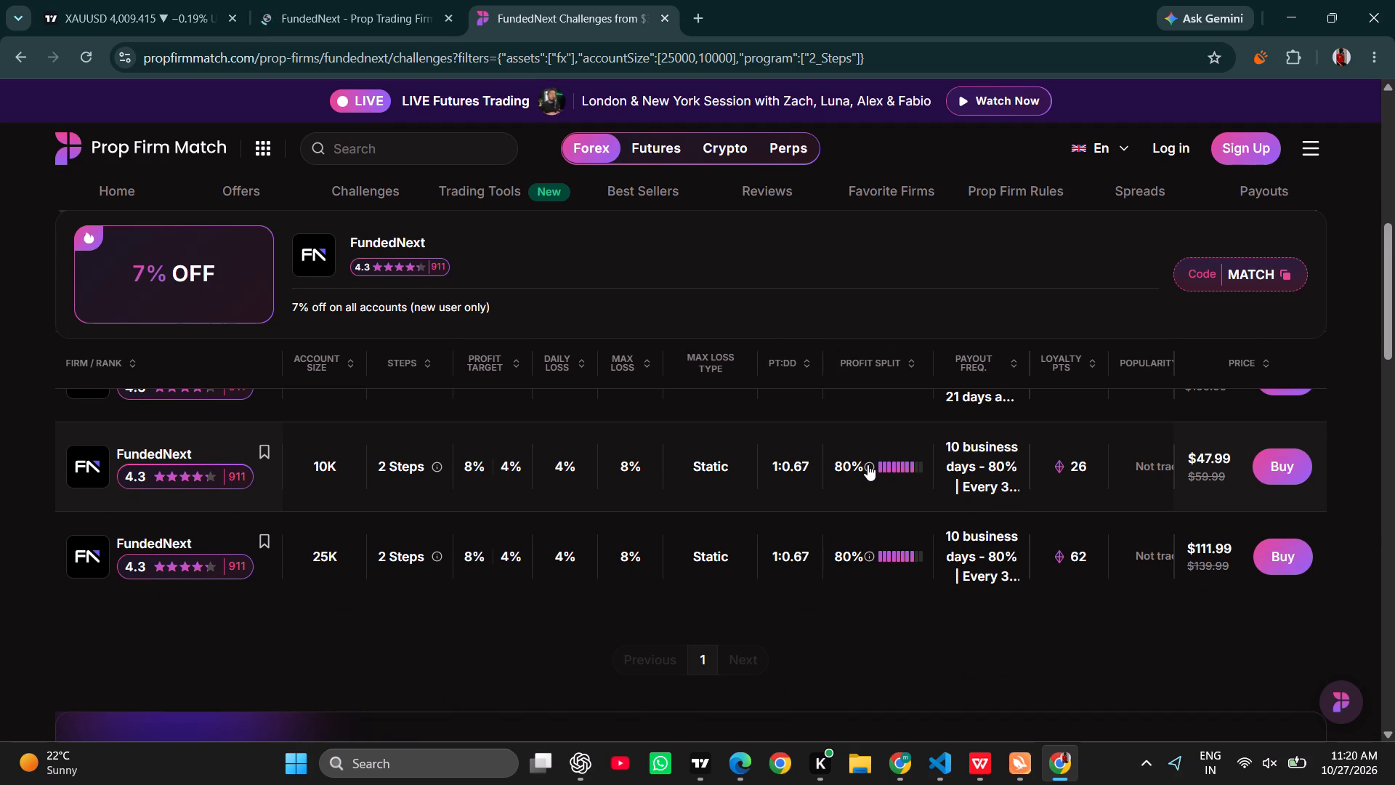
pyautogui.scroll(2, 868, 464)
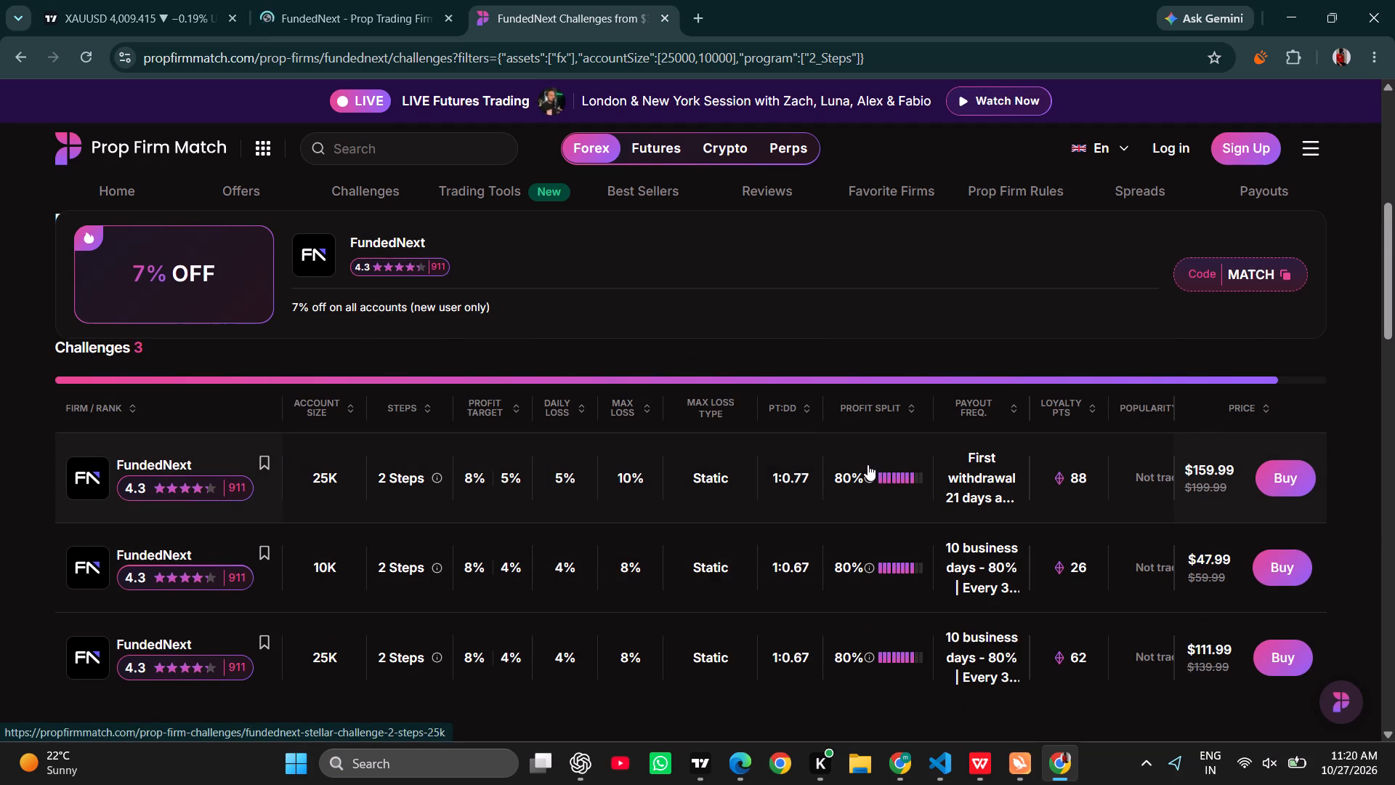
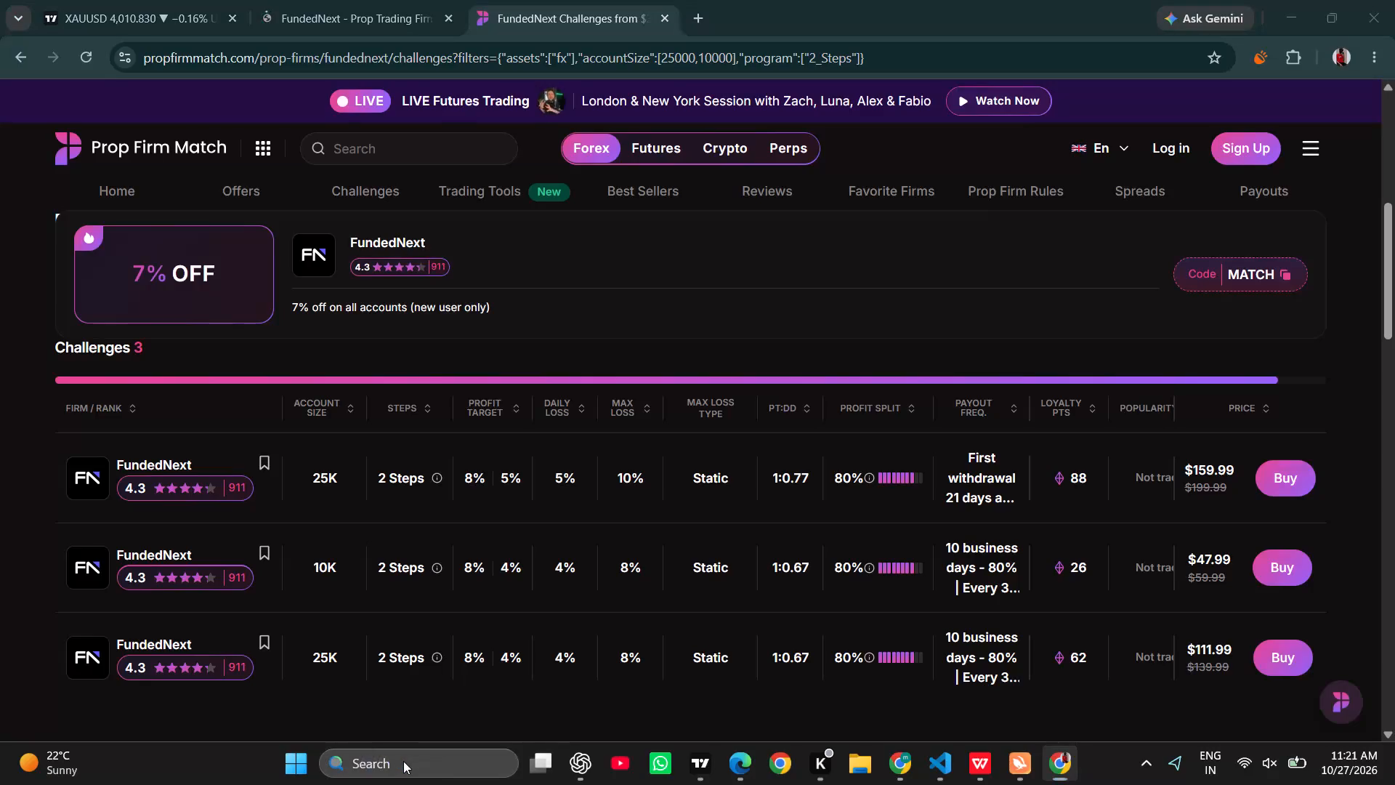
# Search the computer for "gta" and dismiss the results without opening any.
pyautogui.press('t')
pyautogui.press('BackSpace')
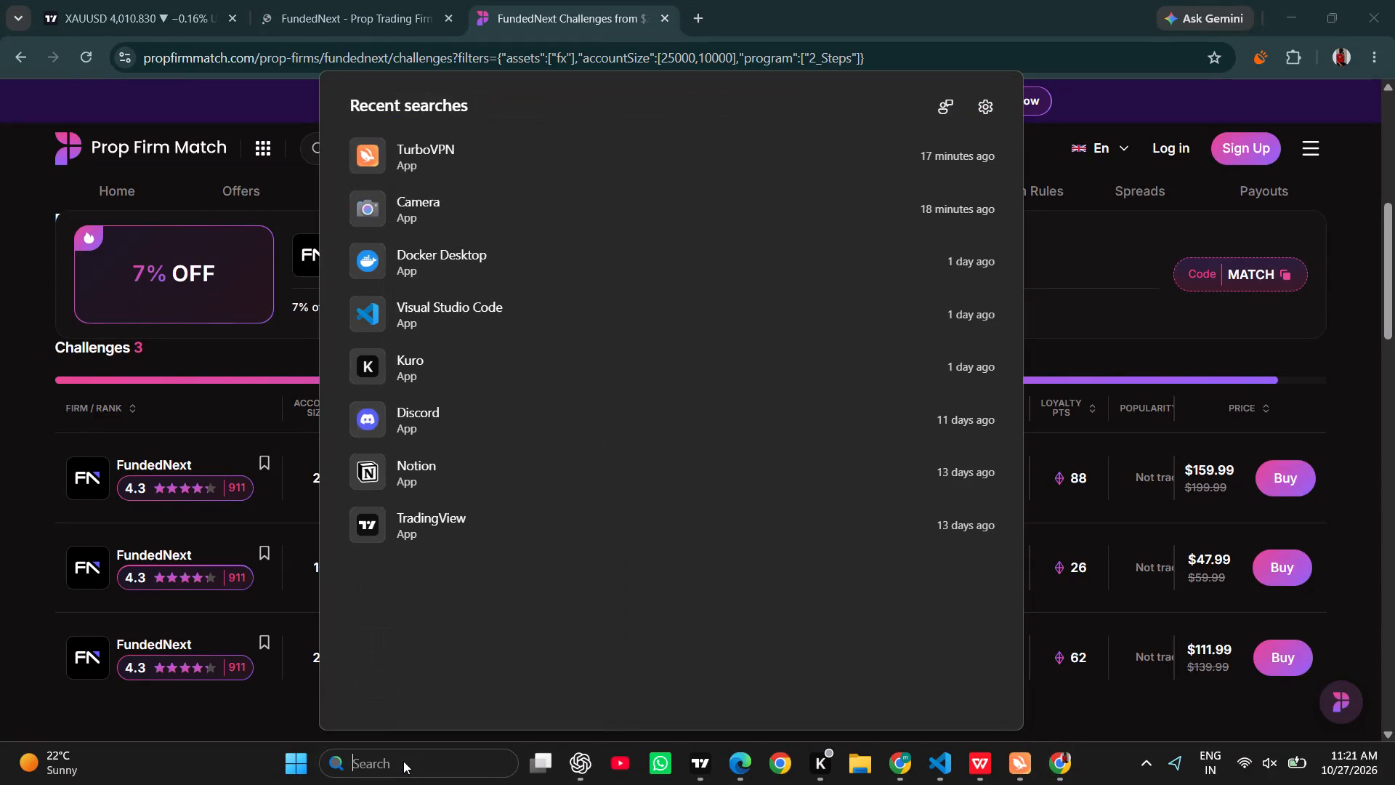
pyautogui.press('BackSpace')
pyautogui.write('gta')
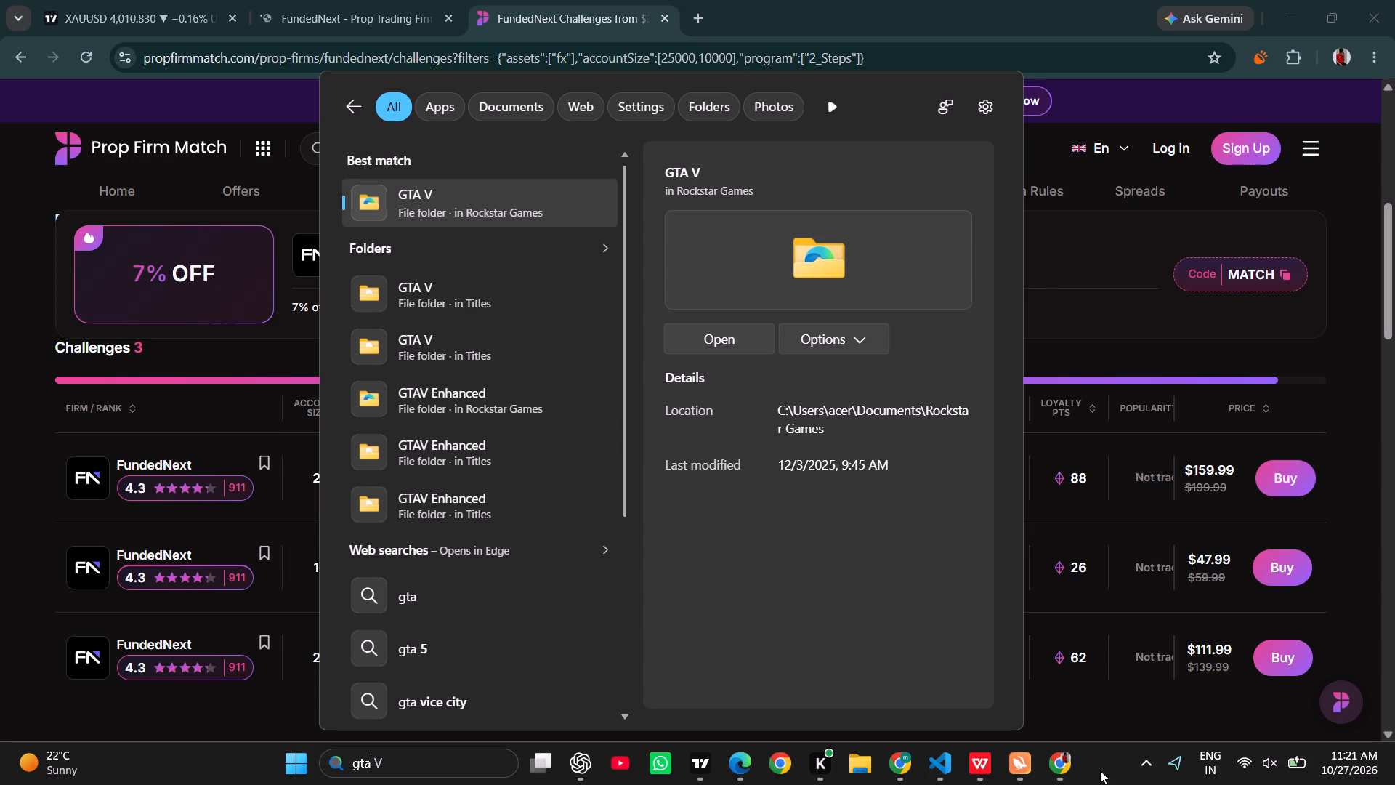
pyautogui.click(1100, 770)
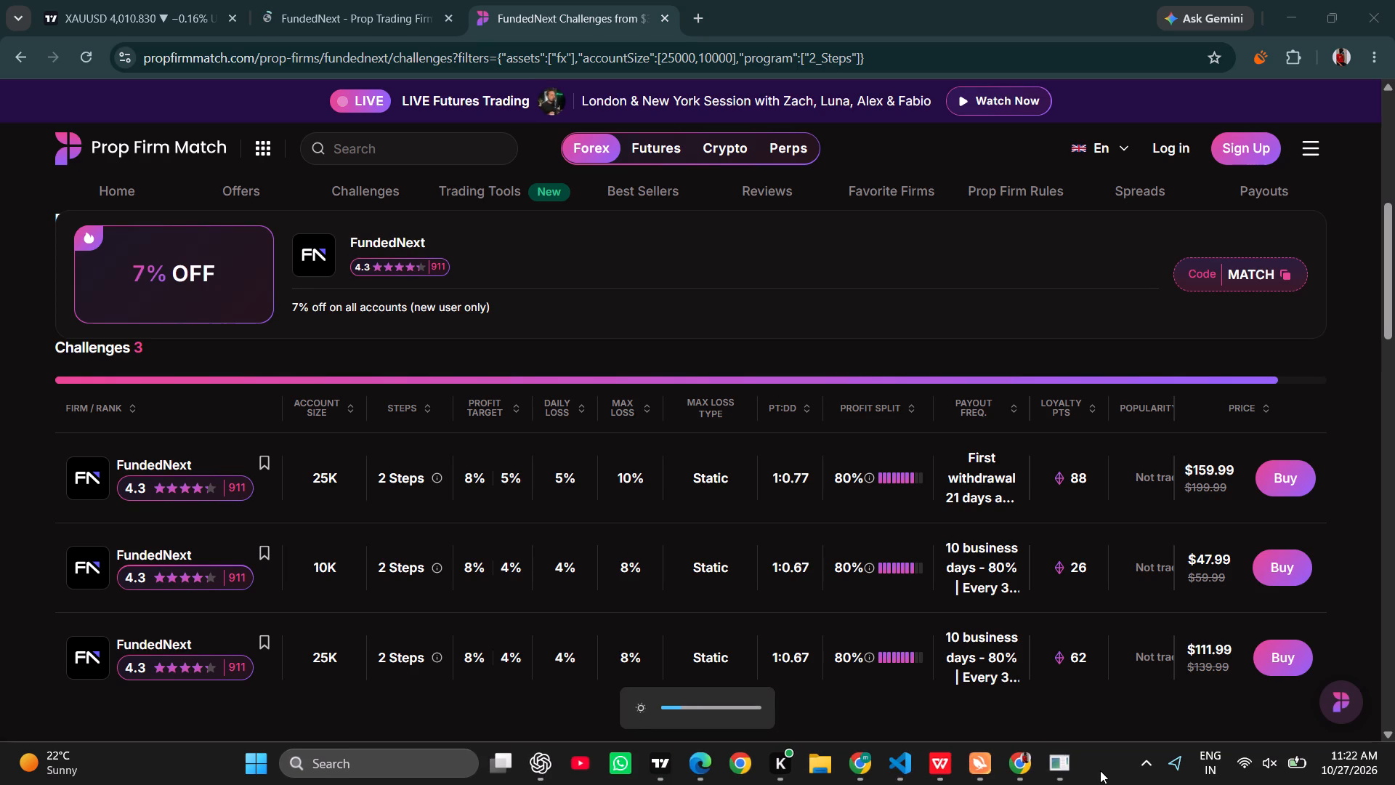
# View the laptop's performance and fan status in Control Center, and return to the FundedNext challenges page.
pyautogui.click(1063, 764)
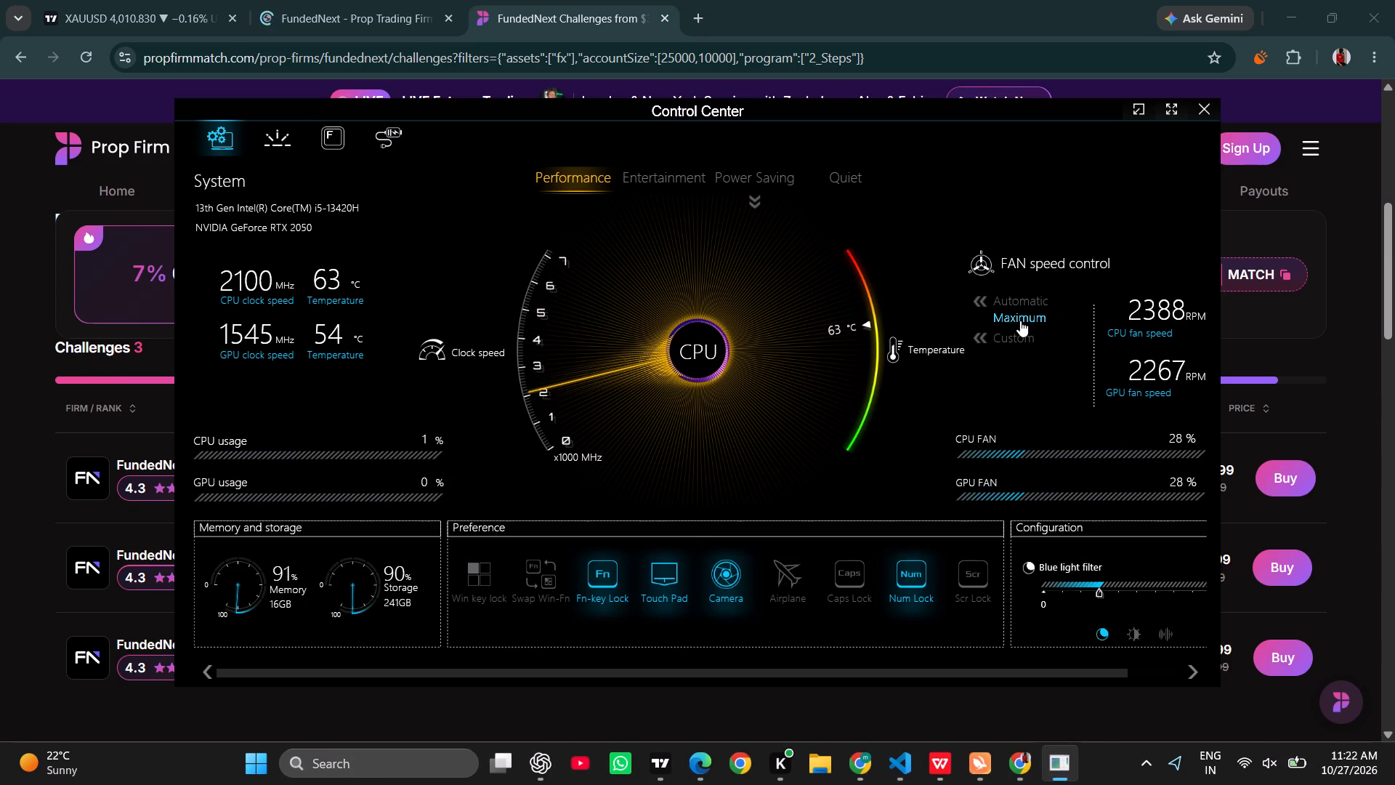
pyautogui.click(1043, 15)
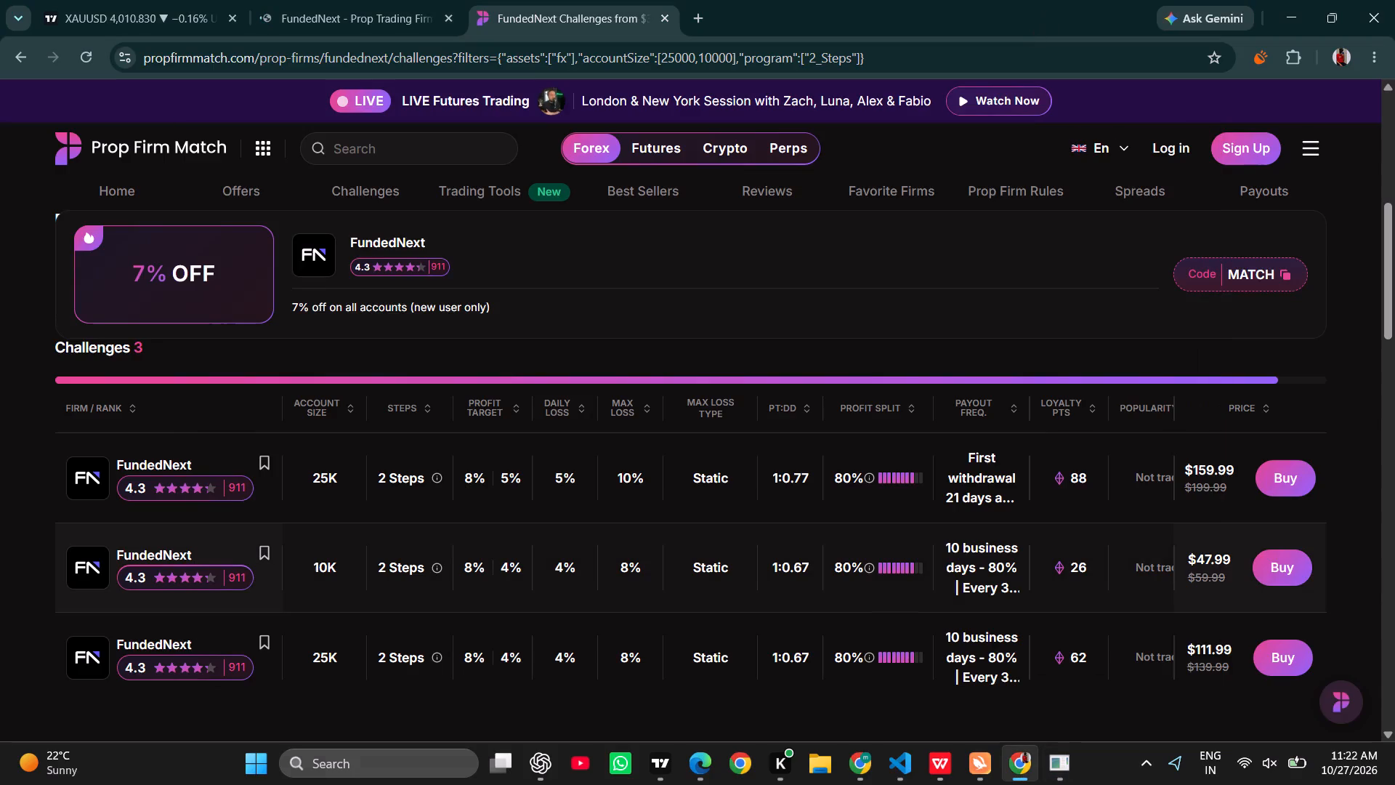
# Search the computer for "gta", replace the query with "ro", and open the Rockstar Games Launcher.
pyautogui.write('gta')
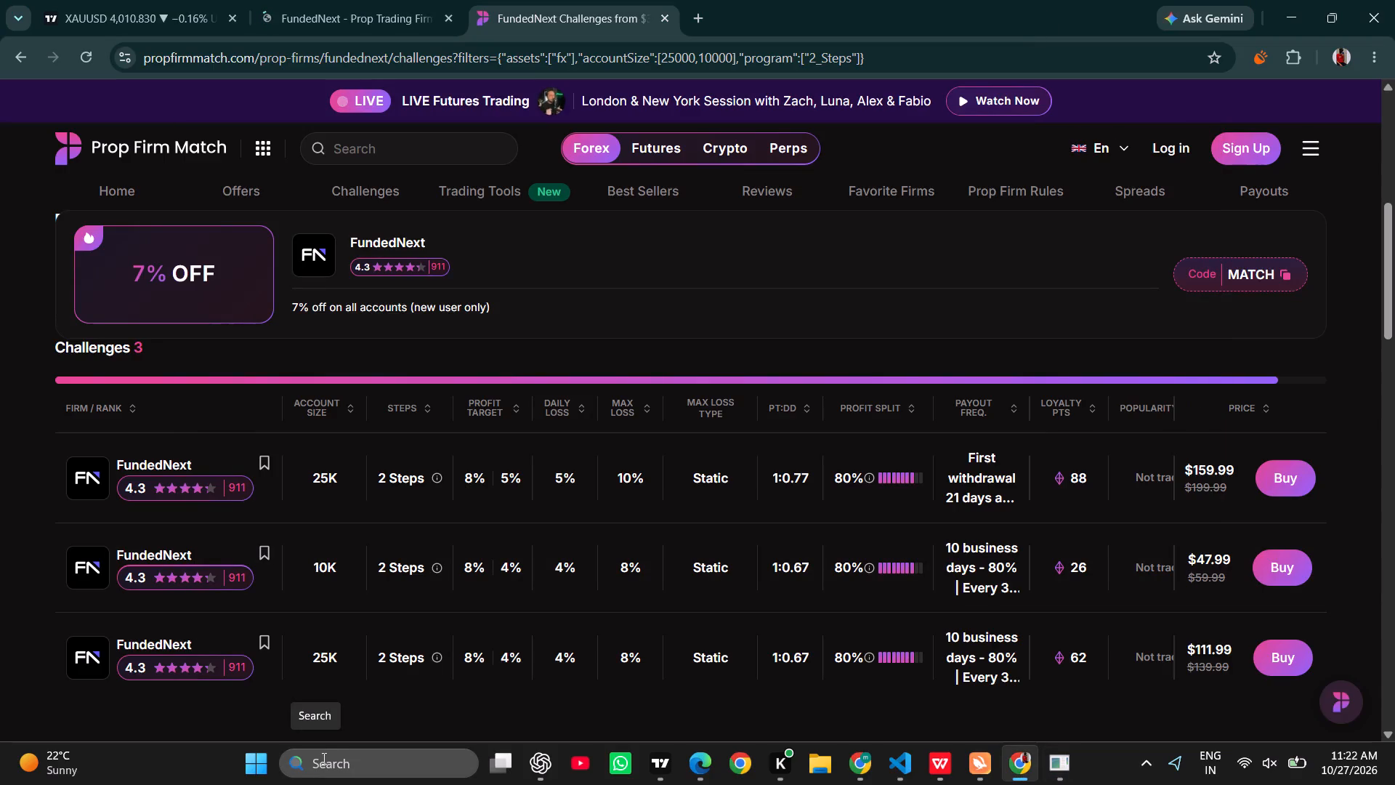
pyautogui.click(324, 760)
pyautogui.write('gta')
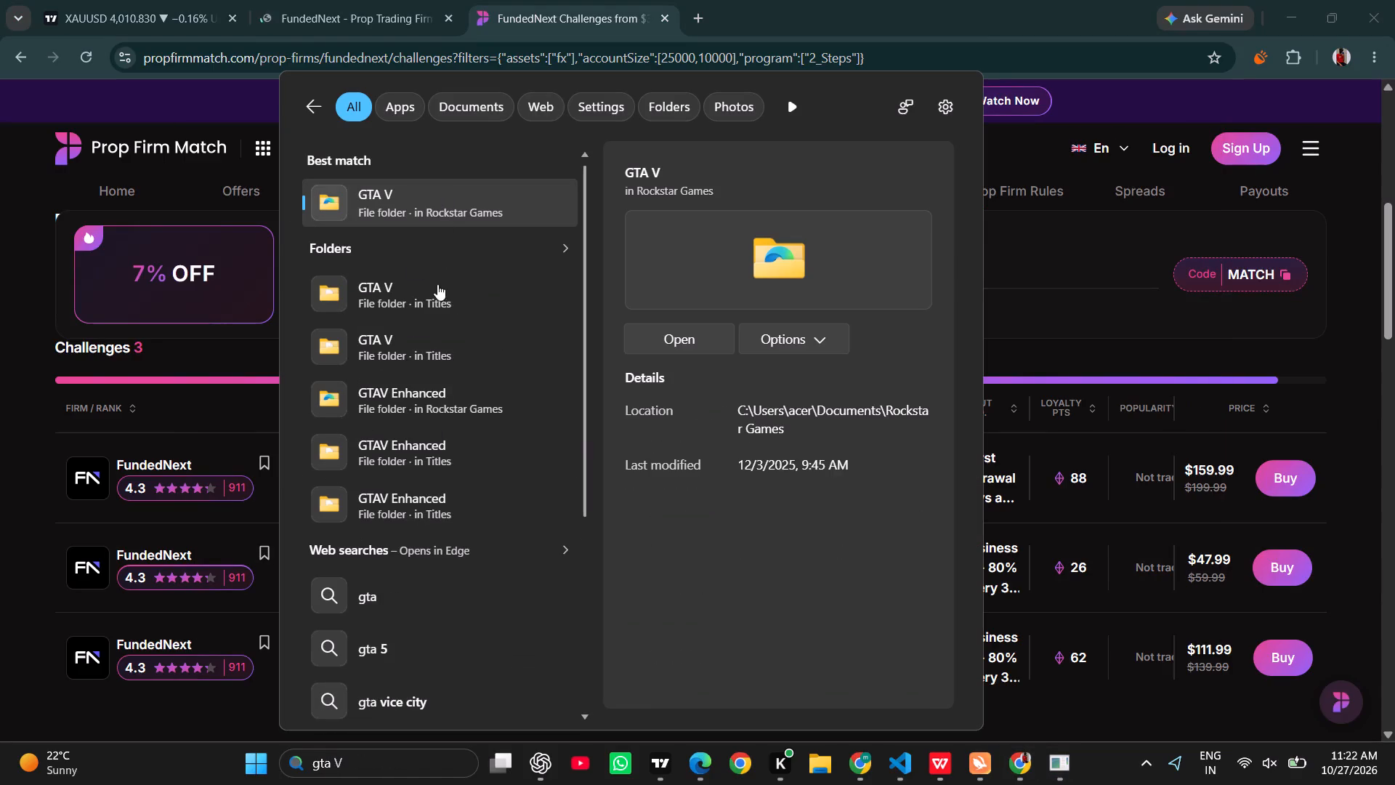
pyautogui.press('BackSpace')
pyautogui.press('BackSpace')
pyautogui.press('BackSpace')
pyautogui.press('BackSpace')
pyautogui.write('ro')
pyautogui.click(434, 317)
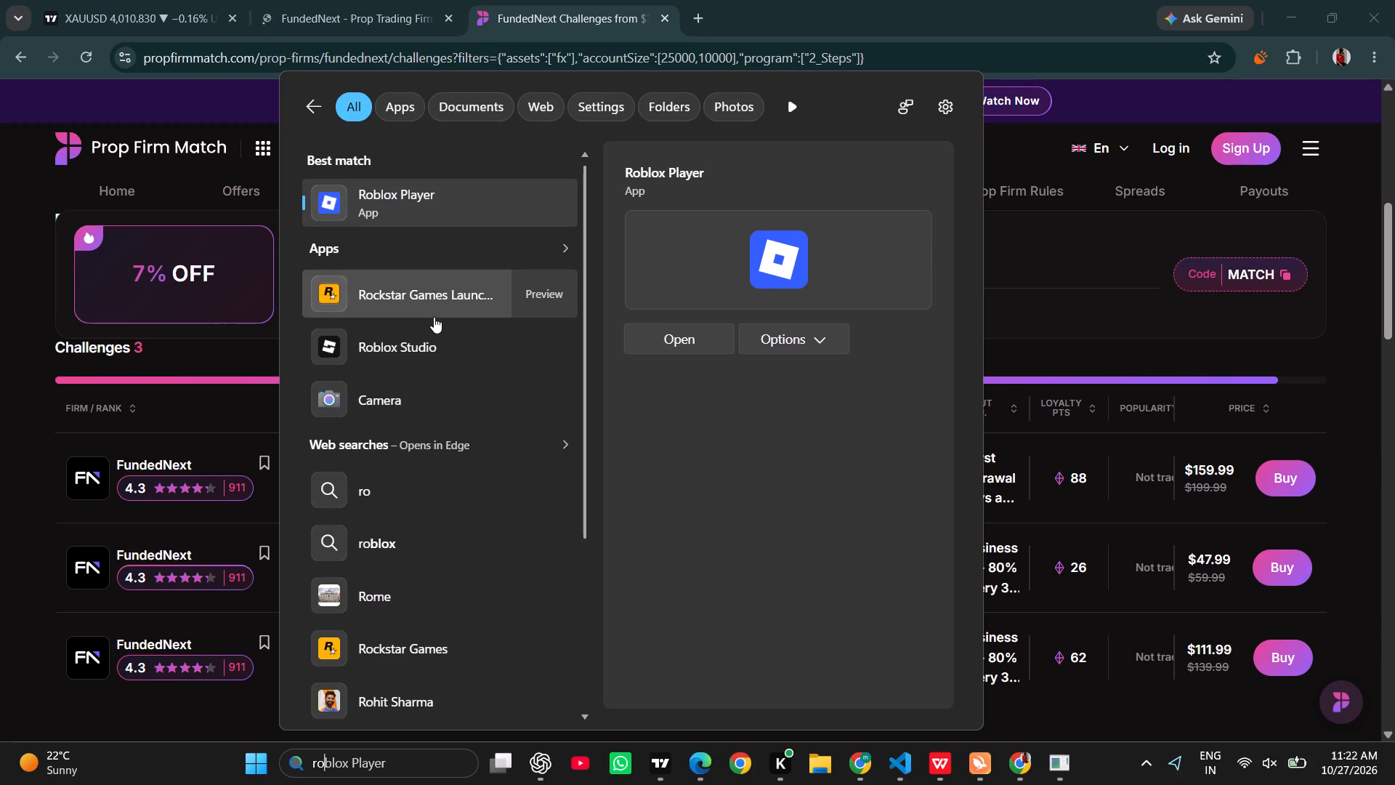
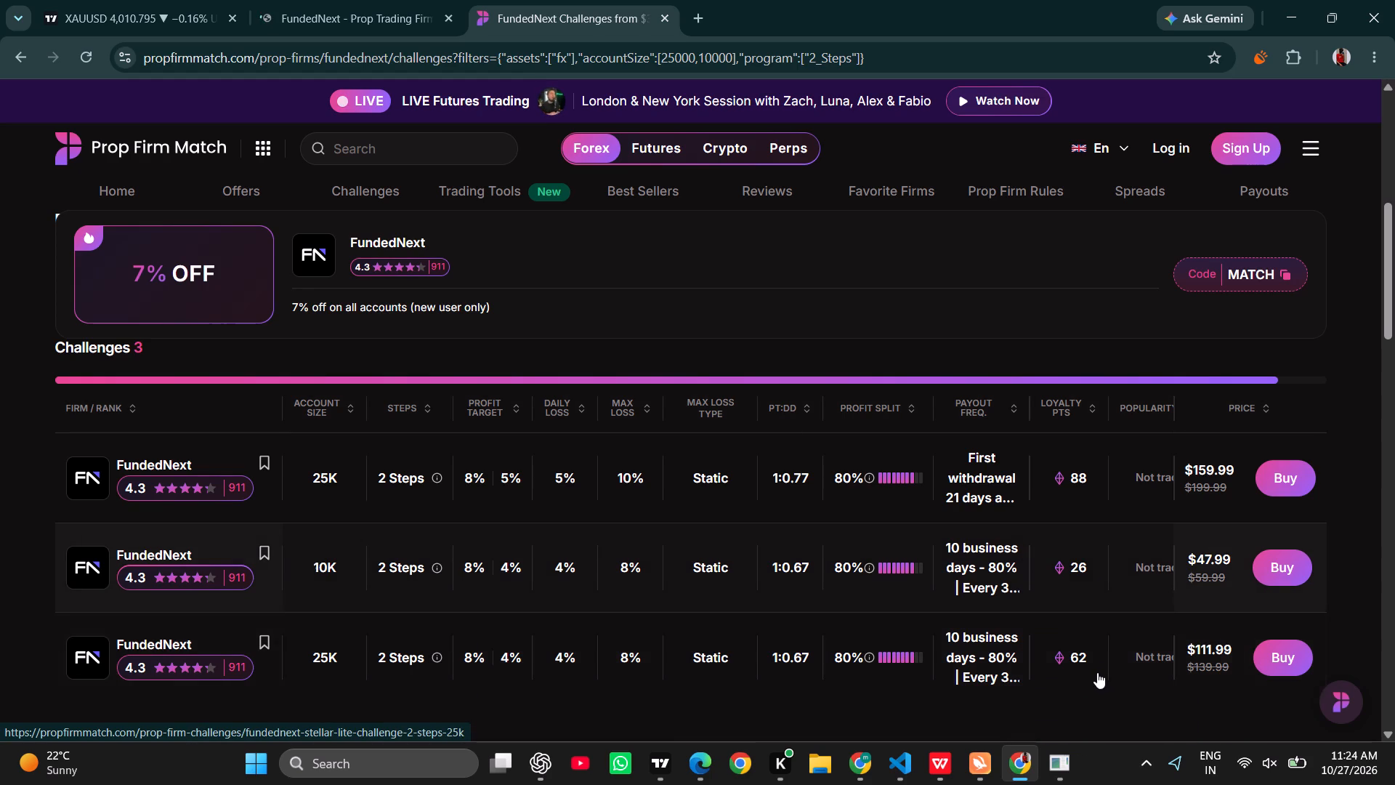
# Look over the filtered FundedNext 2-step challenges and return to the XAUUSD chart.
pyautogui.scroll(-1, 1097, 672)
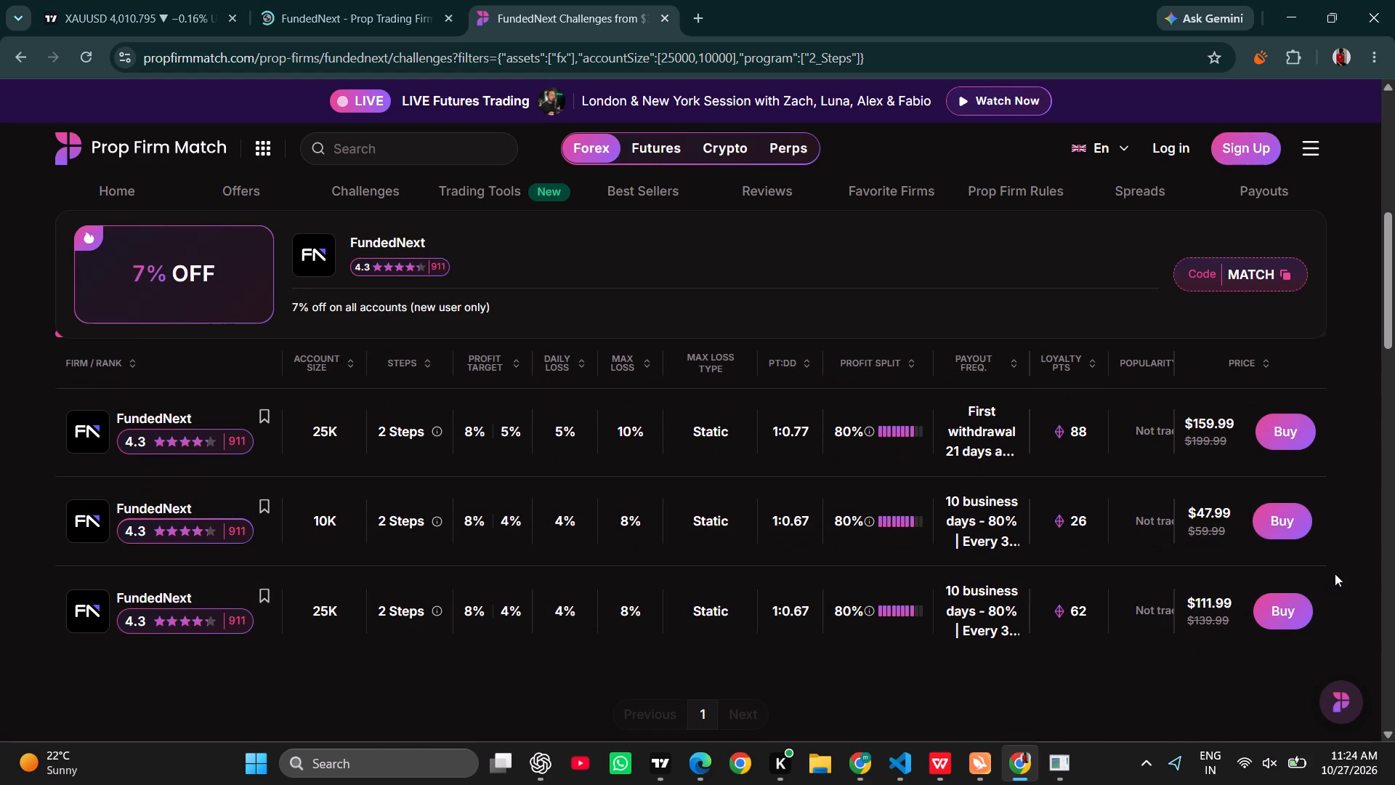
pyautogui.scroll(-1, 1322, 581)
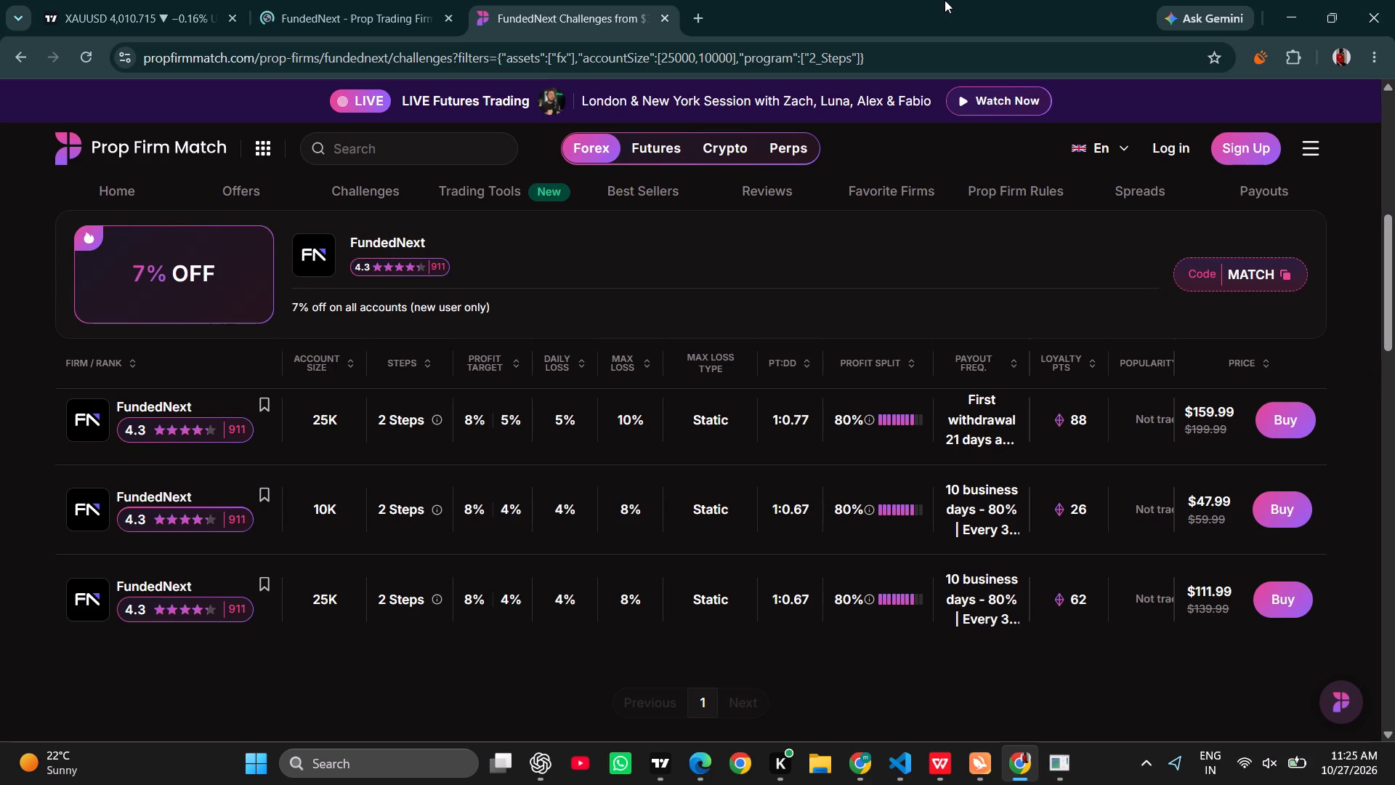
pyautogui.click(169, 6)
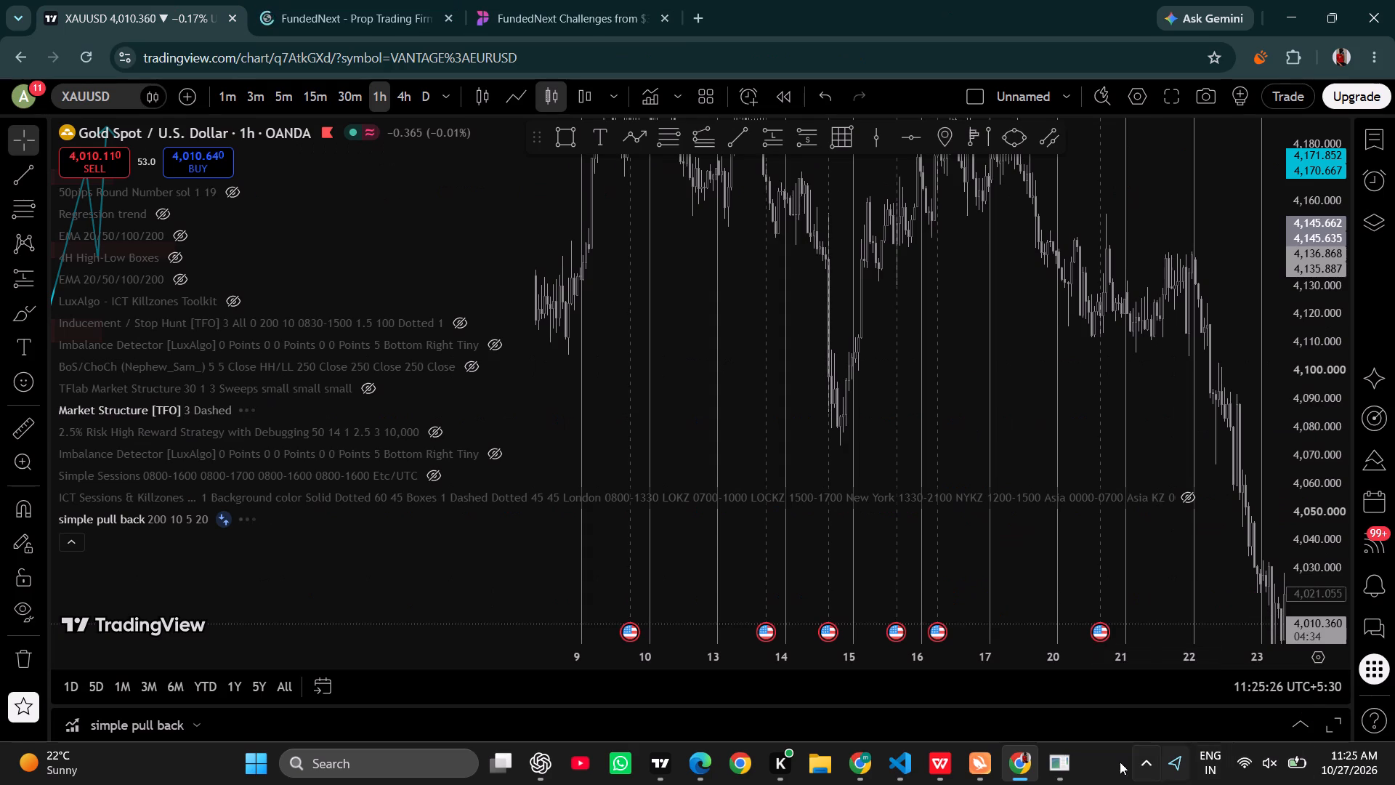
# Check the laptop's performance and fan status in Control Center, and return to the chart.
pyautogui.click(1061, 770)
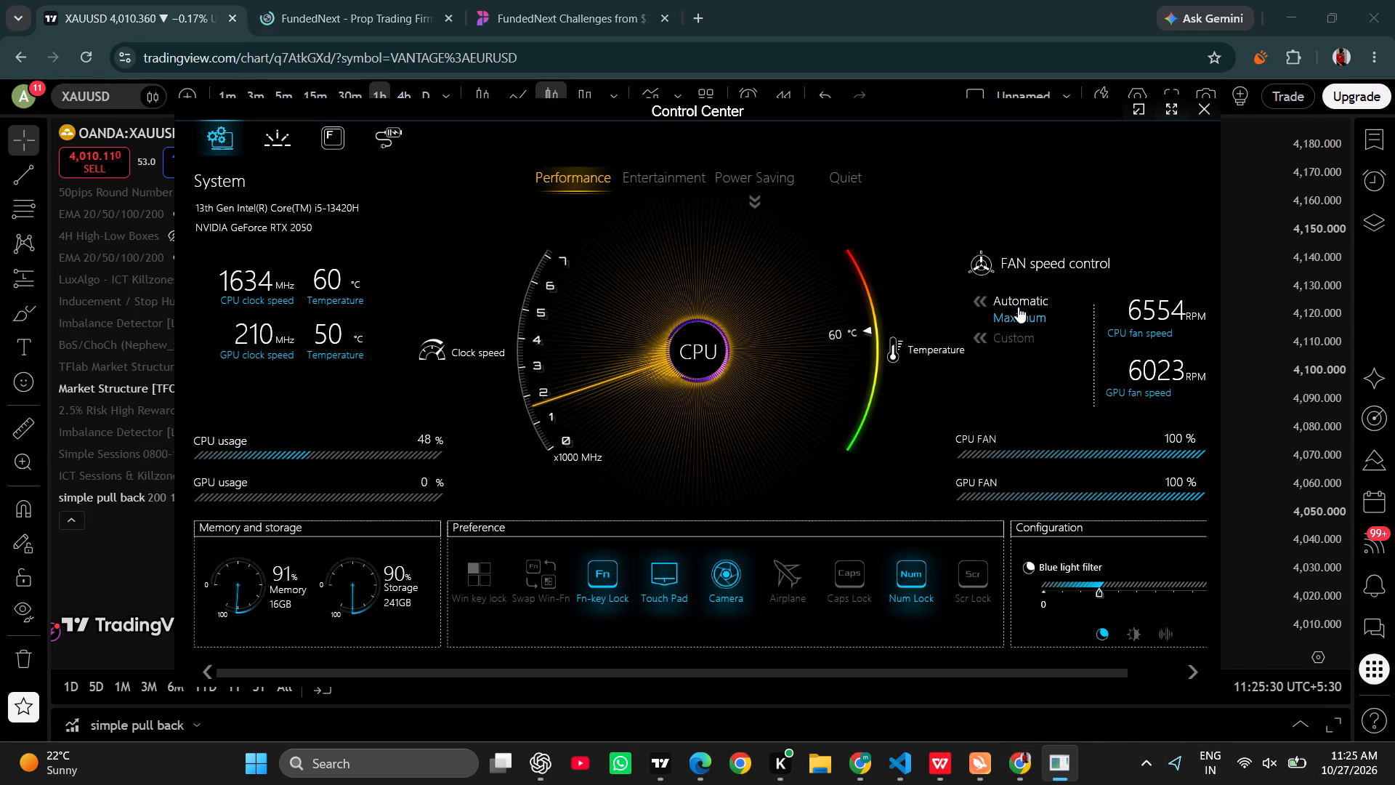
pyautogui.click(1019, 13)
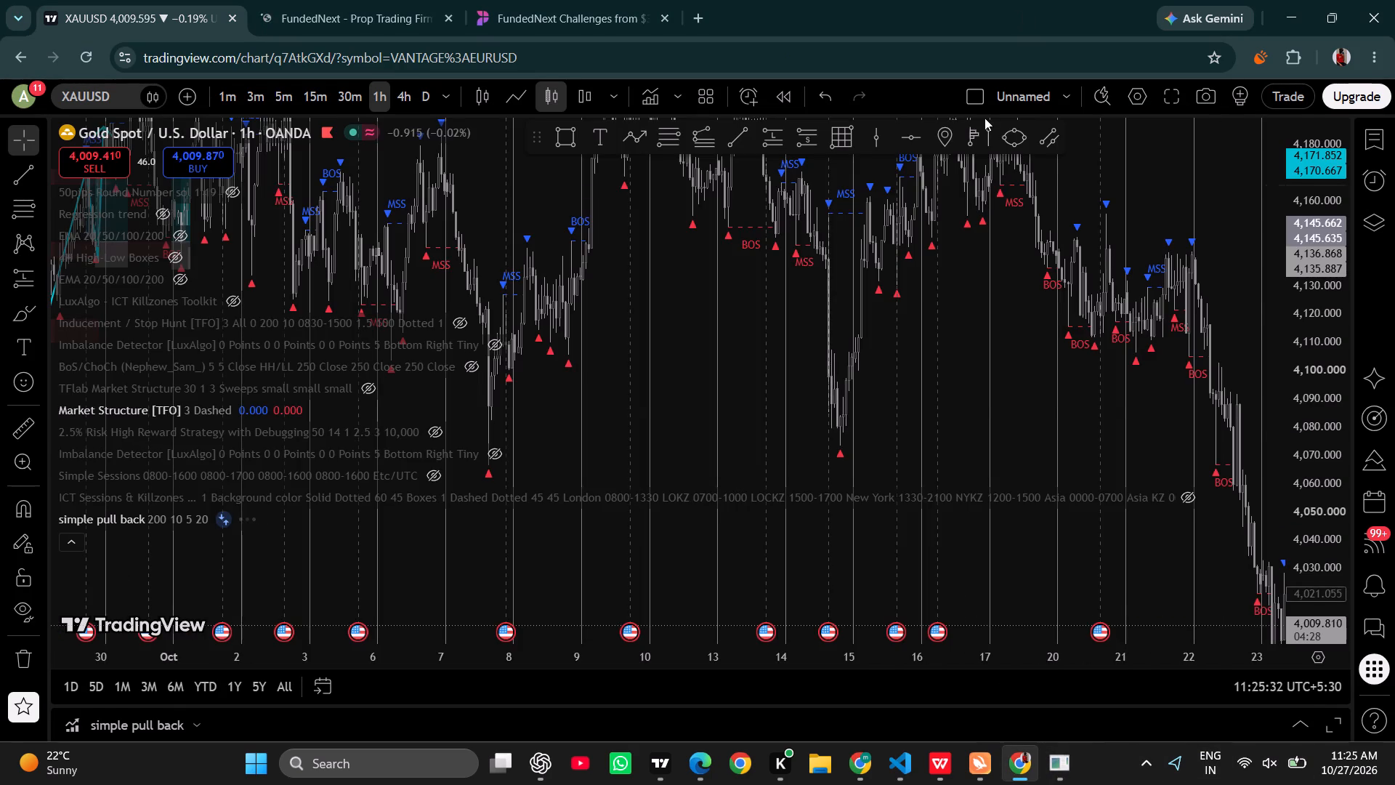
# Expand the simple pull back strategy report, examine its key stats and cumulative PnL curve, and shrink the report again.
pyautogui.moveTo(934, 416); pyautogui.dragTo(805, 482)
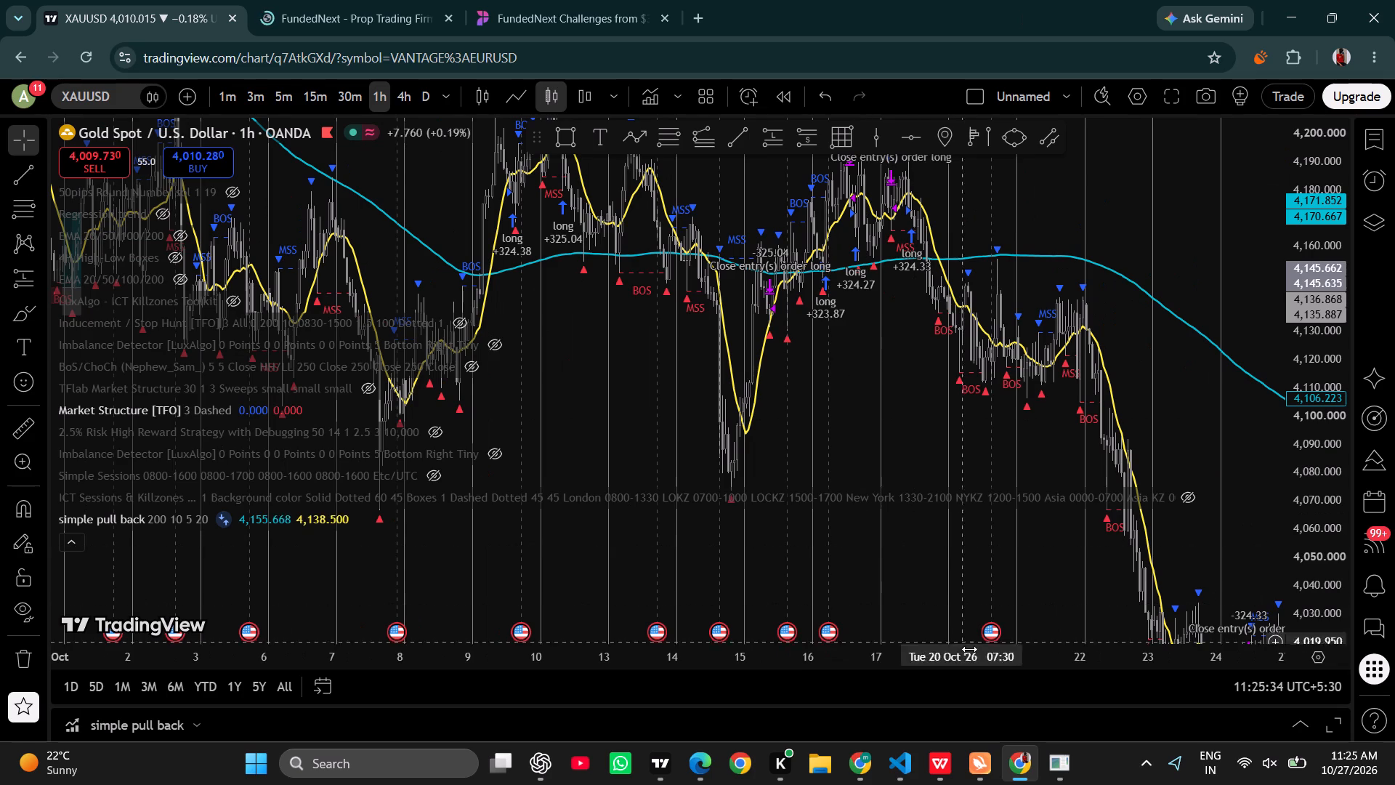
pyautogui.moveTo(977, 657); pyautogui.dragTo(899, 648)
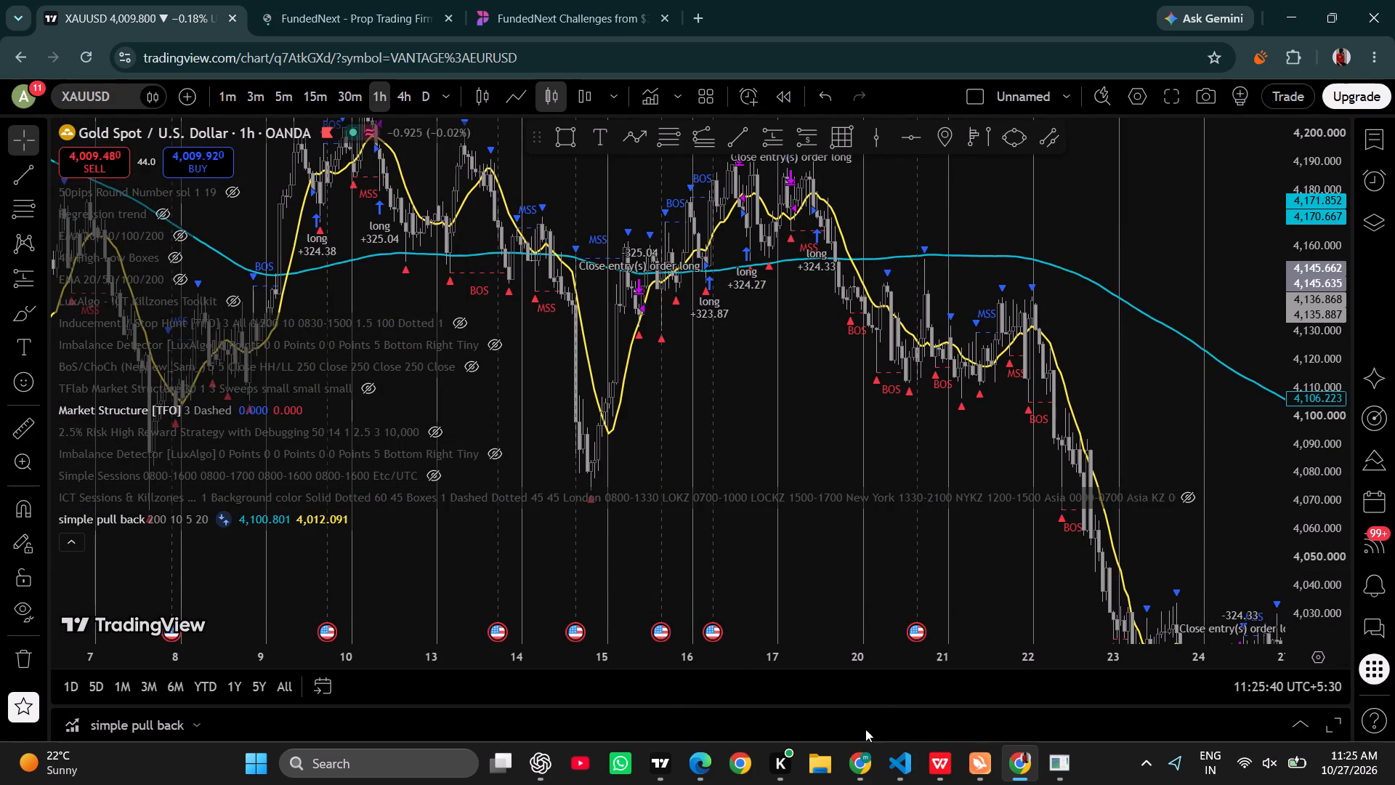
pyautogui.moveTo(836, 704); pyautogui.dragTo(857, 299)
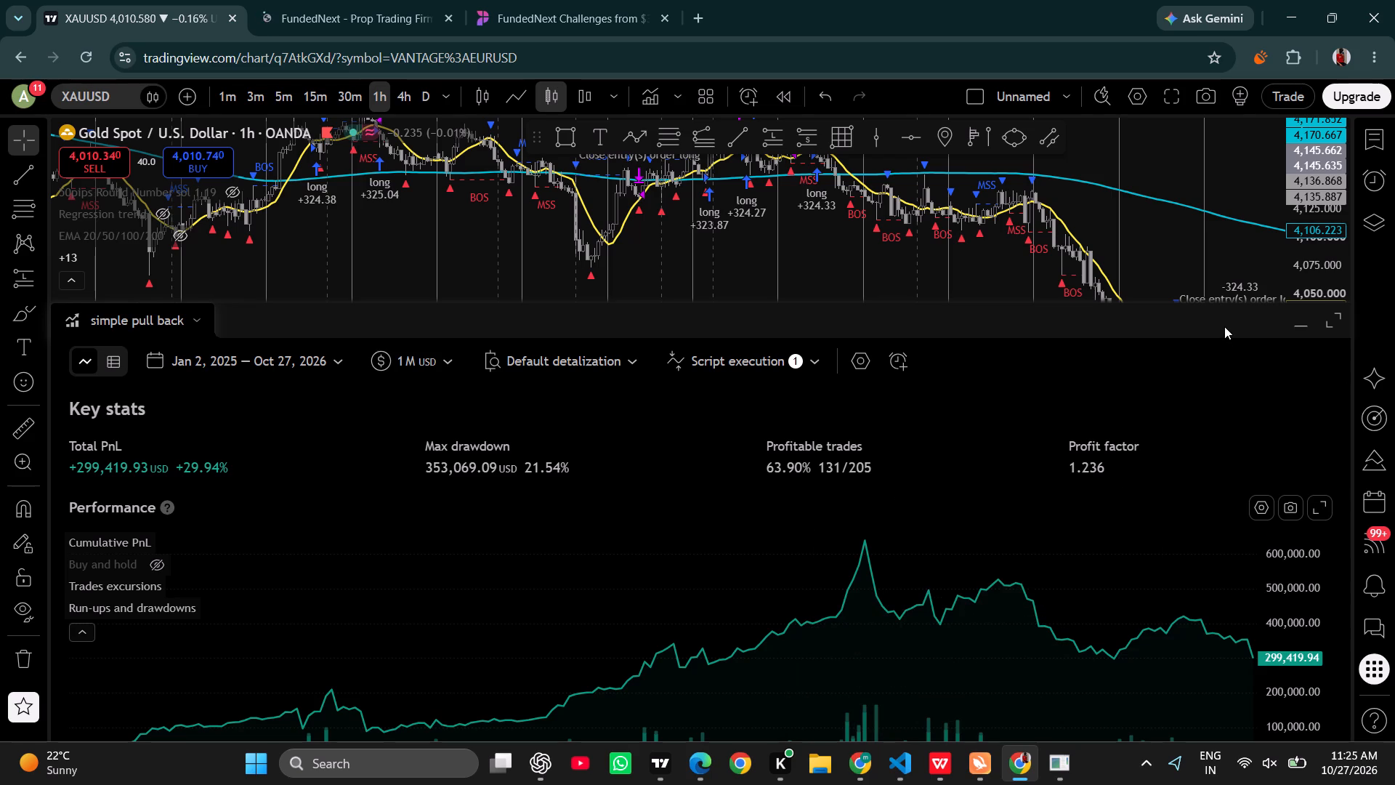
pyautogui.scroll(-2, 1129, 442)
pyautogui.hscroll(2, 895, 471)
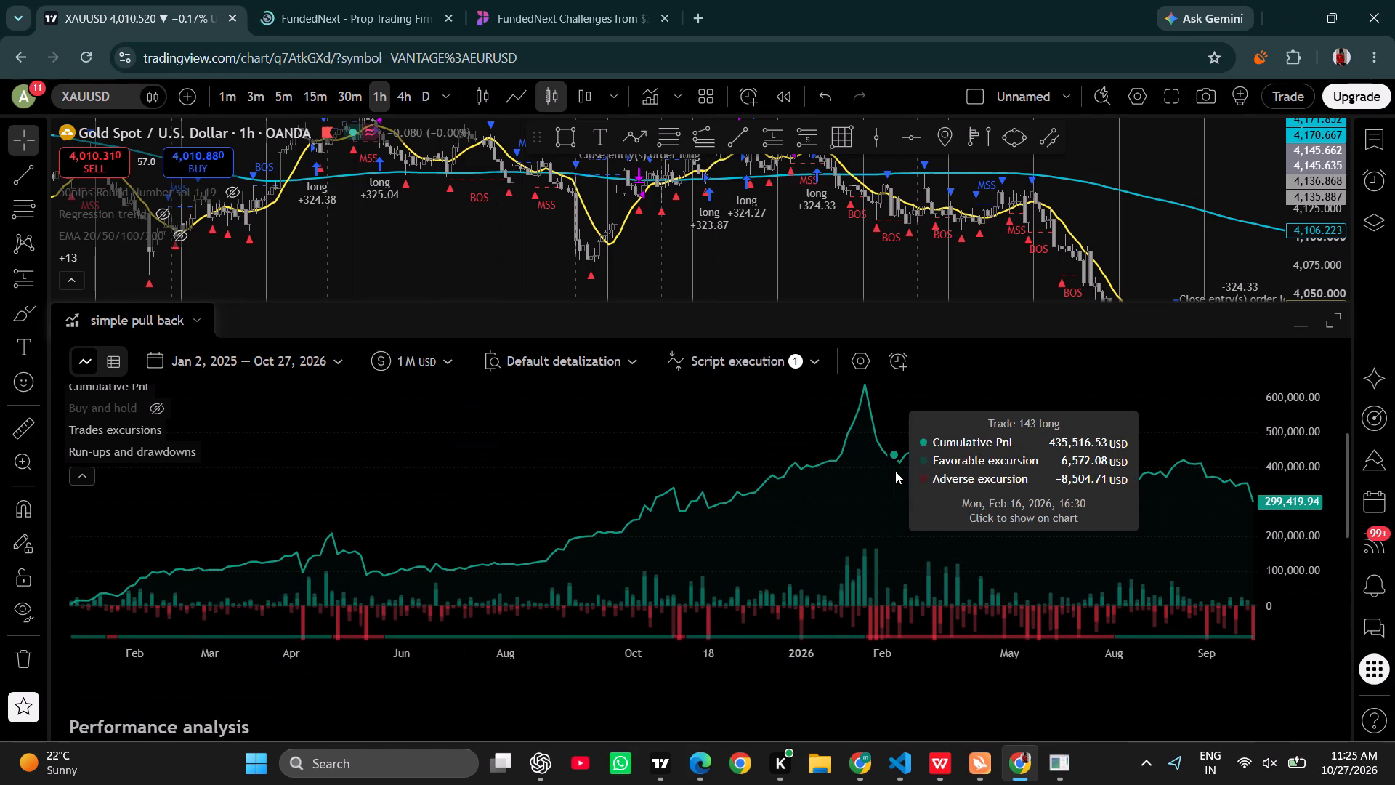
pyautogui.hscroll(2, 895, 471)
pyautogui.hscroll(-1, 619, 584)
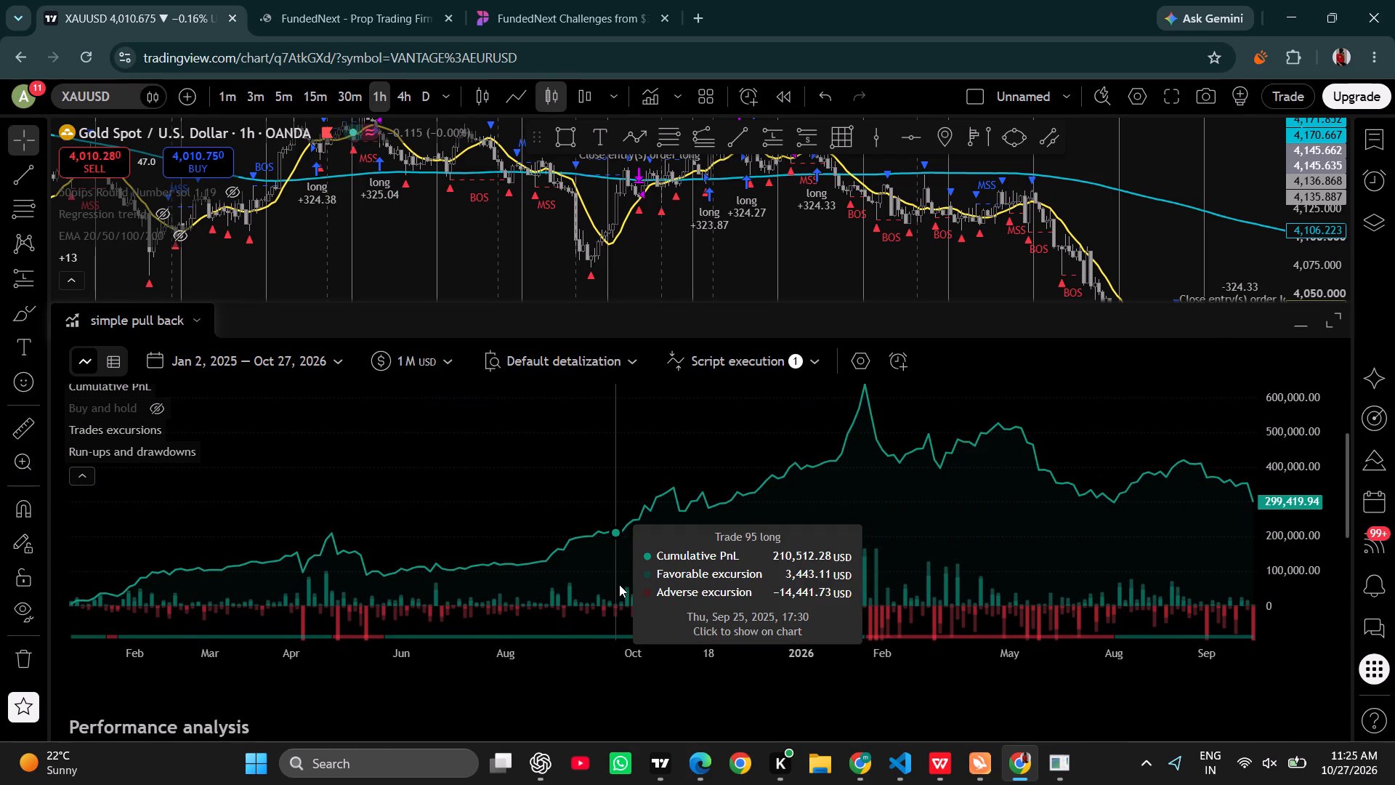
pyautogui.hscroll(-1, 619, 584)
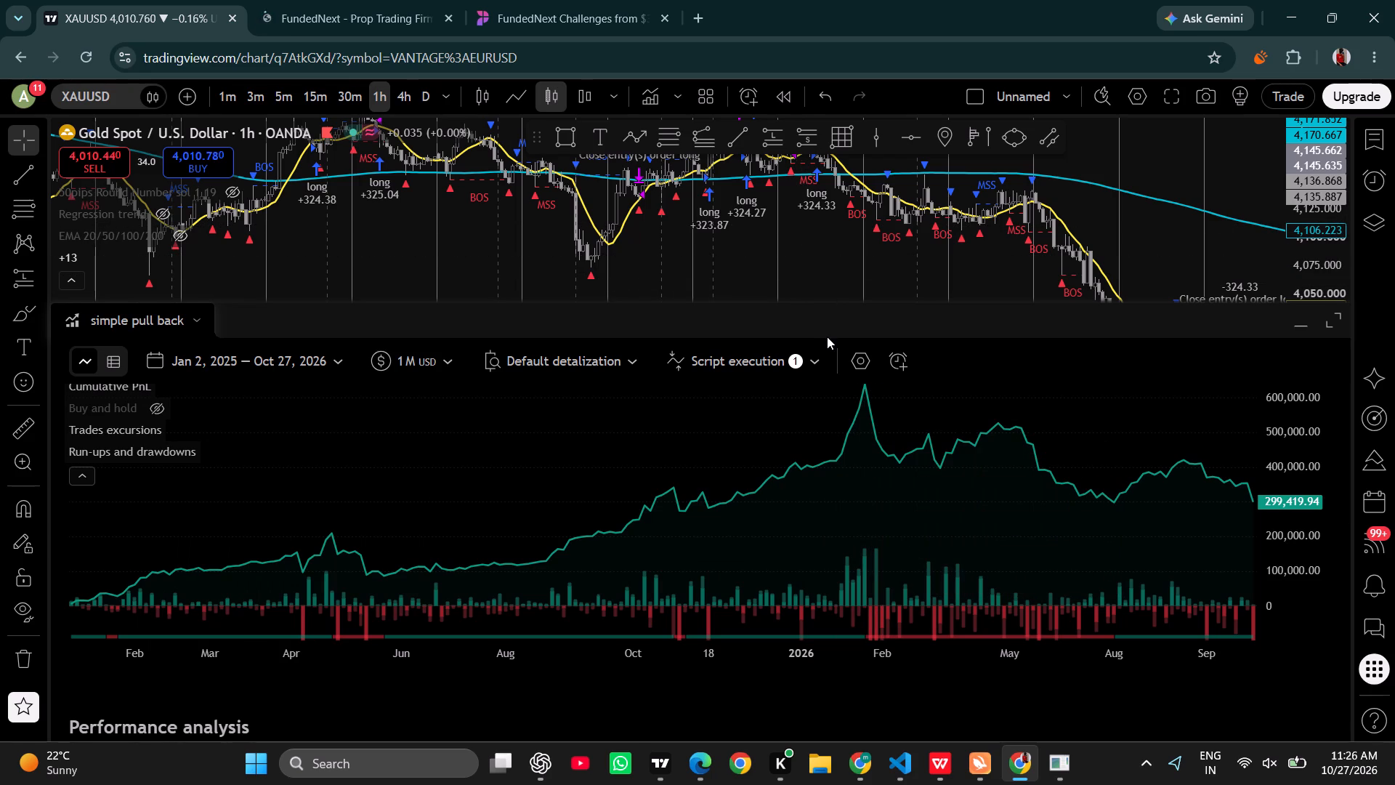
pyautogui.moveTo(816, 302); pyautogui.dragTo(930, 683)
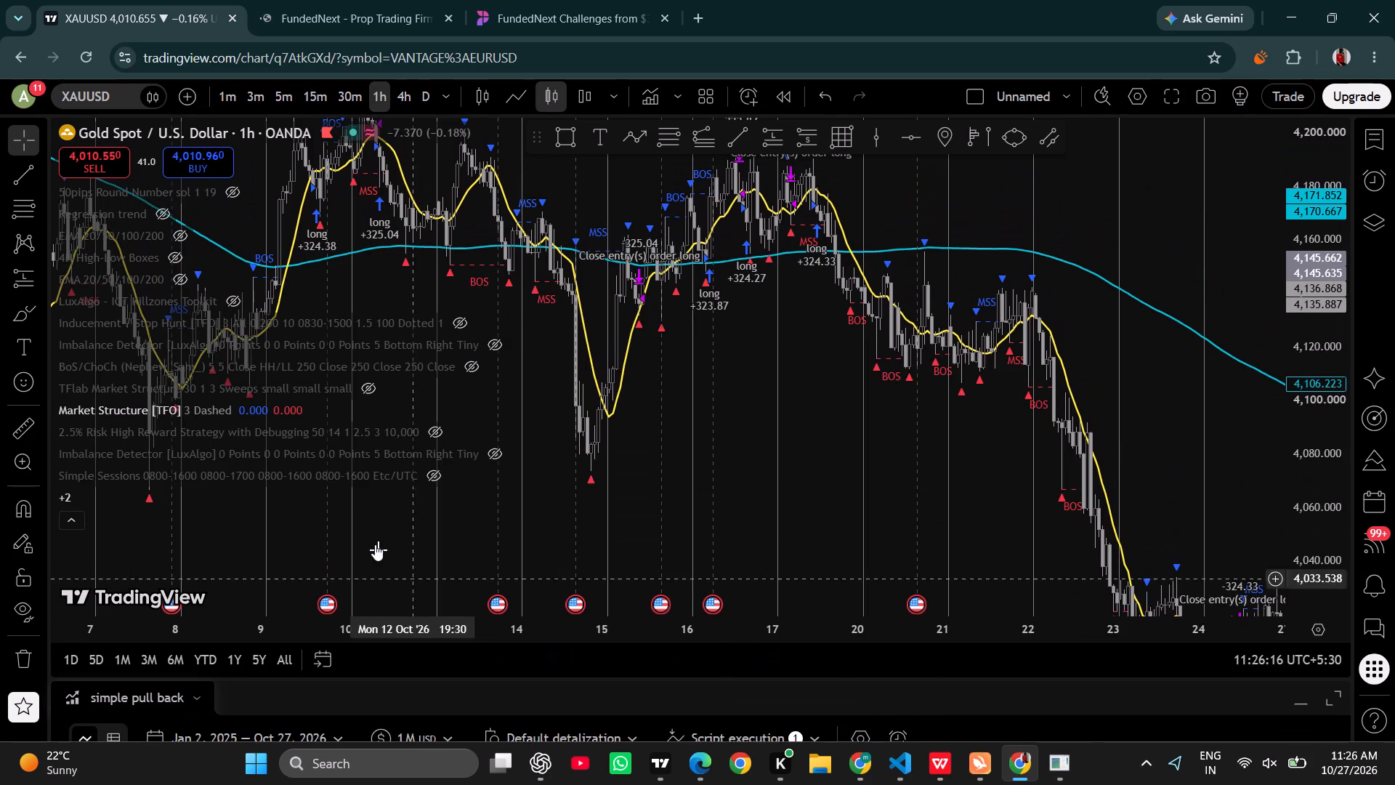
# Hide the Market Structure [TFO] indicator and look over the strategy's trades up to the latest candles.
pyautogui.click(251, 408)
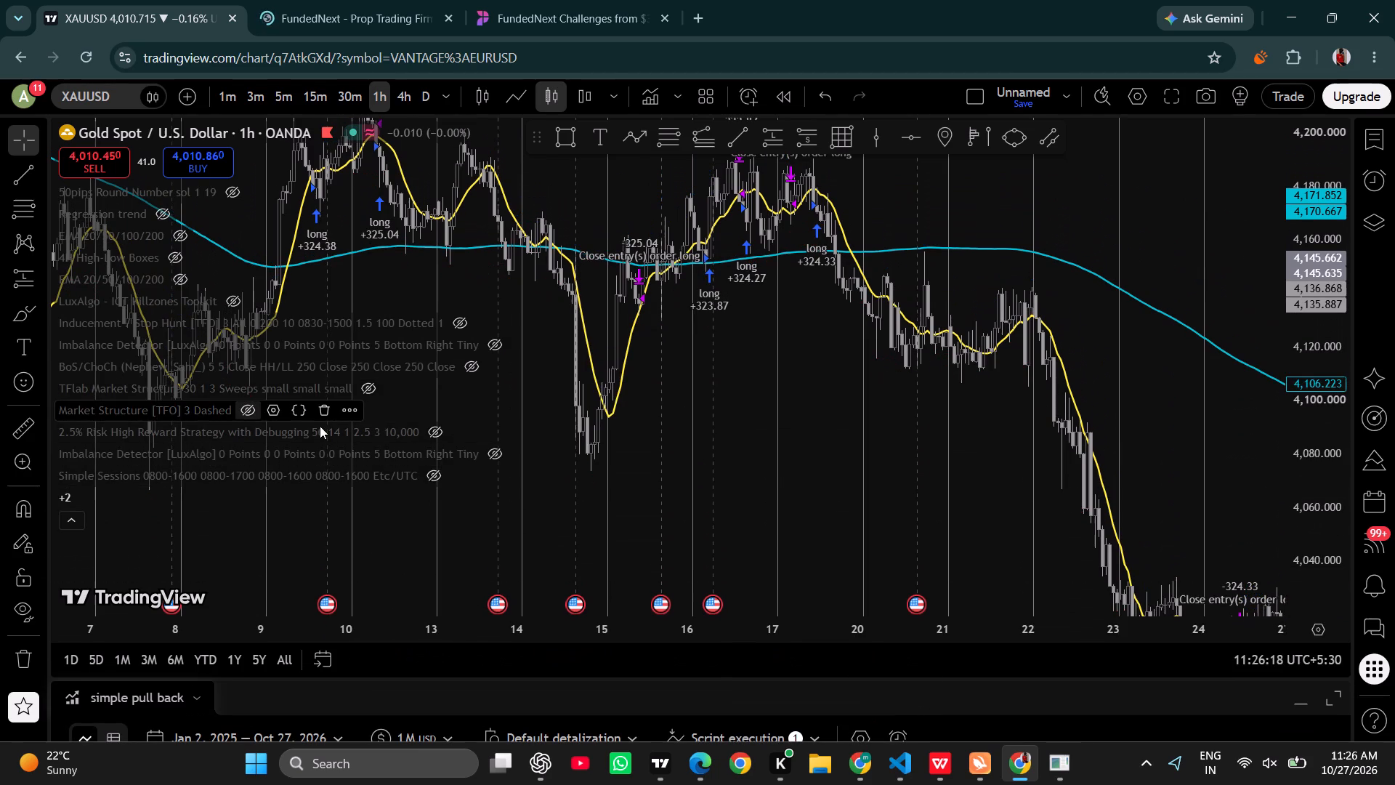
pyautogui.moveTo(868, 471); pyautogui.dragTo(805, 603)
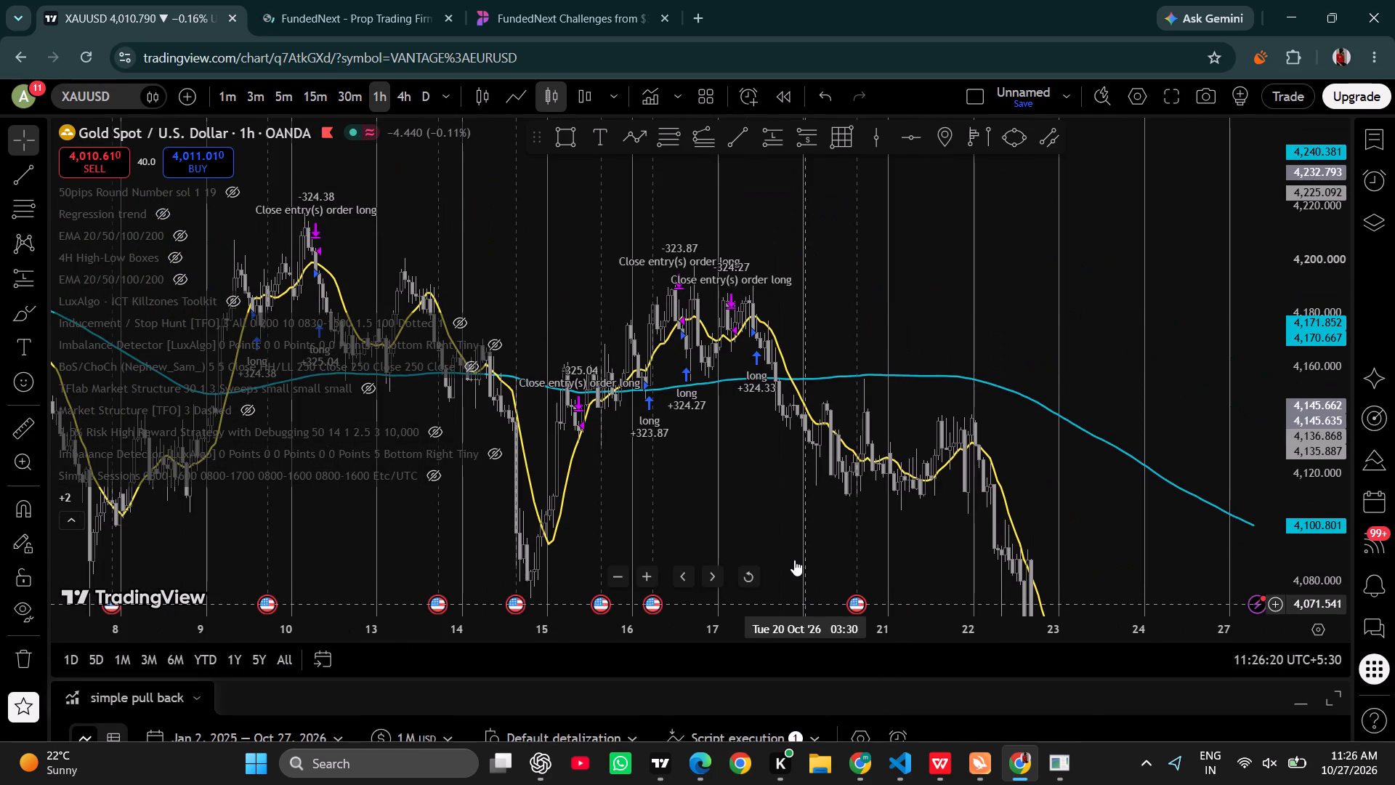
pyautogui.moveTo(769, 540); pyautogui.dragTo(753, 535)
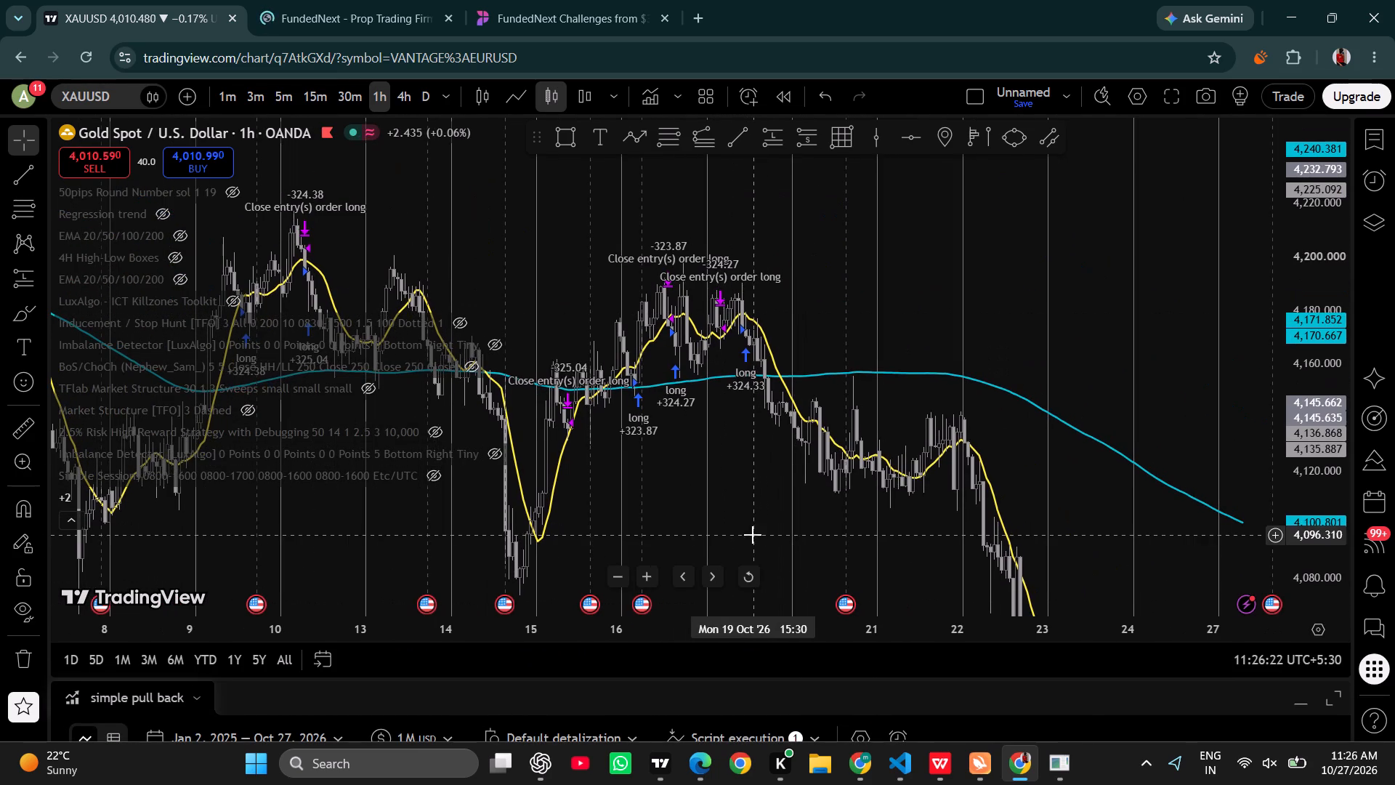
pyautogui.moveTo(638, 414); pyautogui.dragTo(563, 373)
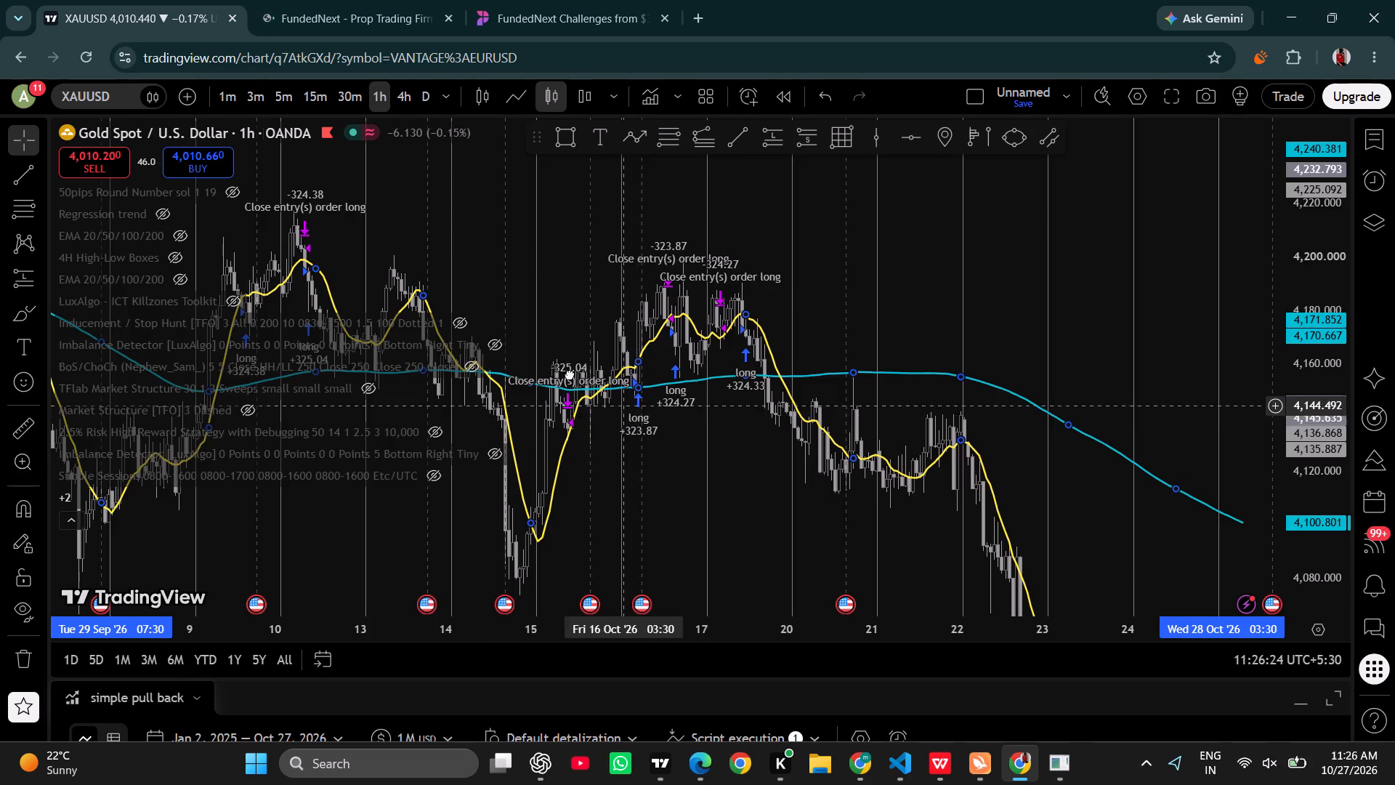
pyautogui.moveTo(563, 373); pyautogui.dragTo(416, 313)
pyautogui.moveTo(821, 460); pyautogui.dragTo(590, 180)
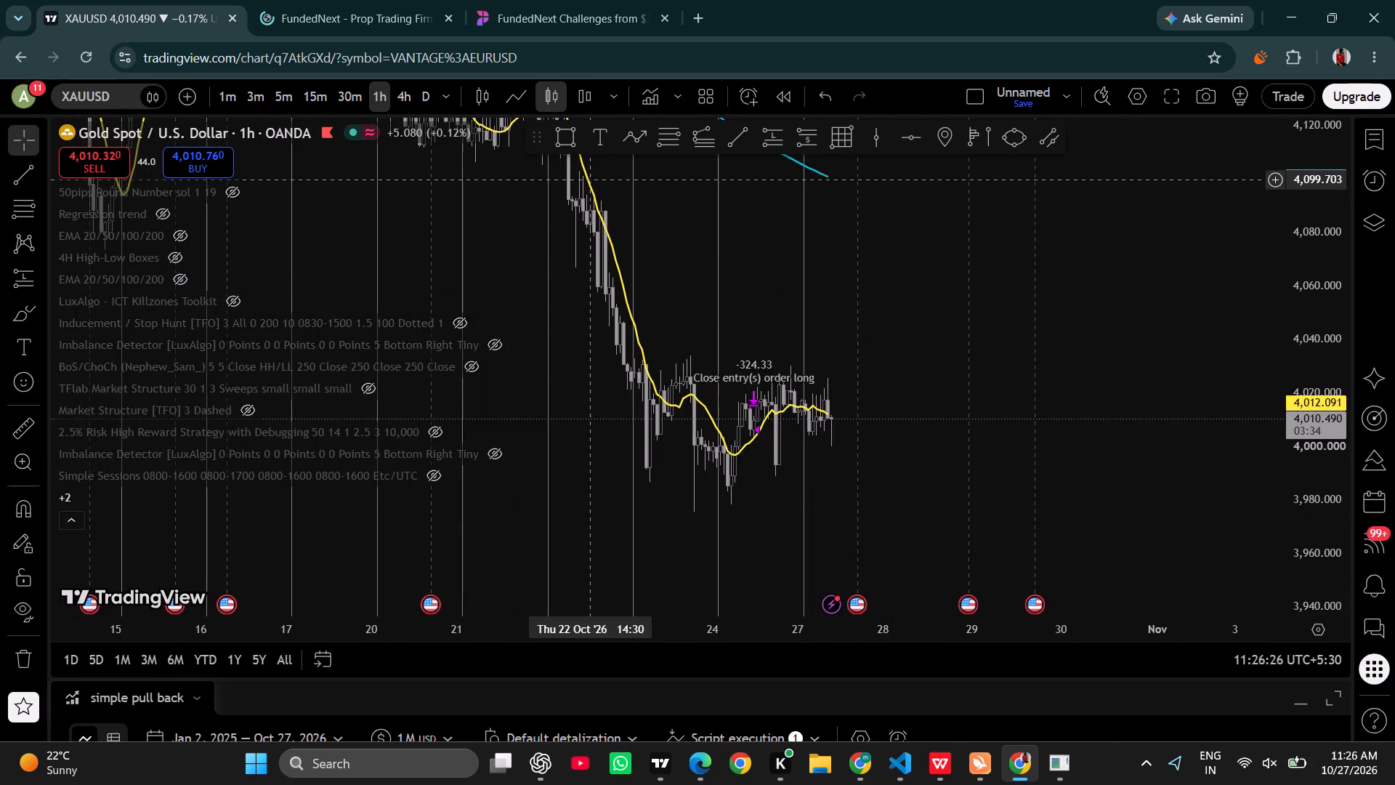
pyautogui.moveTo(774, 310); pyautogui.dragTo(932, 391)
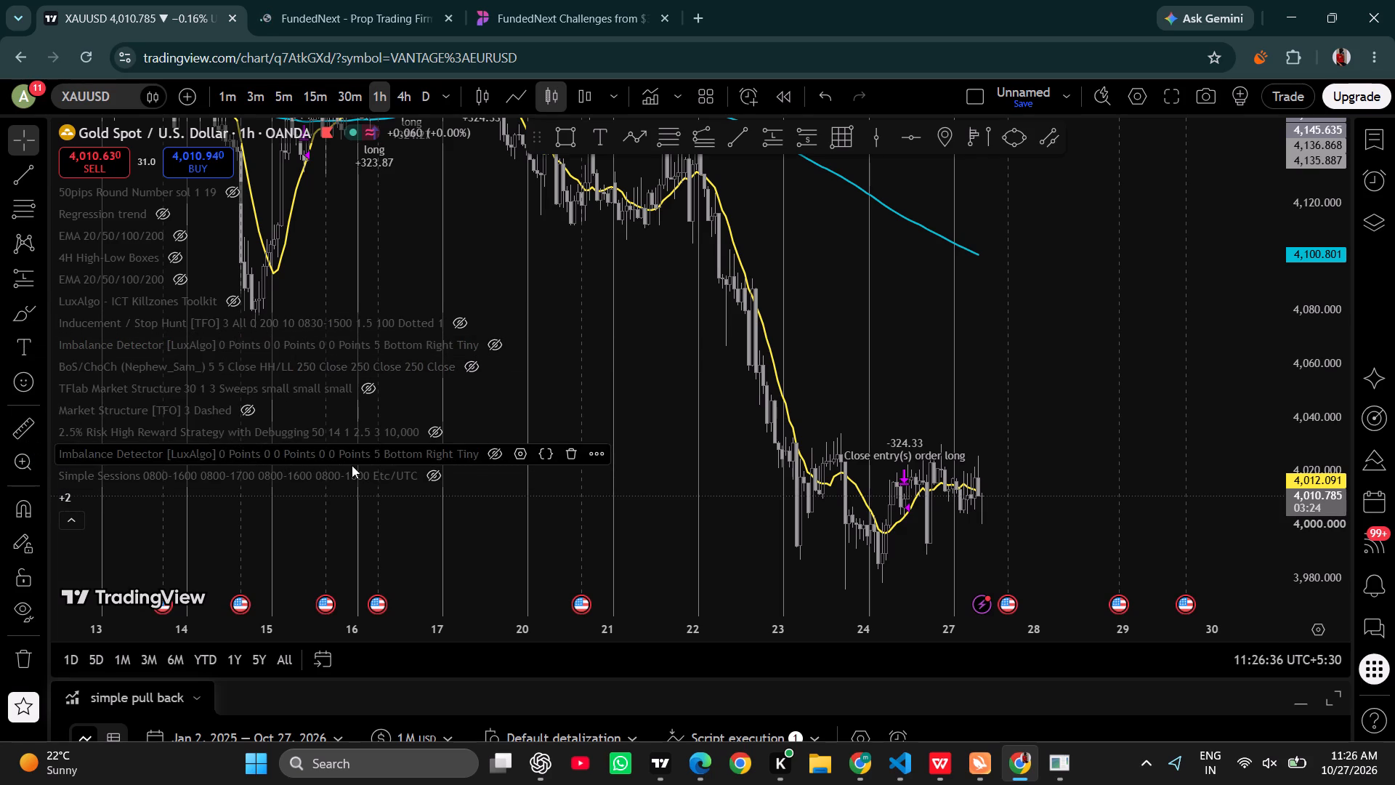
# Remove the Simple Sessions indicator and the simple pull back strategy from the chart.
pyautogui.click(506, 483)
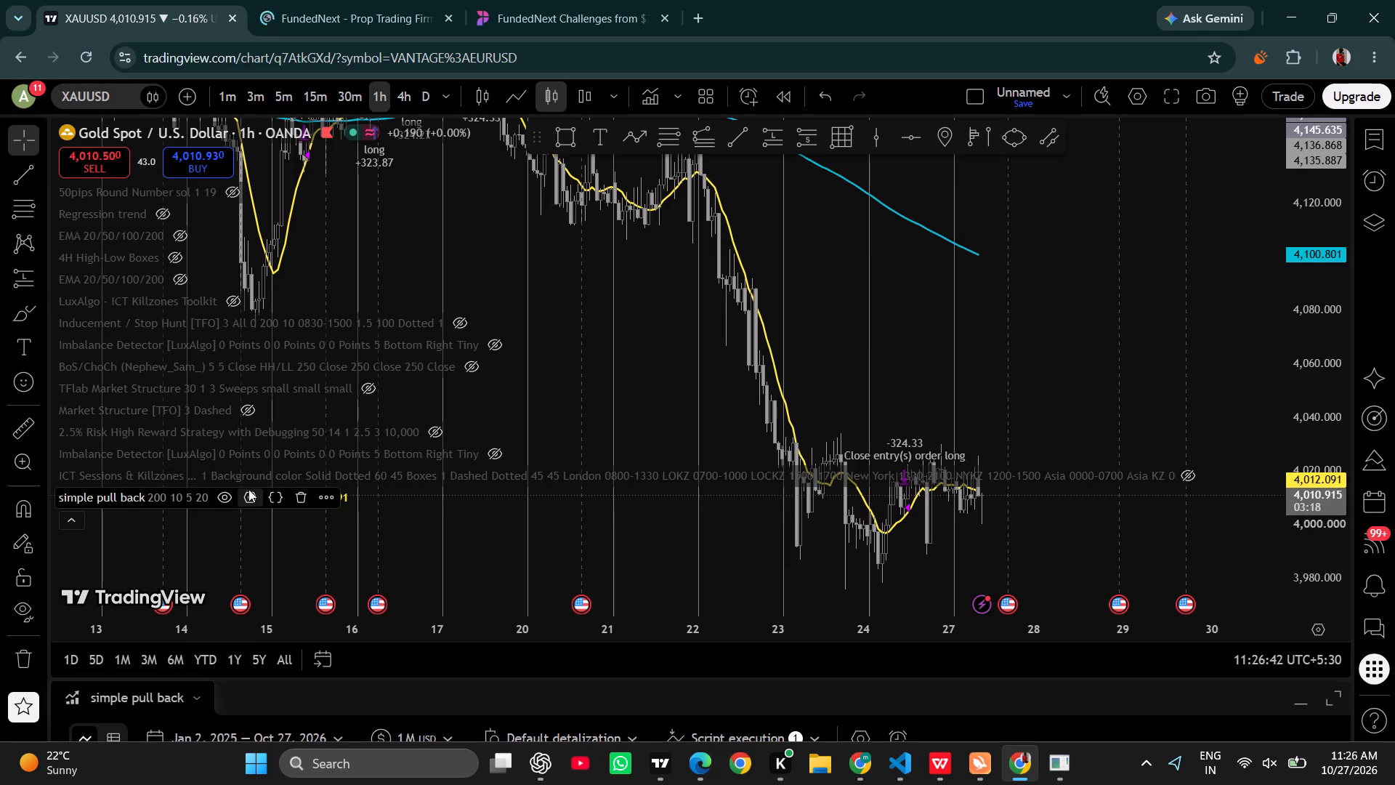
pyautogui.click(298, 496)
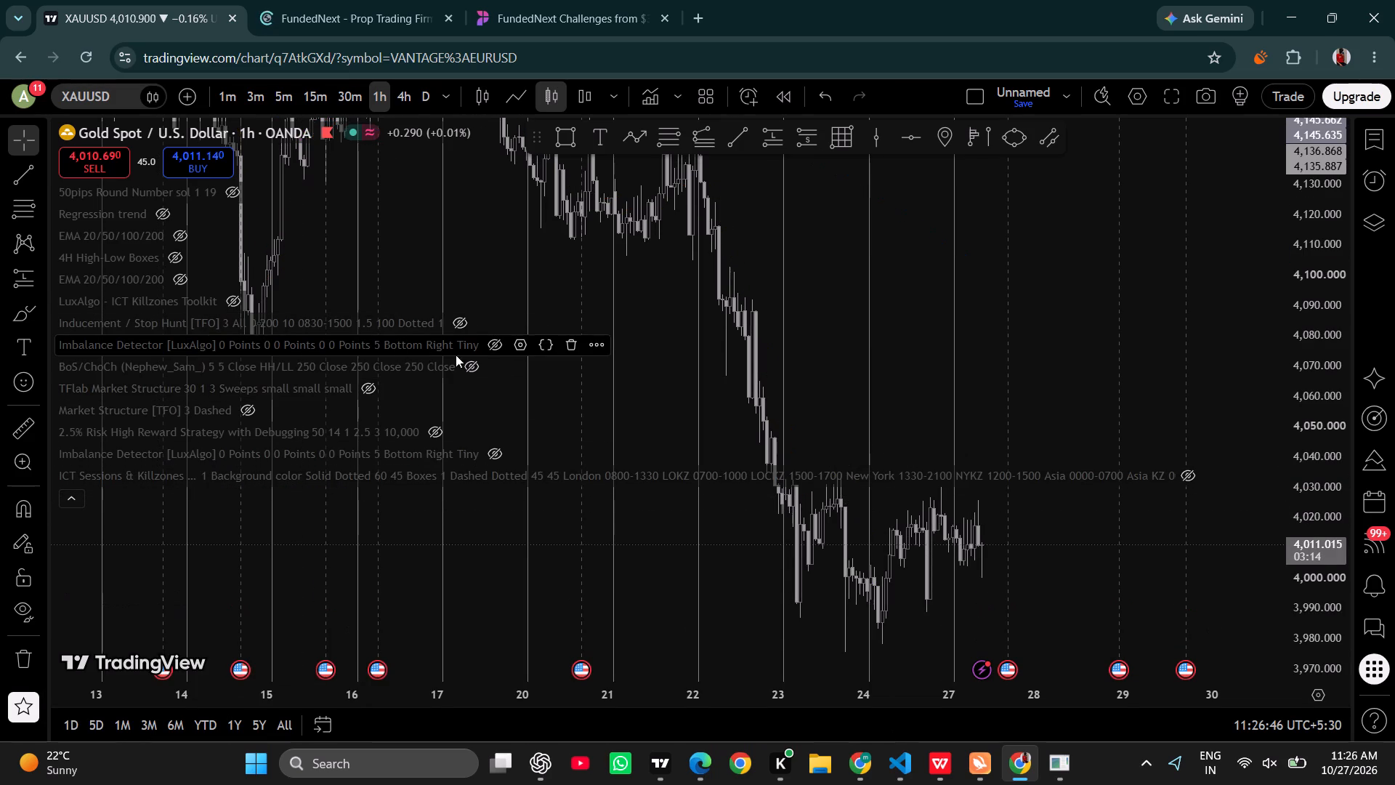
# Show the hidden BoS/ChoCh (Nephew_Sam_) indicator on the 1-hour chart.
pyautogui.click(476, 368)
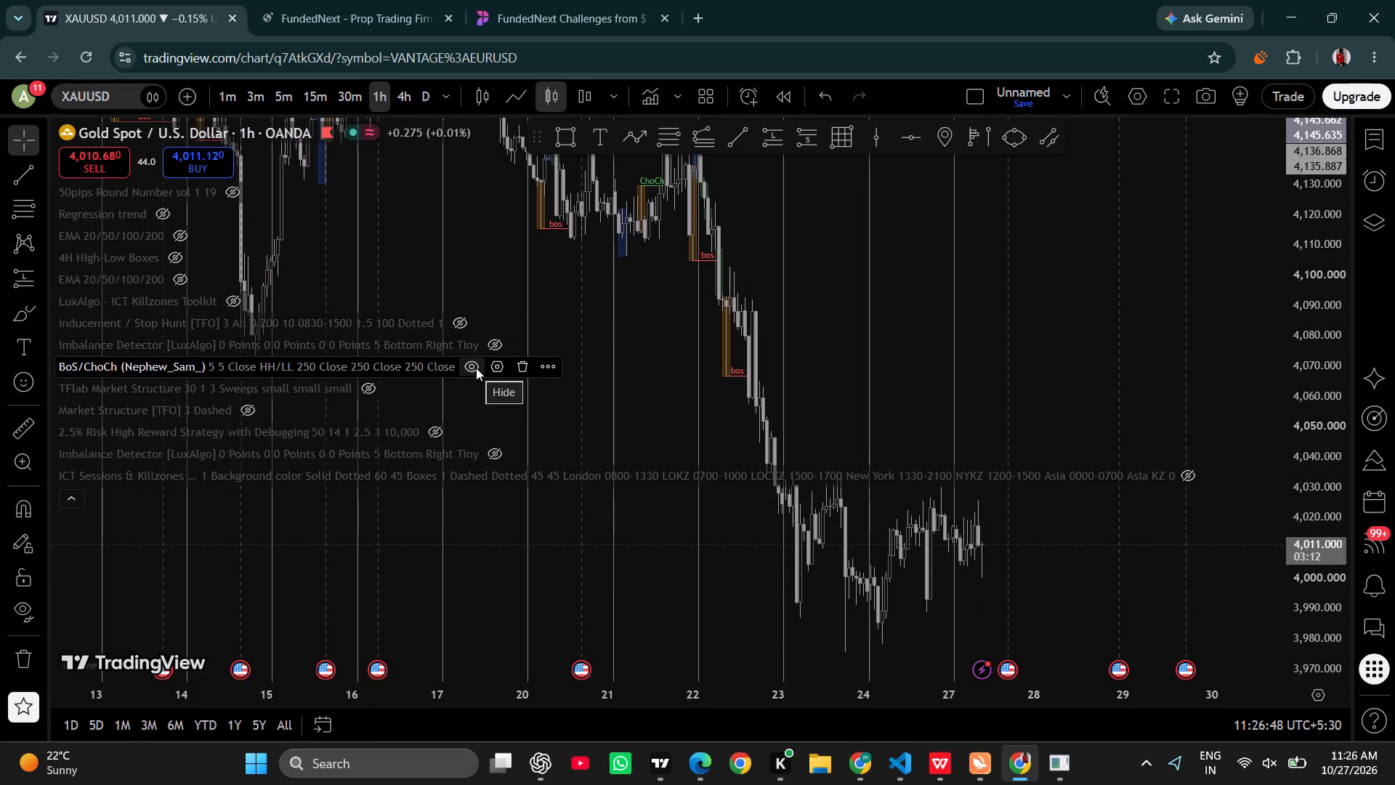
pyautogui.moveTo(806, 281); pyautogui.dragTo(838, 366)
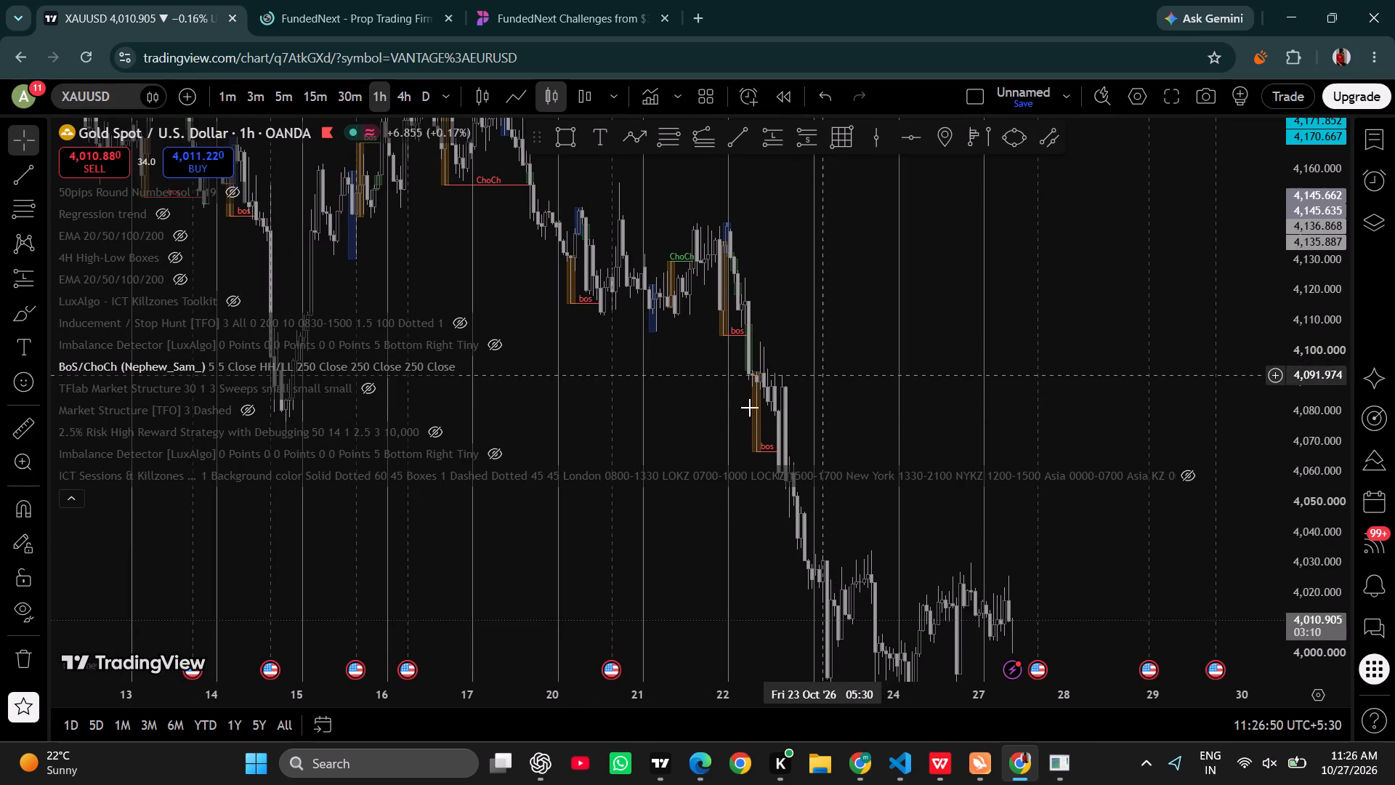
# Collapse the indicator legend and switch the chart style to regular red and green candles.
pyautogui.click(69, 499)
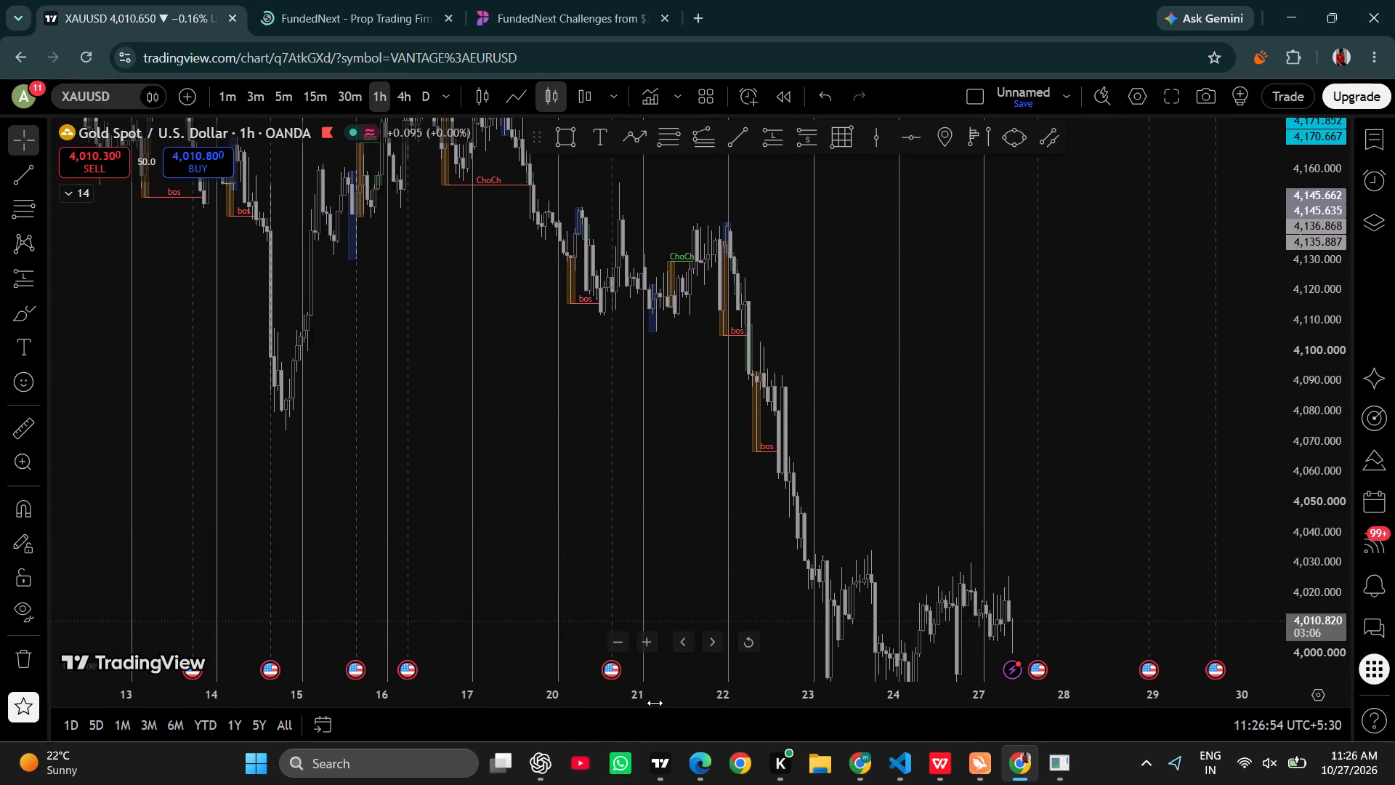
pyautogui.moveTo(655, 703); pyautogui.dragTo(622, 687)
pyautogui.click(482, 87)
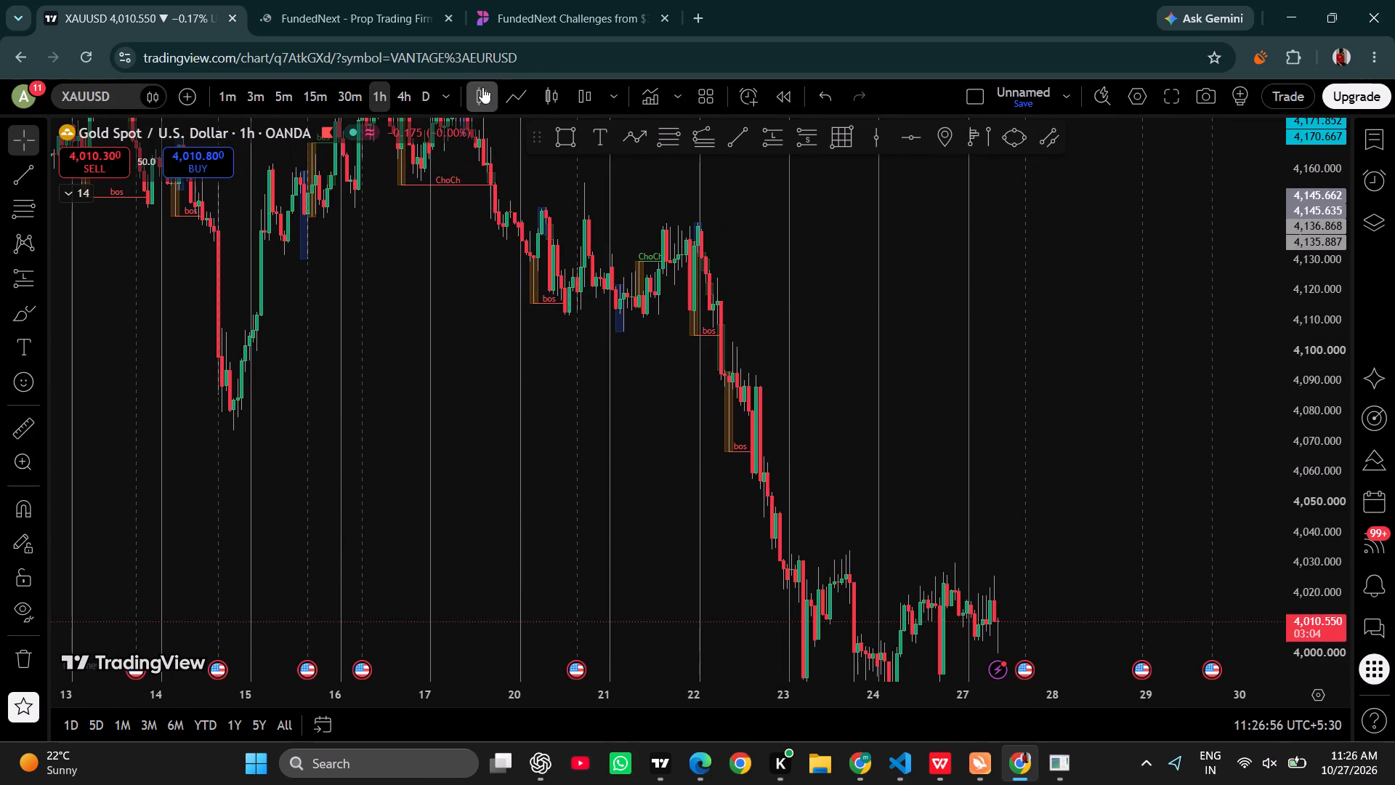
# Switch the XAUUSD chart to the 15-minute timeframe and look back over mid-October price action.
pyautogui.moveTo(973, 528); pyautogui.dragTo(1050, 483)
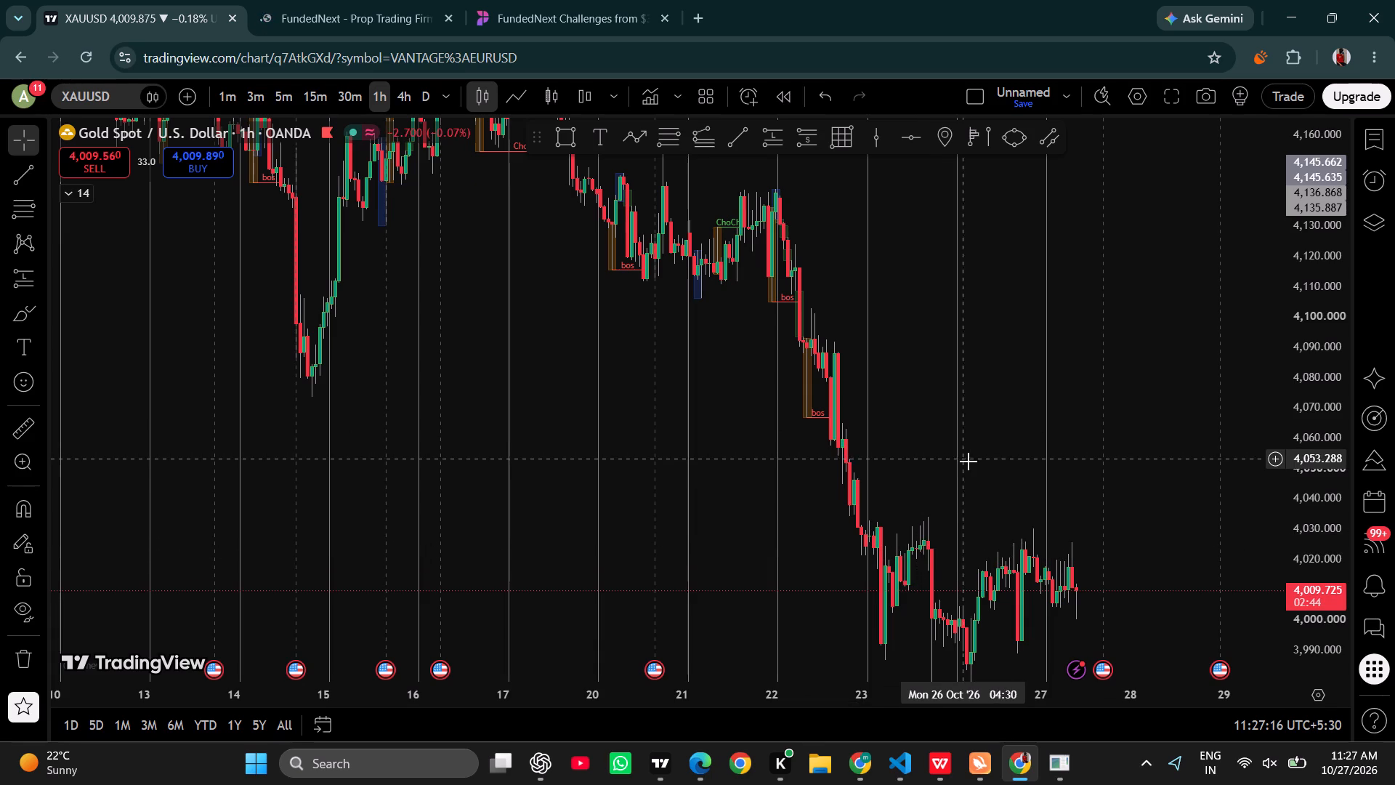
pyautogui.moveTo(978, 472); pyautogui.dragTo(1056, 544)
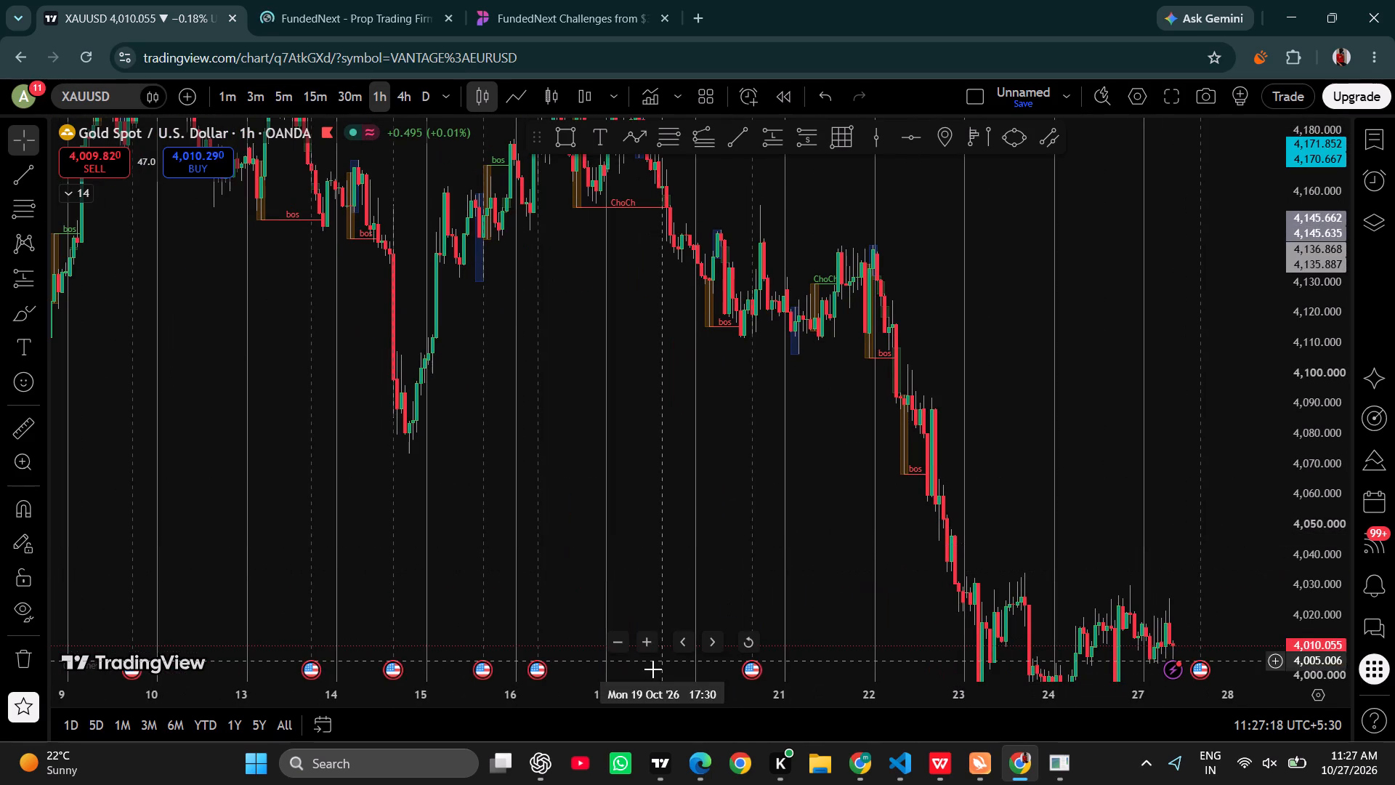
pyautogui.moveTo(664, 687); pyautogui.dragTo(986, 784)
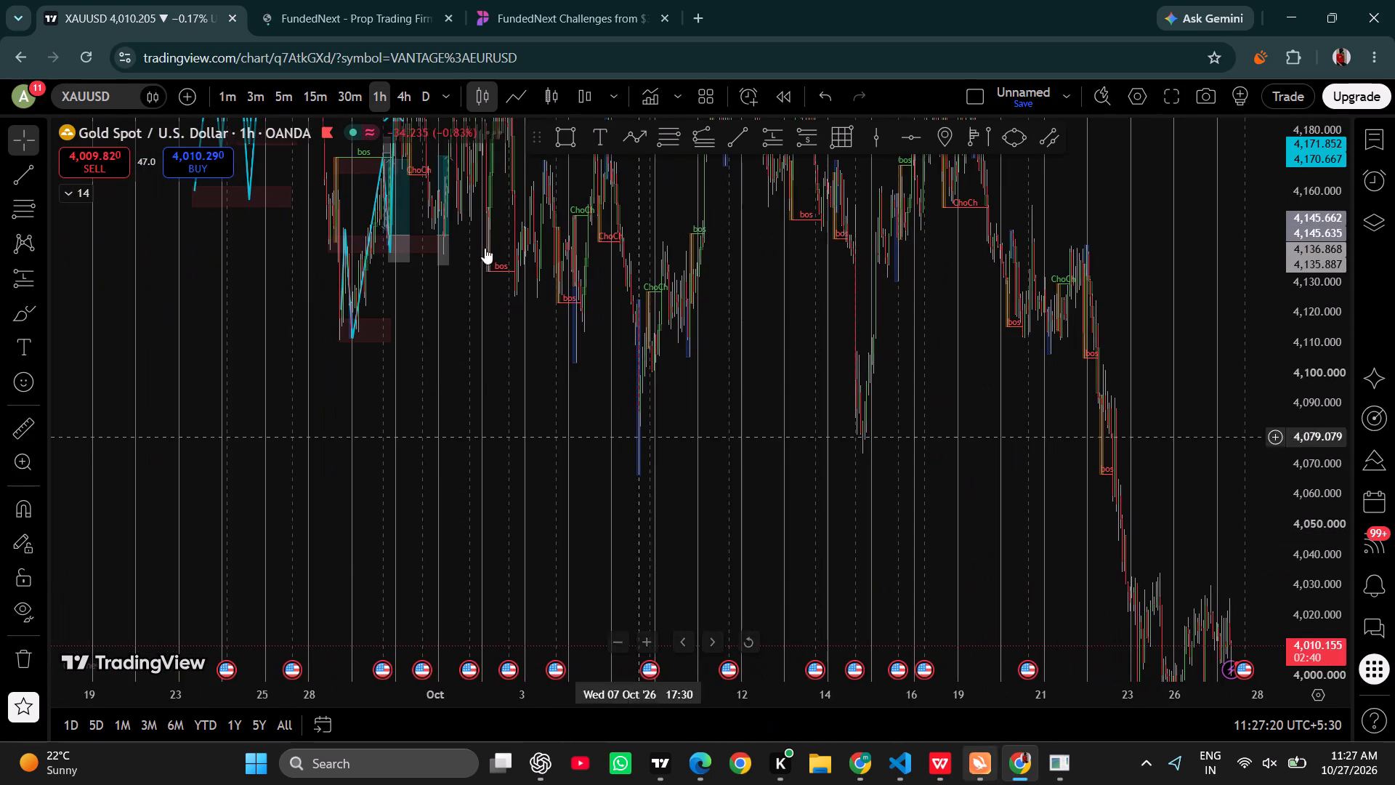
pyautogui.click(307, 99)
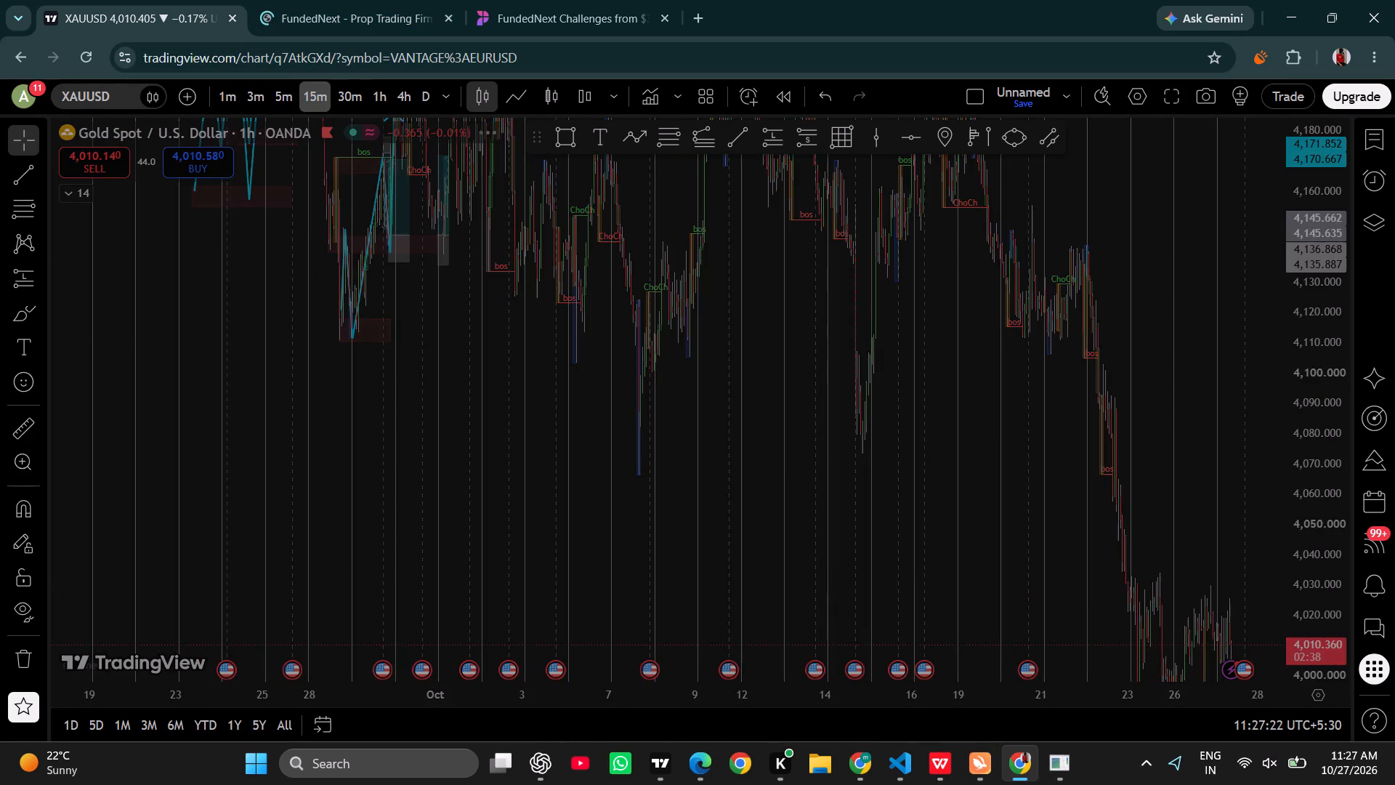
pyautogui.moveTo(1296, 212); pyautogui.dragTo(1344, 272)
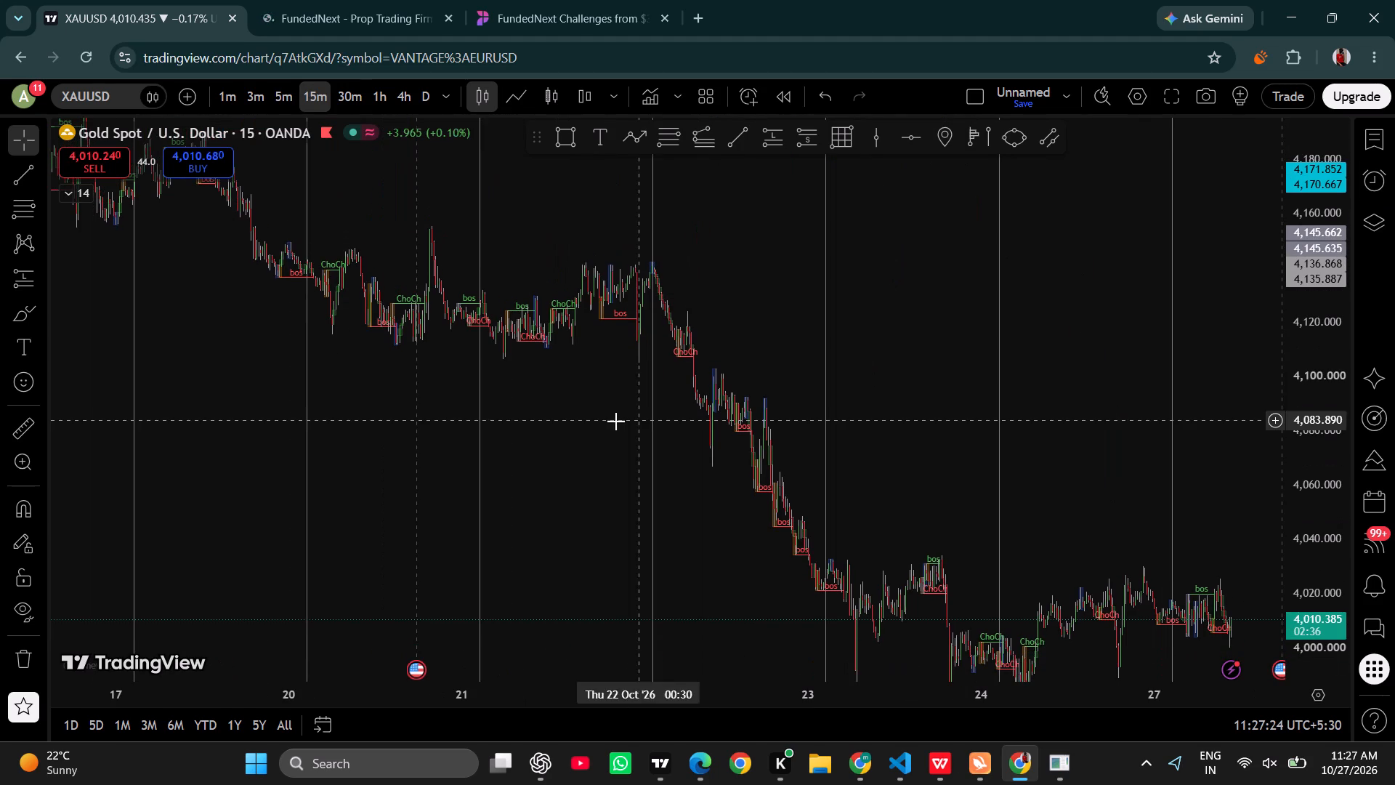
pyautogui.moveTo(616, 422); pyautogui.dragTo(1340, 603)
pyautogui.moveTo(474, 519); pyautogui.dragTo(828, 529)
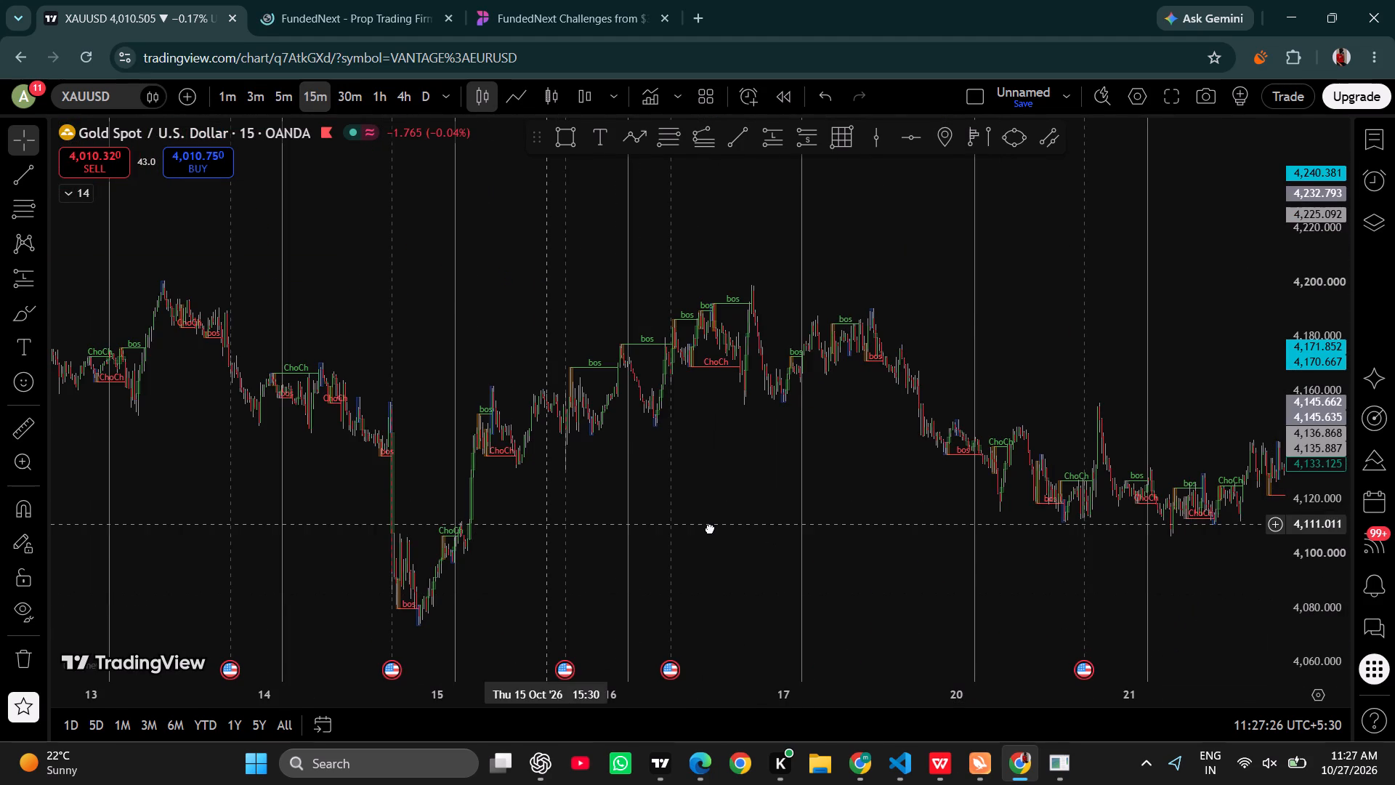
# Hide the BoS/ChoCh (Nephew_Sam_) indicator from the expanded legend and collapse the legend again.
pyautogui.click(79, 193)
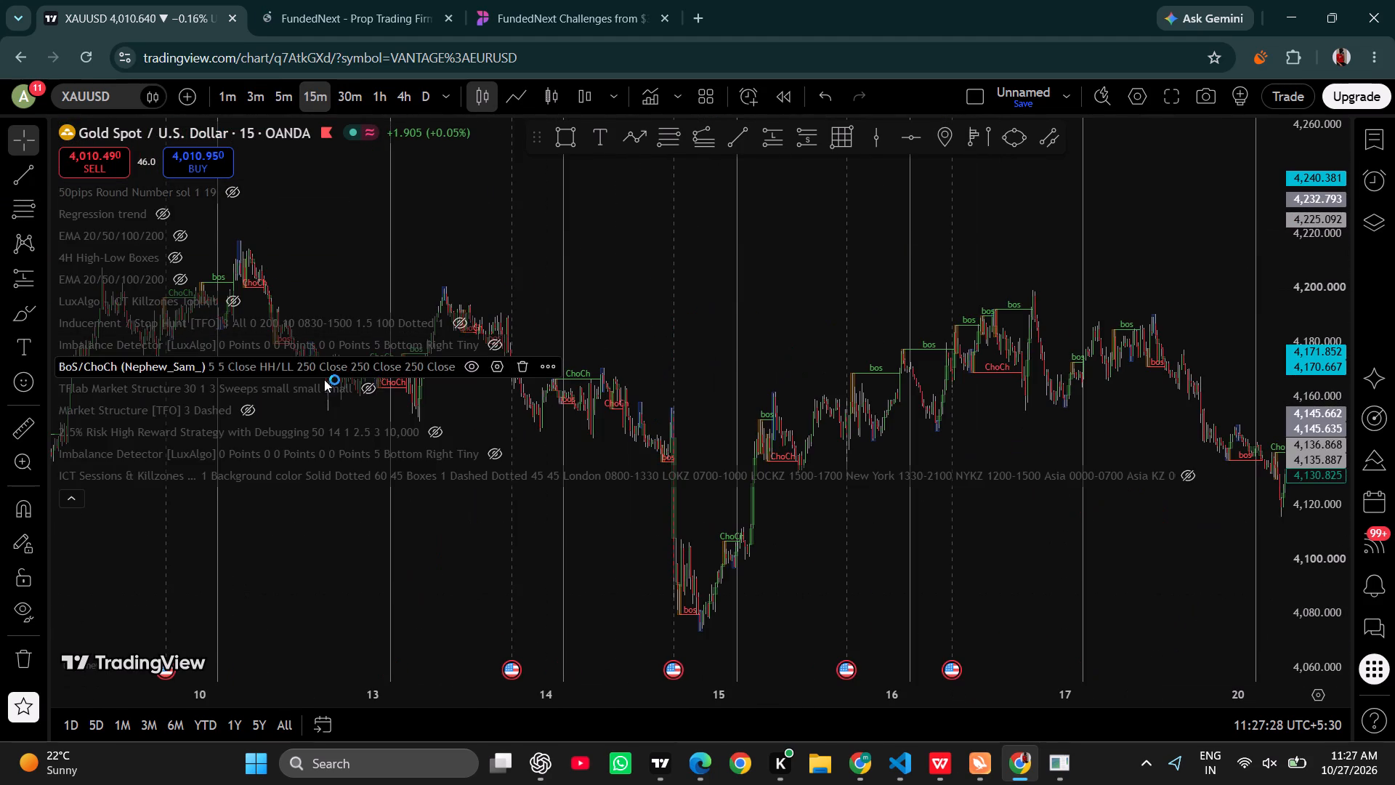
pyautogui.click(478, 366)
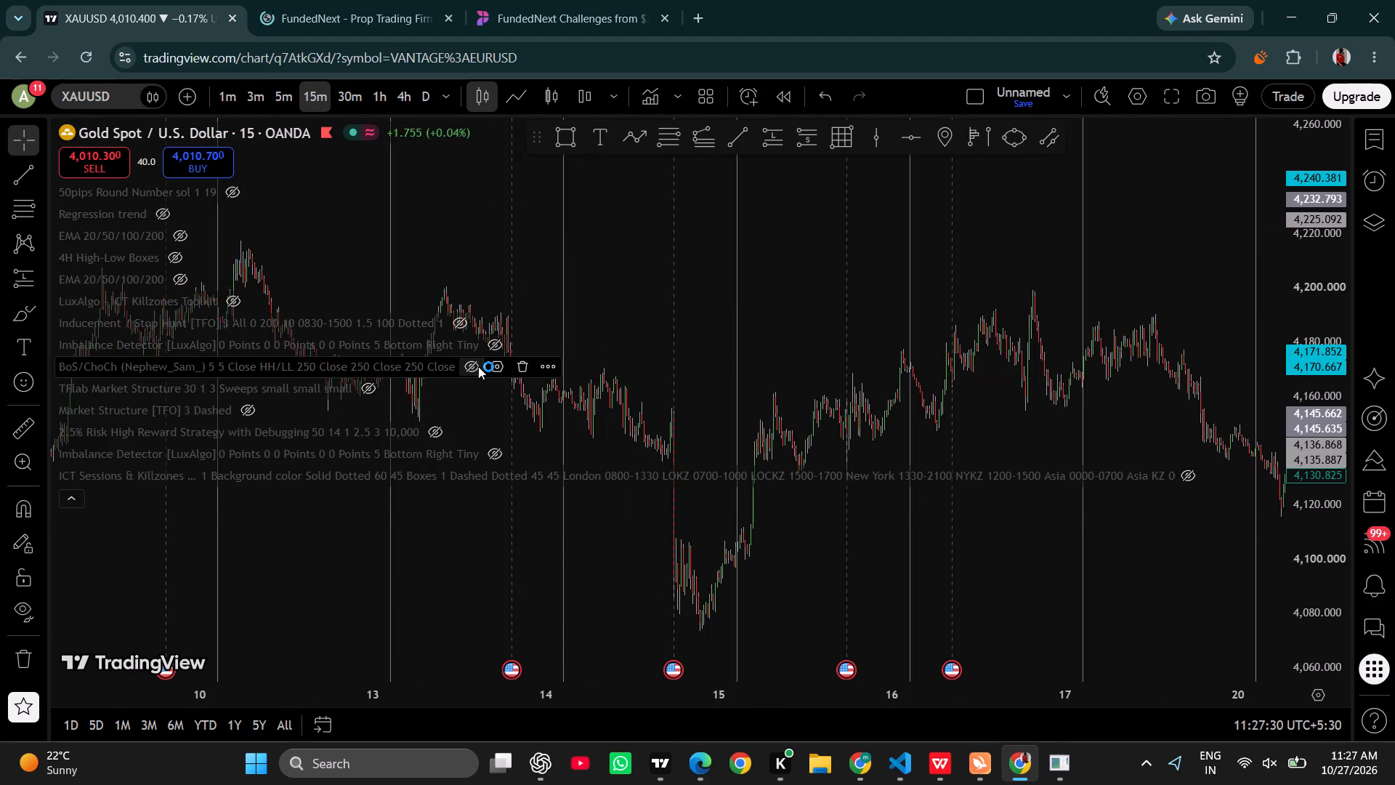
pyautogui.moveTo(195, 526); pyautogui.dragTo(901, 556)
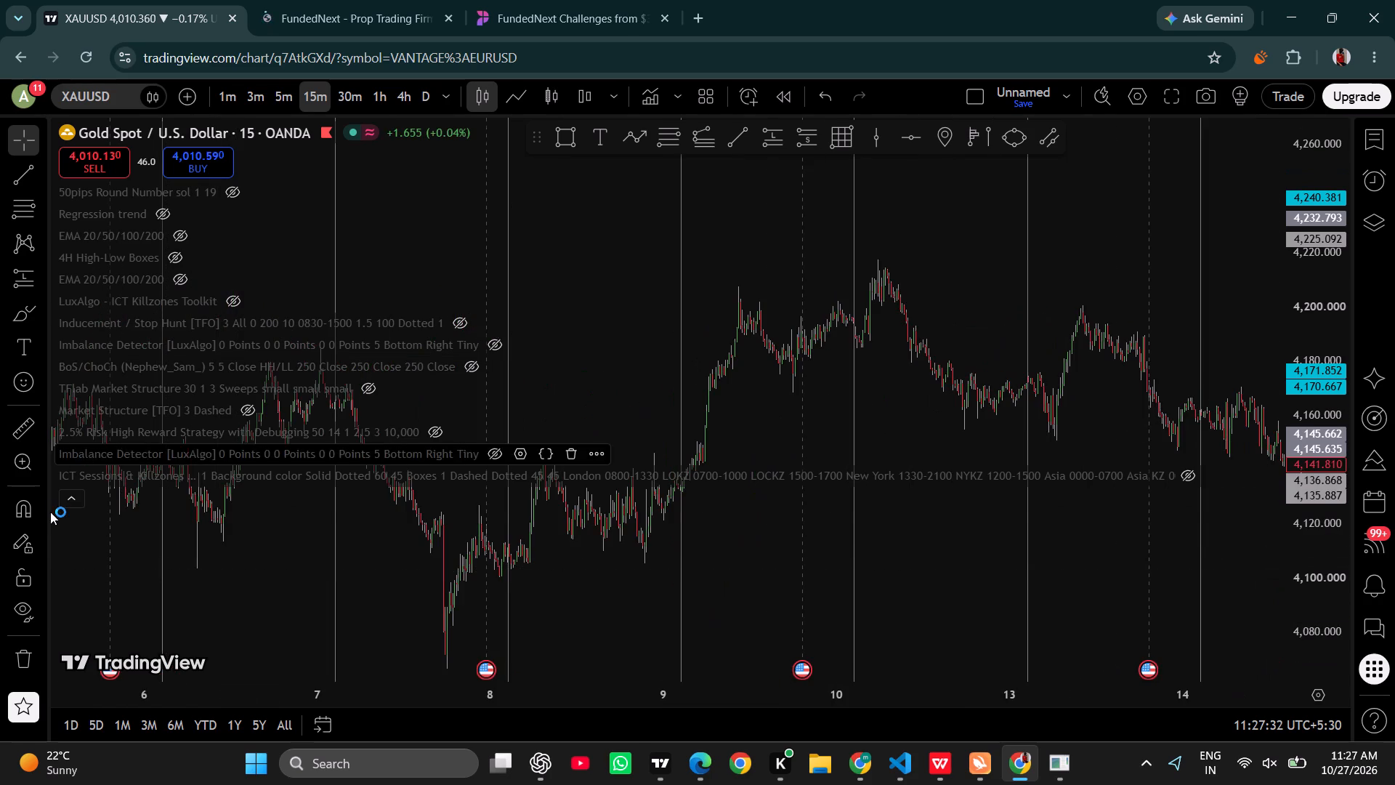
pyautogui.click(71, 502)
# Examine the earlier drawn zones, arrows and position boxes around 29 September to 2 October on the 15-minute chart.
pyautogui.moveTo(309, 502); pyautogui.dragTo(1093, 491)
pyautogui.moveTo(366, 504); pyautogui.dragTo(868, 531)
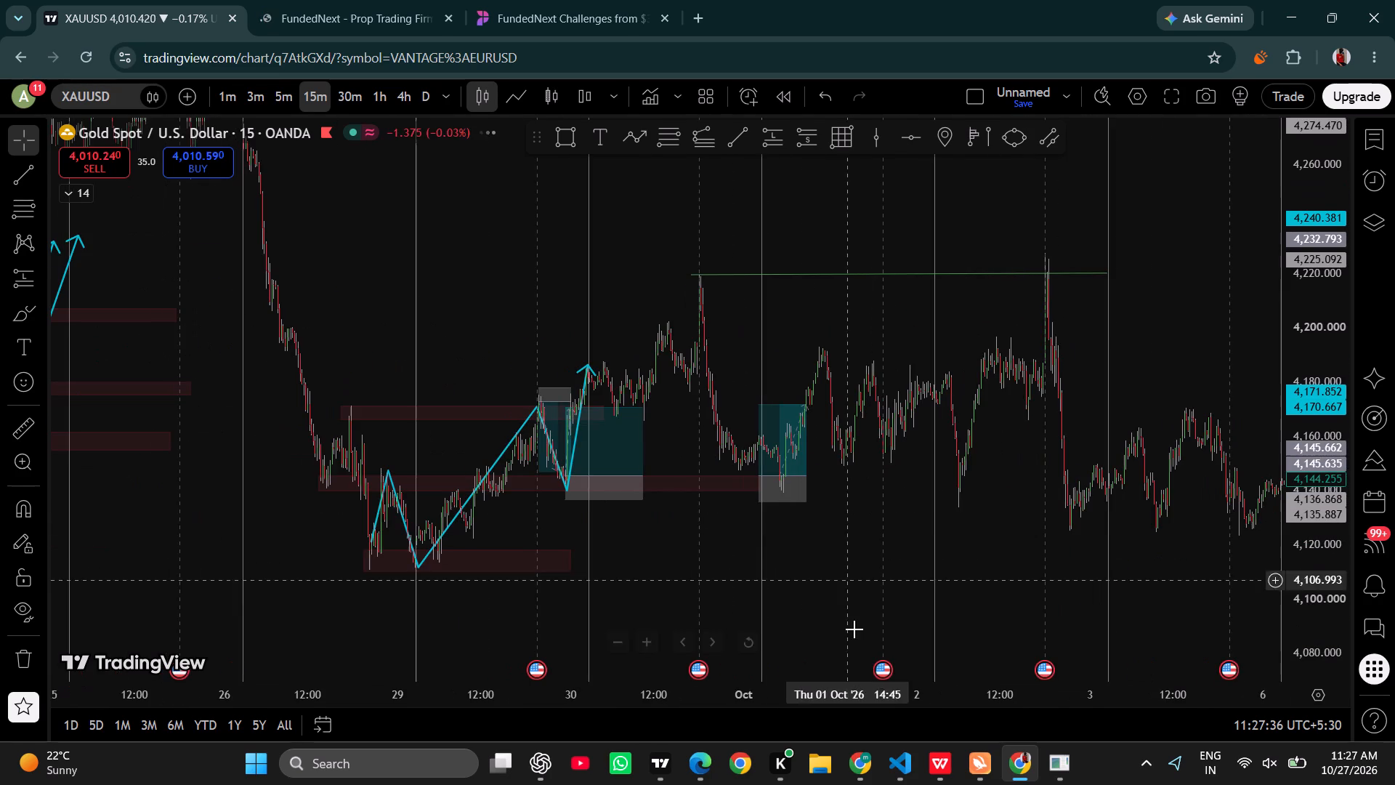
pyautogui.moveTo(883, 691); pyautogui.dragTo(797, 685)
pyautogui.moveTo(1316, 593); pyautogui.dragTo(1311, 562)
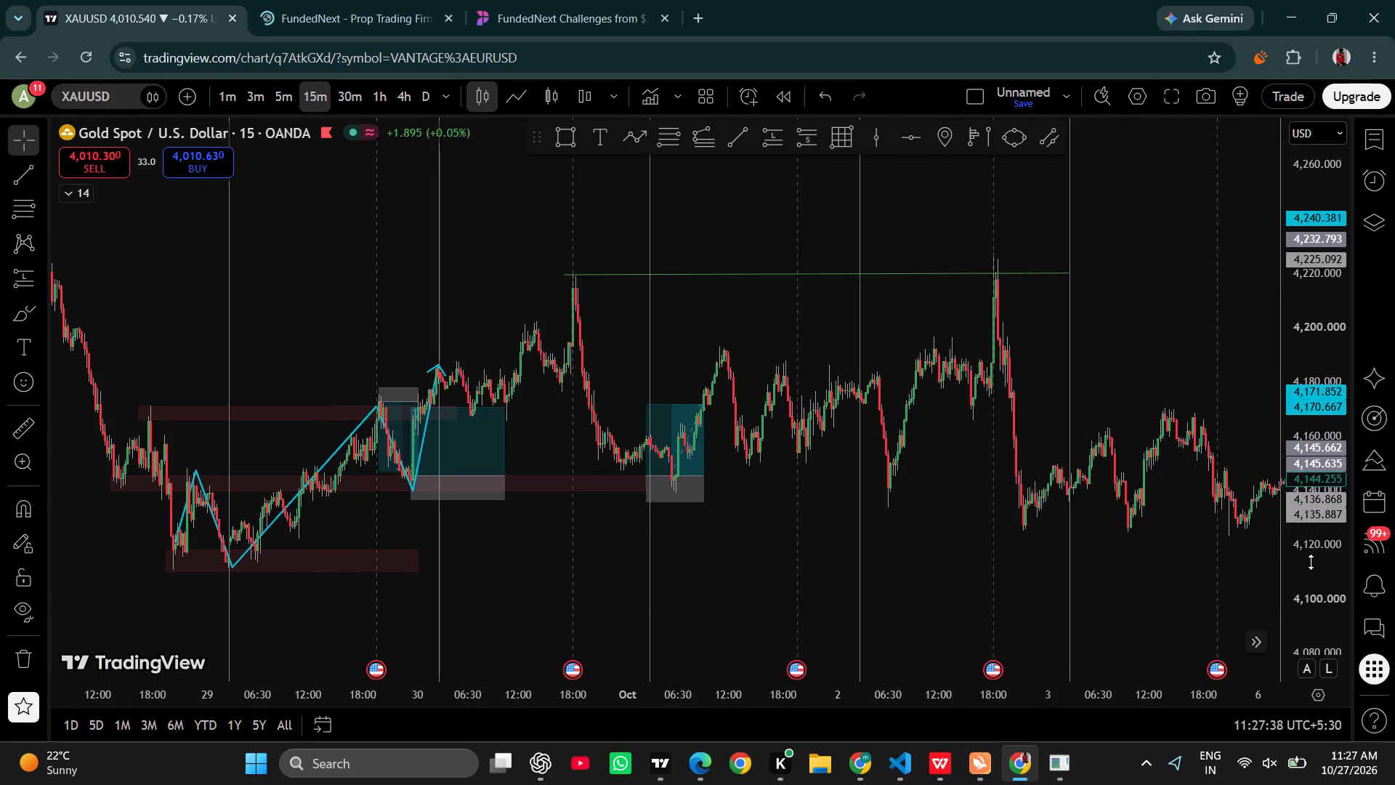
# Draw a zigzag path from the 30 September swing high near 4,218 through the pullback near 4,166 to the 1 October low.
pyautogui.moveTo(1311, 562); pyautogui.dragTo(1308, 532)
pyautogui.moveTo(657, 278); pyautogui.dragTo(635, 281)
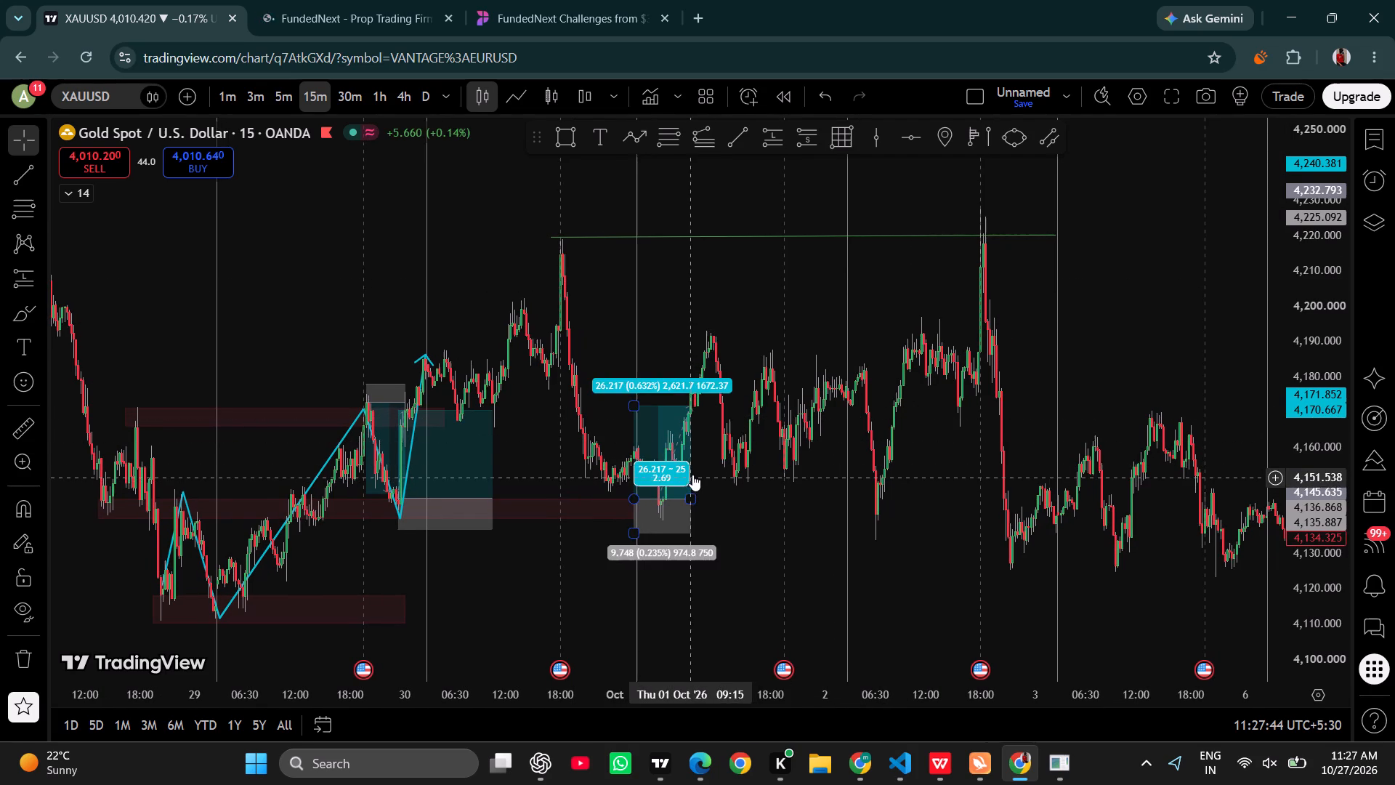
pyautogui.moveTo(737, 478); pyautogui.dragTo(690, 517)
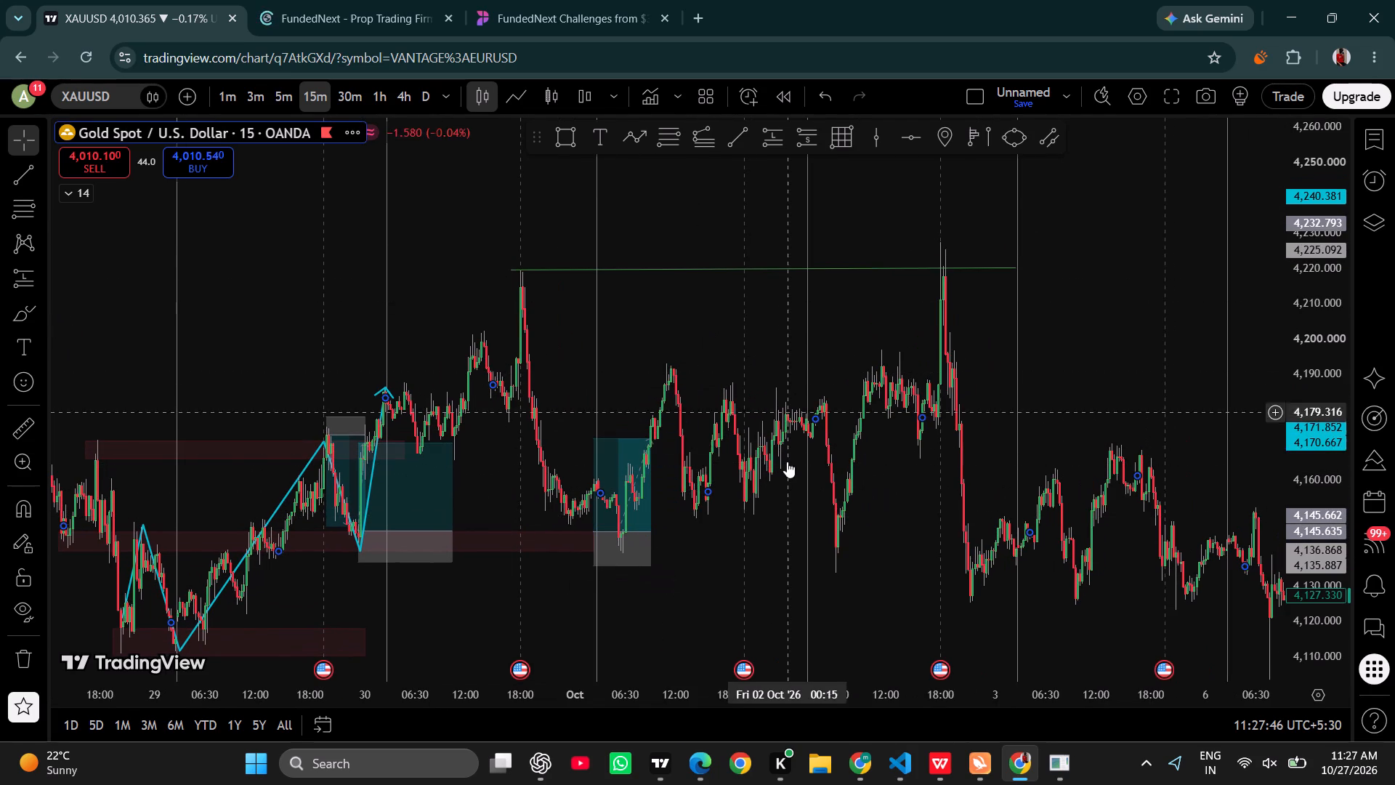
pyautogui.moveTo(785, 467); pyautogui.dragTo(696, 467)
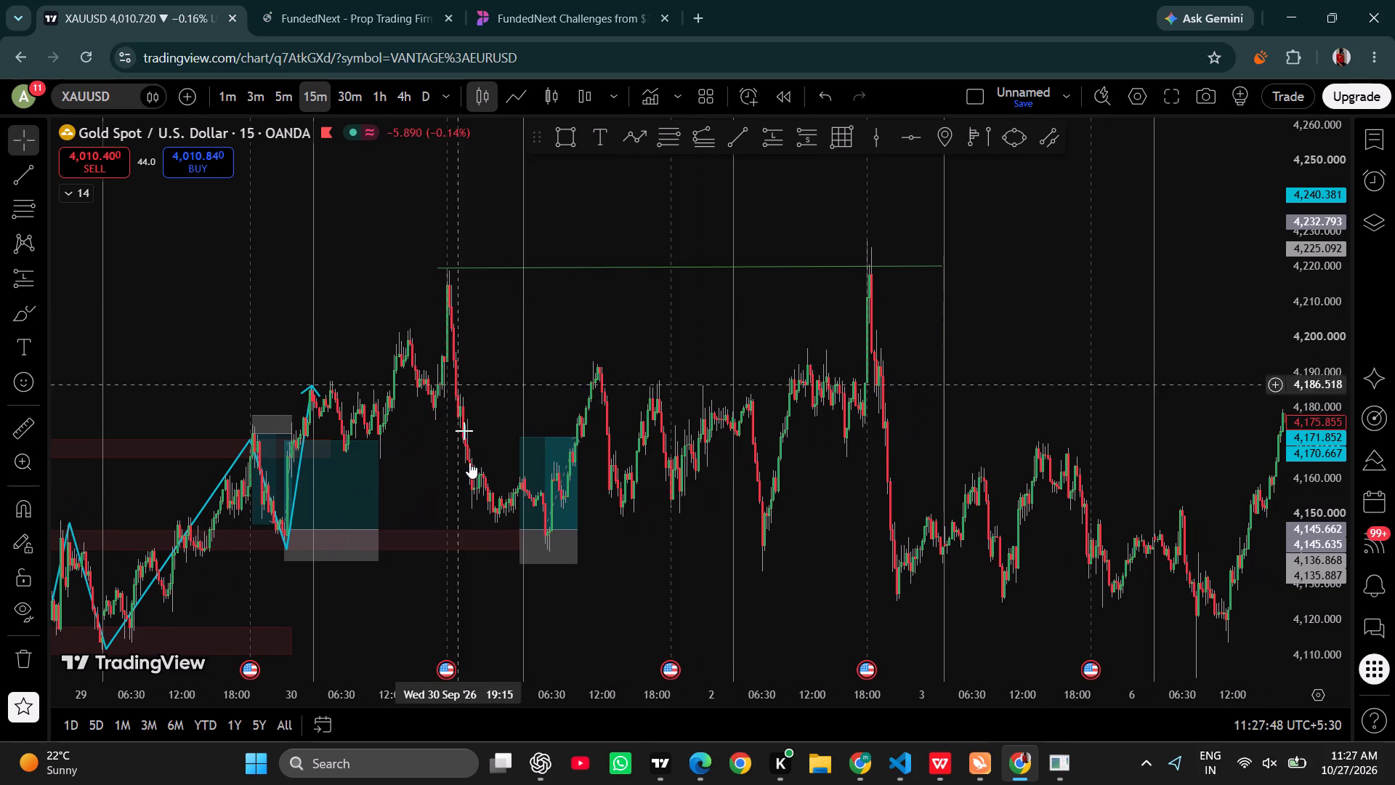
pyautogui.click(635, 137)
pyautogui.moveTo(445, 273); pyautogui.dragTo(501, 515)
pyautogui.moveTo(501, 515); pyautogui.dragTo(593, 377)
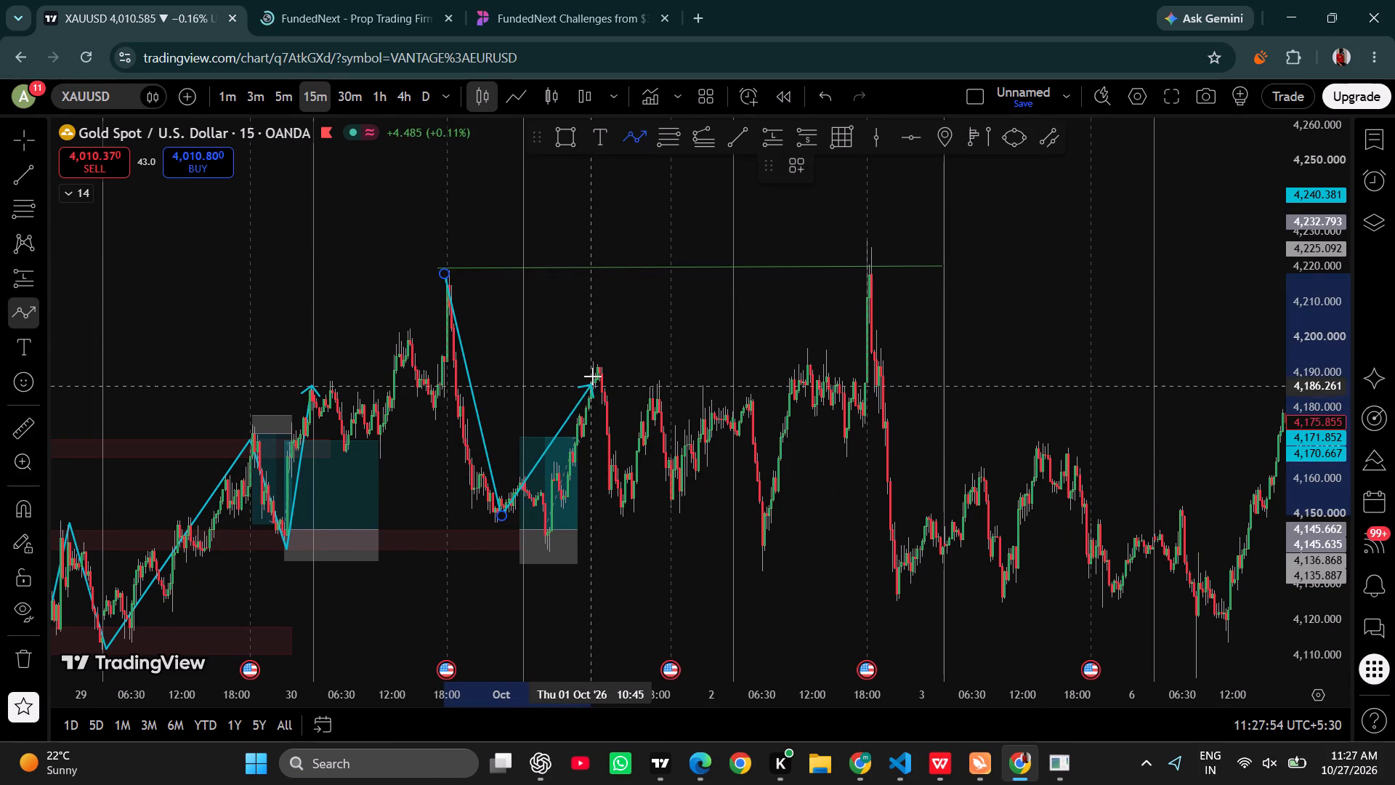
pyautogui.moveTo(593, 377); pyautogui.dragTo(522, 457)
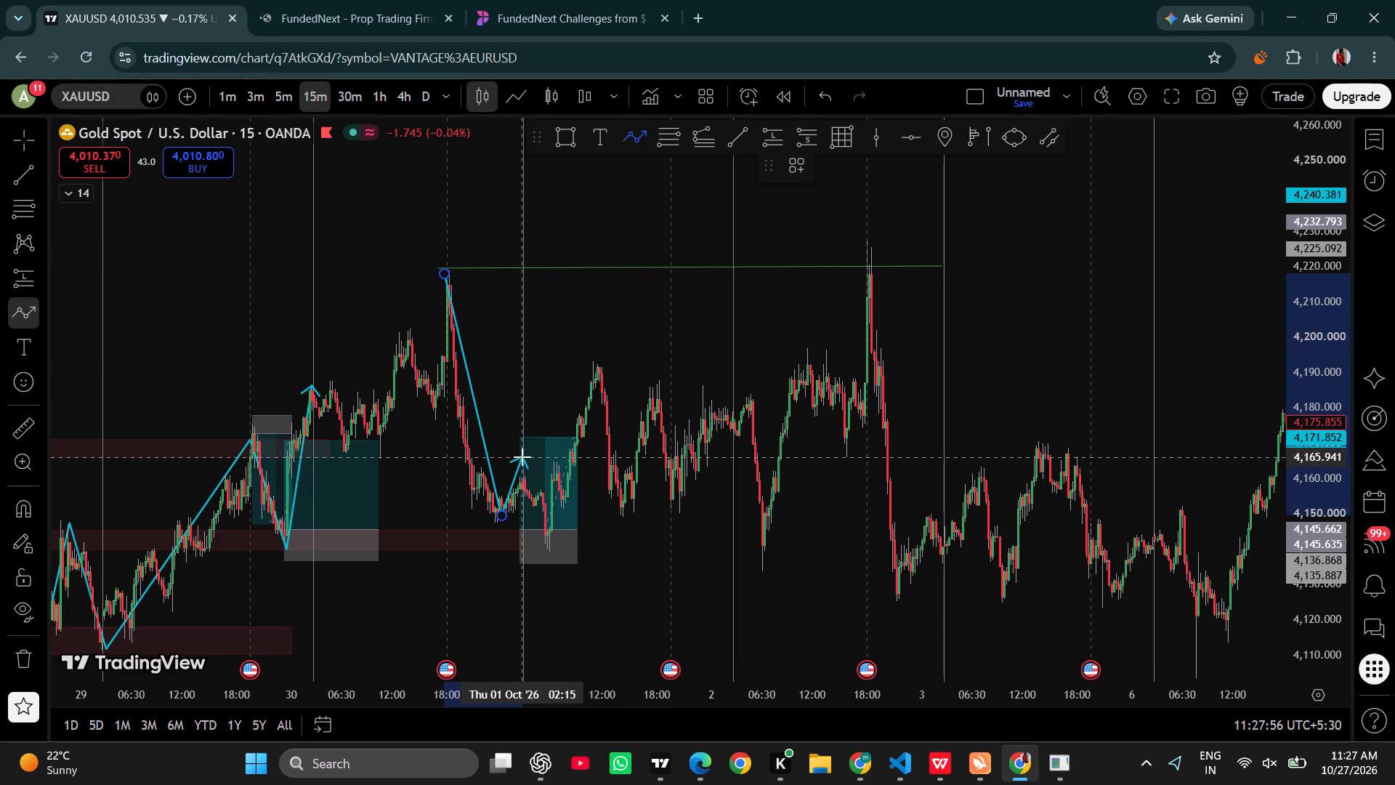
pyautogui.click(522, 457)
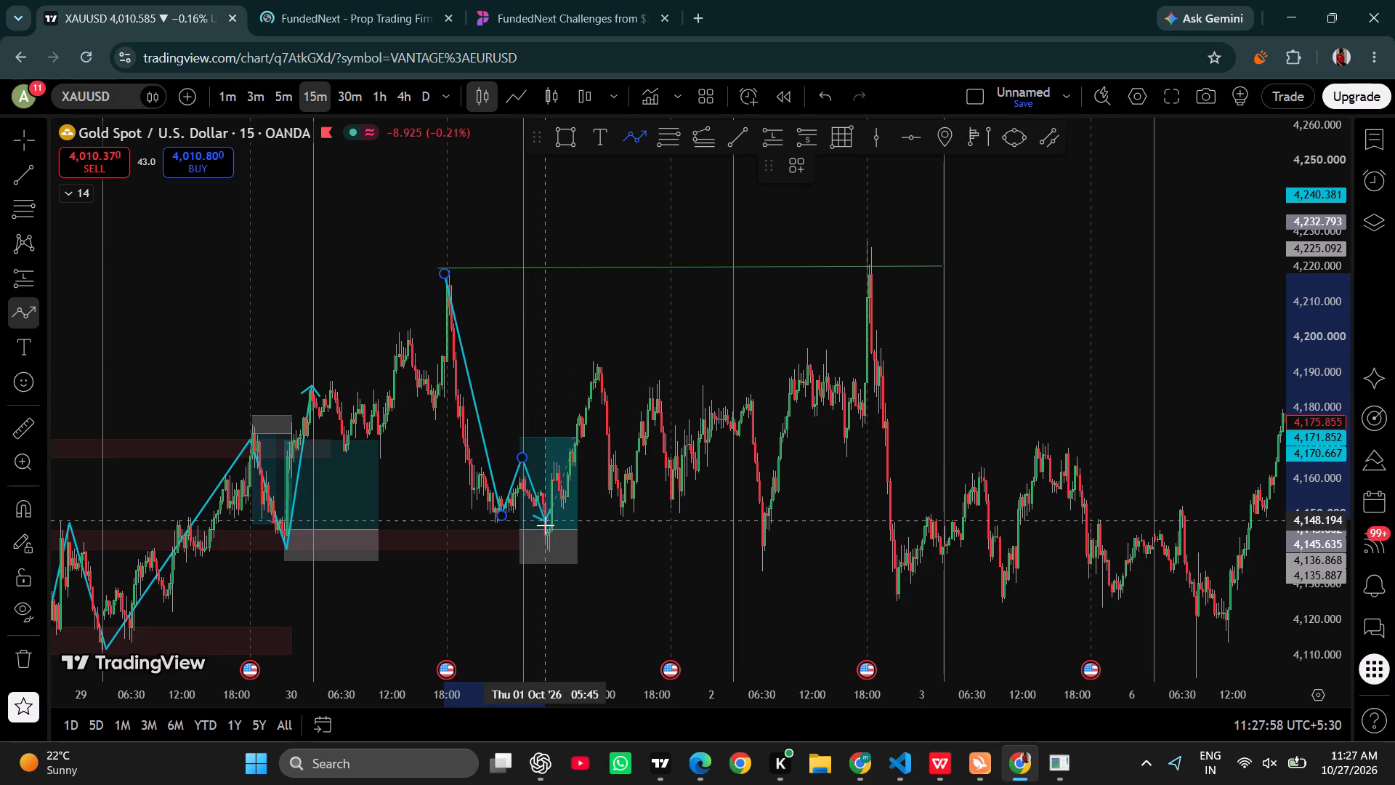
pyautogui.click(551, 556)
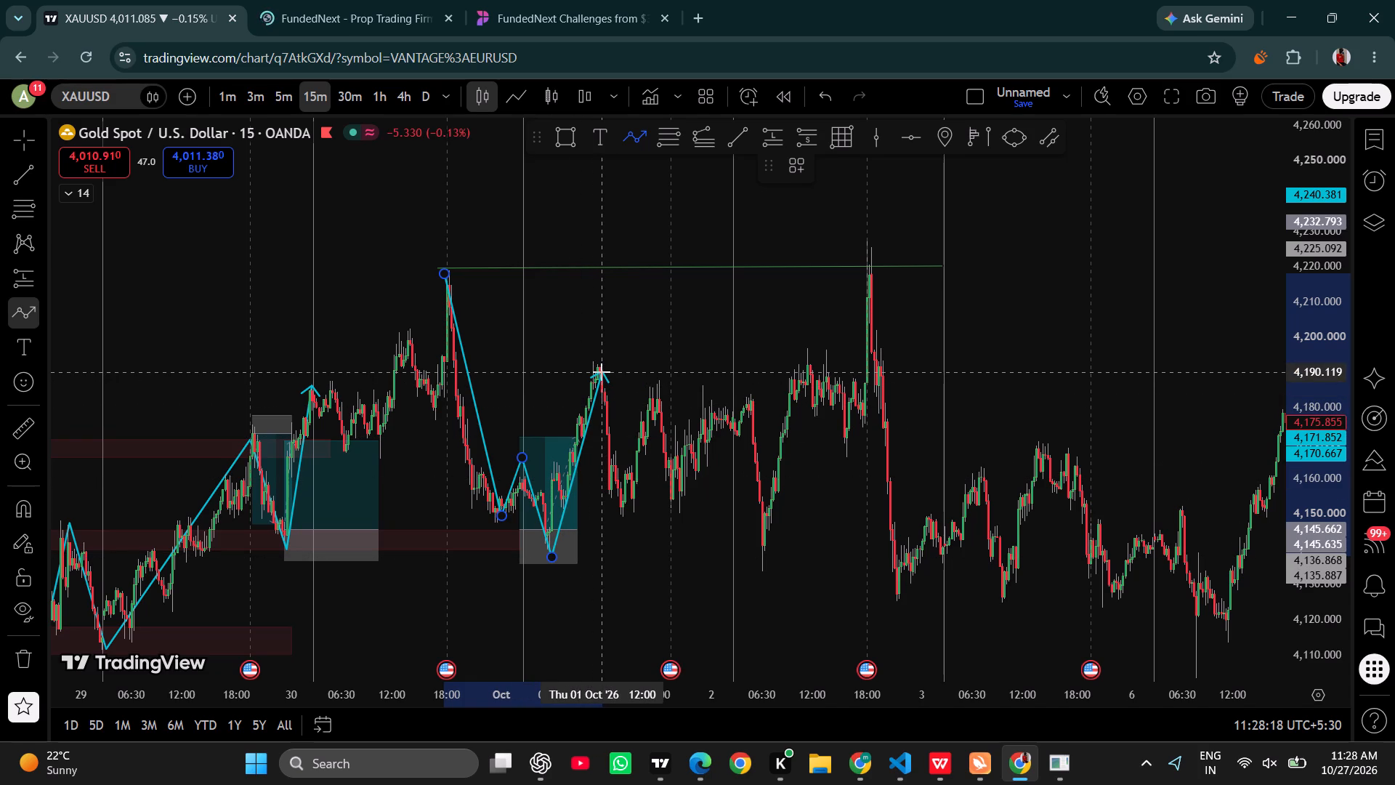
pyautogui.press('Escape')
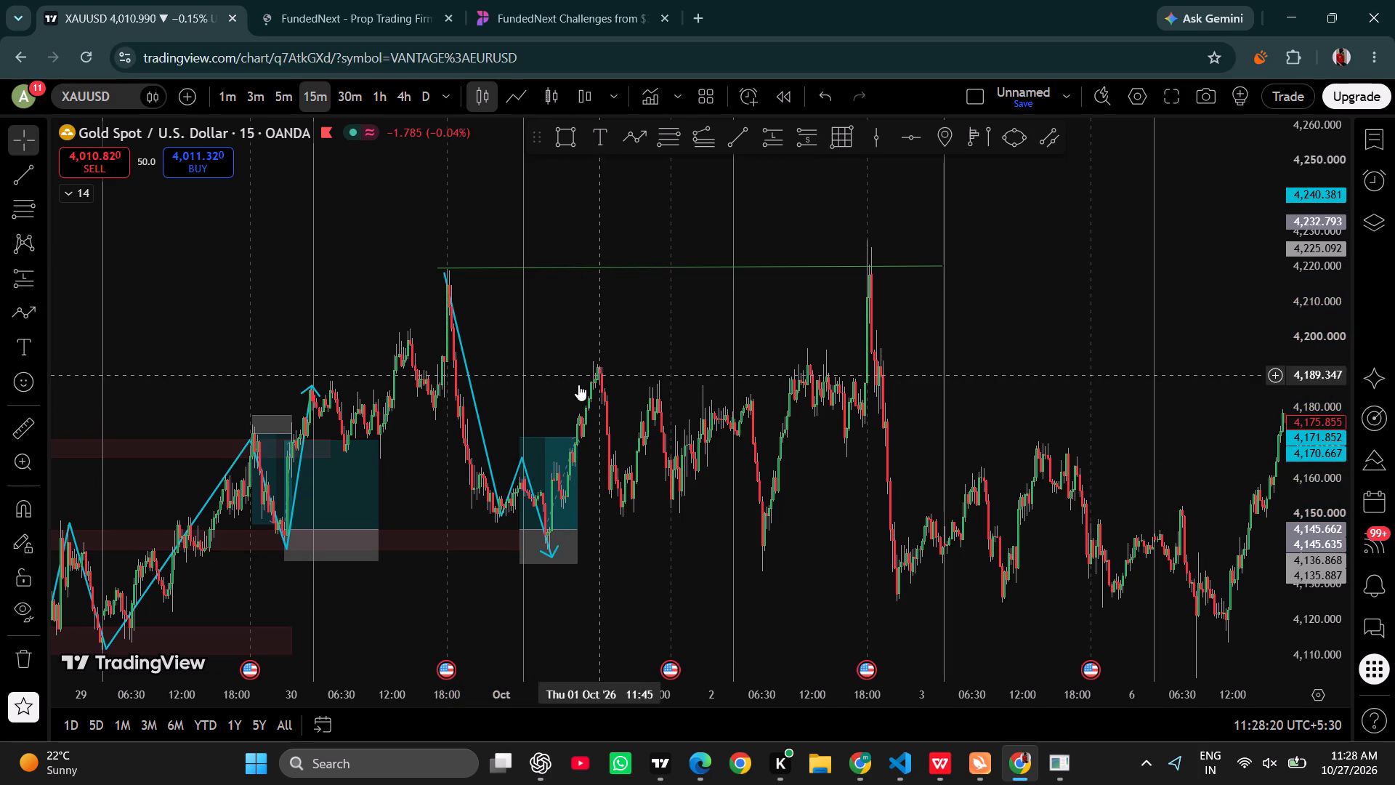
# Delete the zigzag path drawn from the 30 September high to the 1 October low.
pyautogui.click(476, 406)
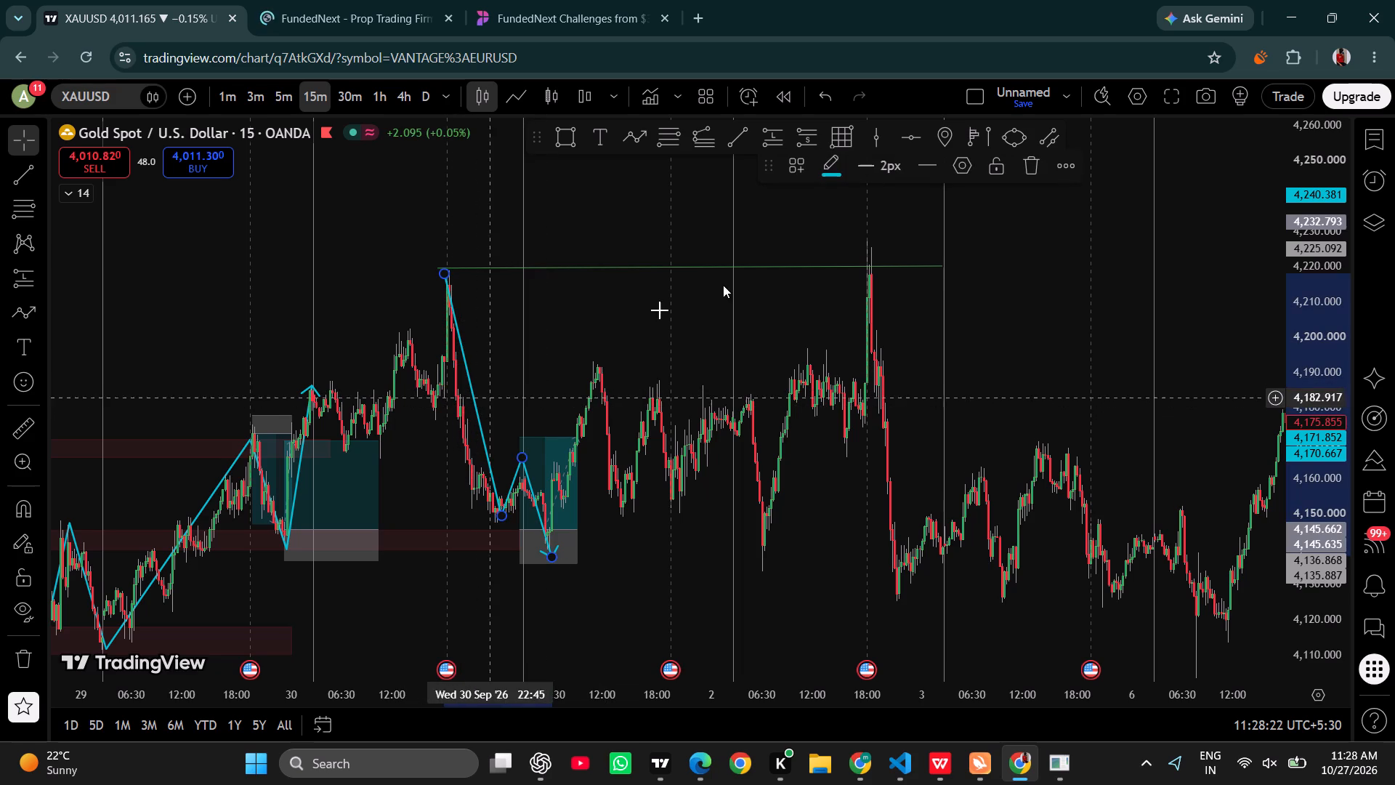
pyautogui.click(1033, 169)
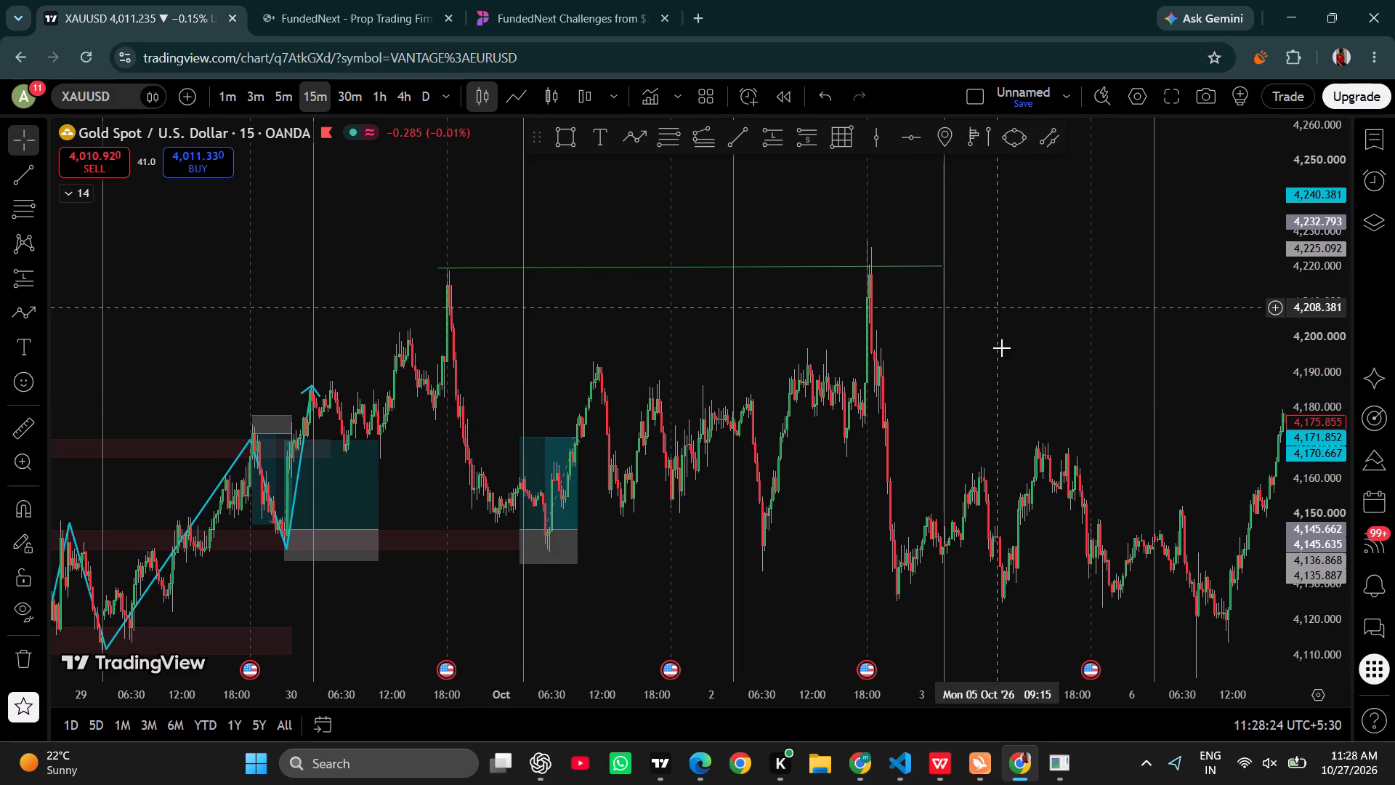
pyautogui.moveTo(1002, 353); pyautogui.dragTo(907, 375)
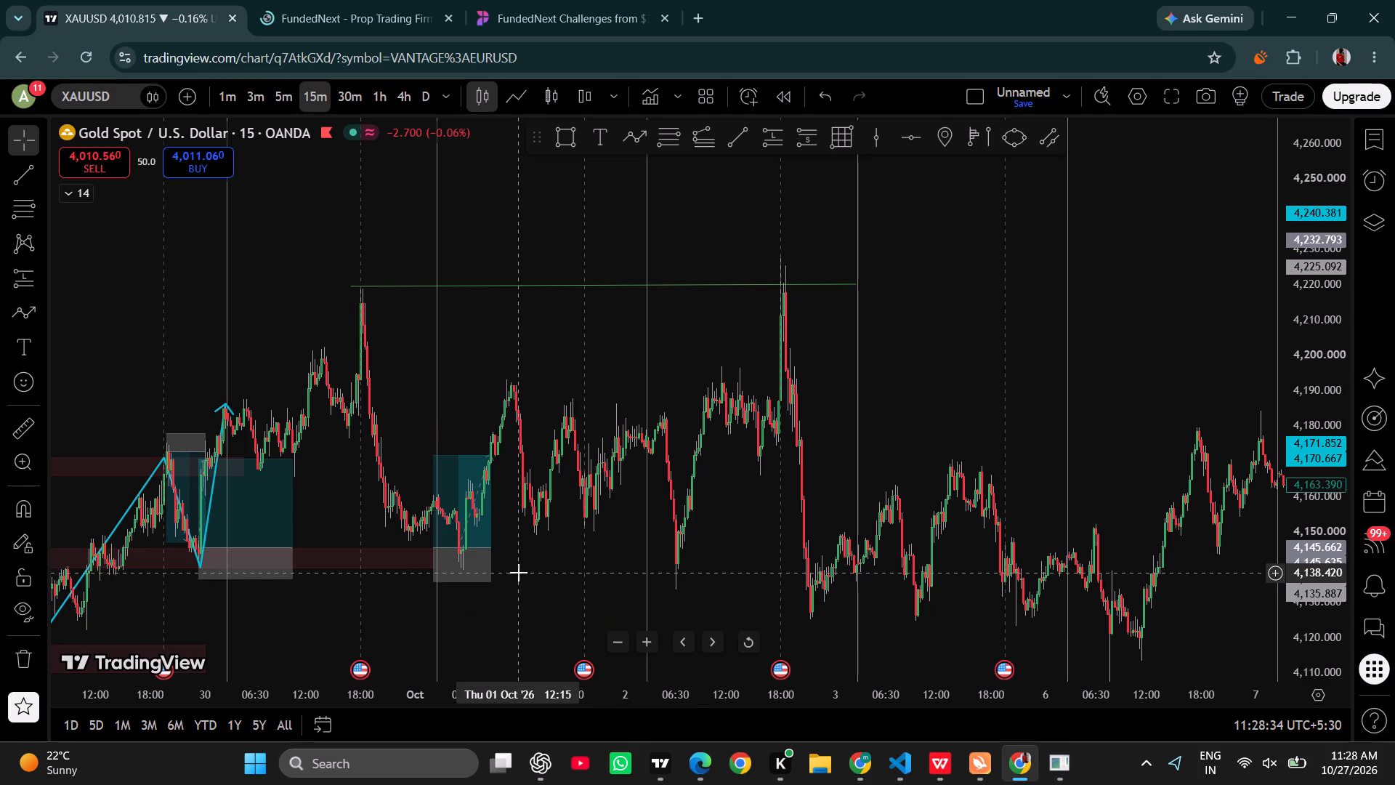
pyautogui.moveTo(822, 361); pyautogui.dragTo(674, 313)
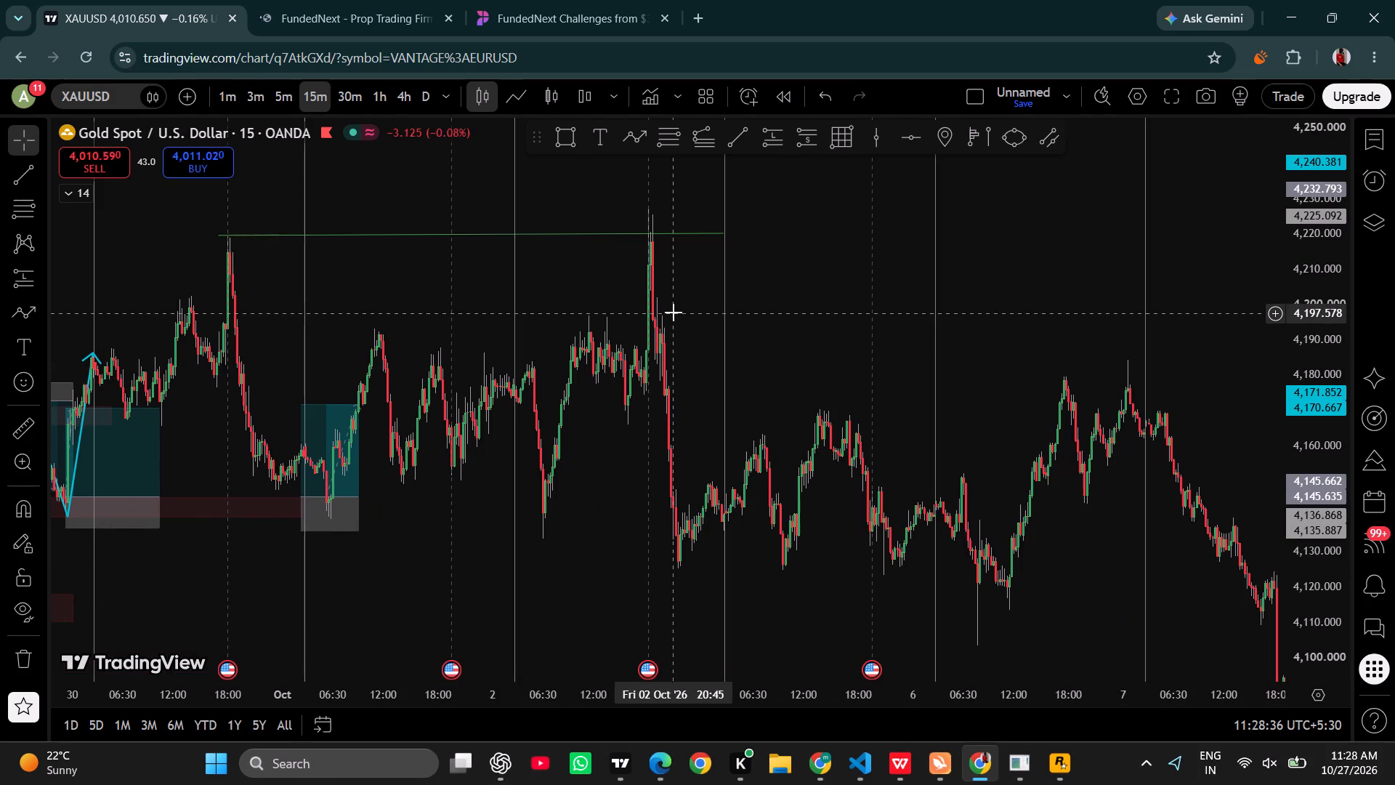
# Search Windows for "dis" and launch the Discord app.
pyautogui.click(373, 754)
pyautogui.write('dis')
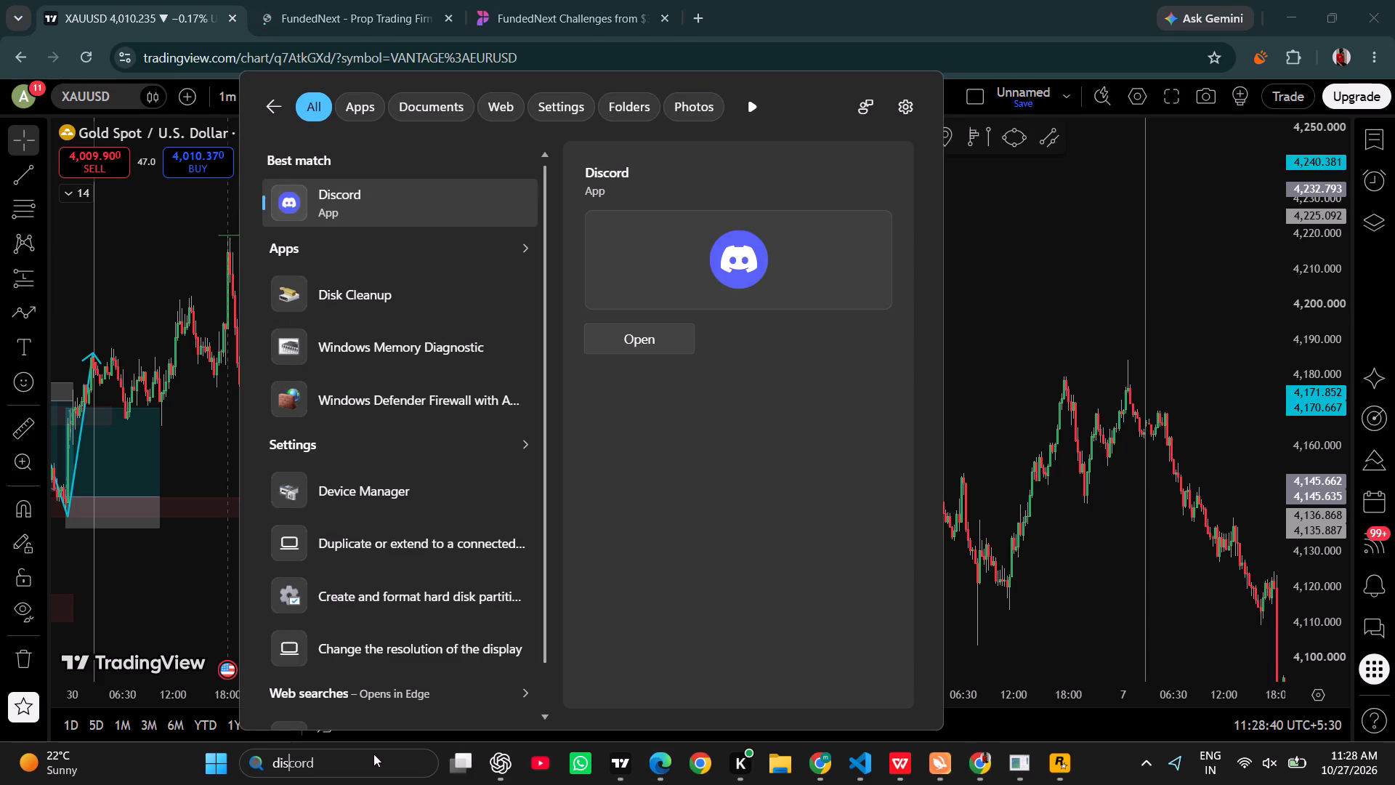
pyautogui.click(403, 185)
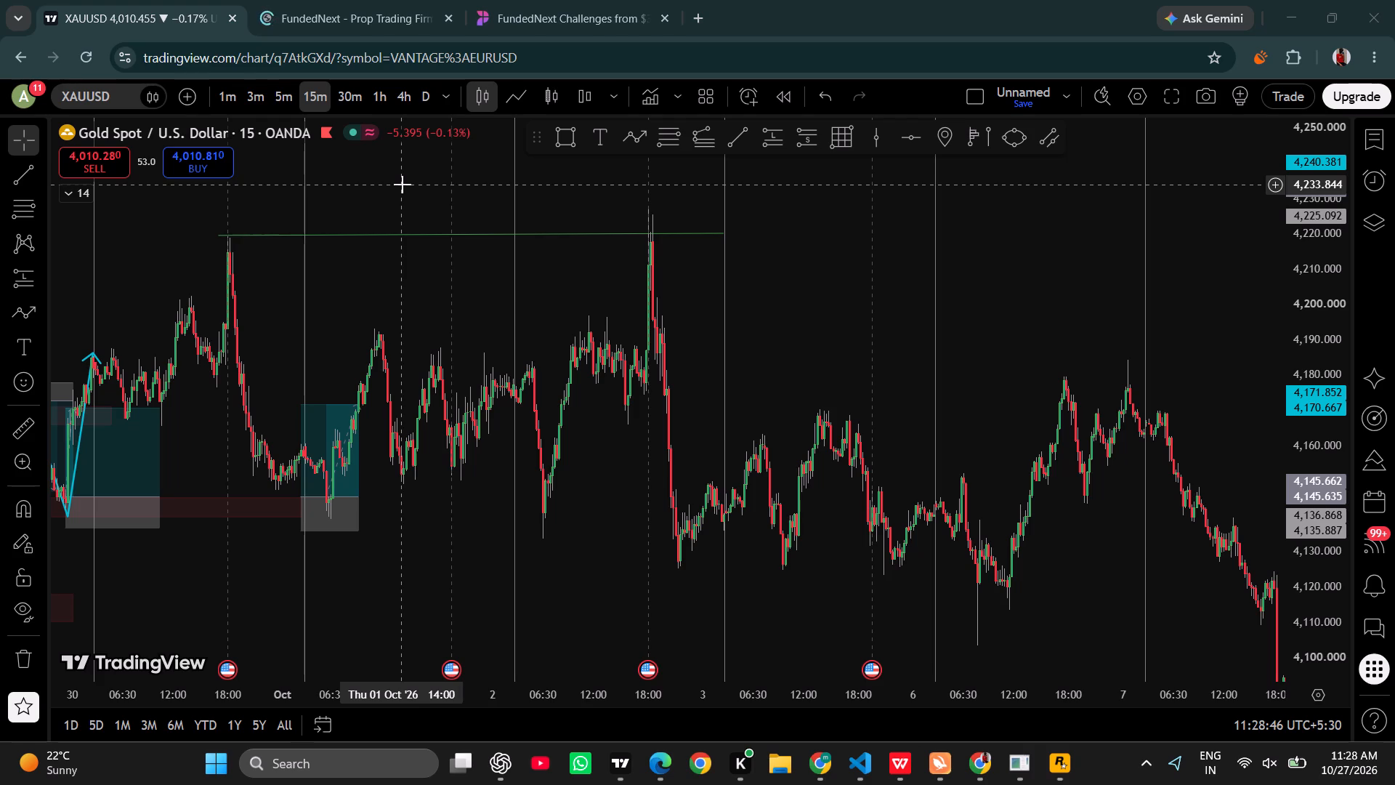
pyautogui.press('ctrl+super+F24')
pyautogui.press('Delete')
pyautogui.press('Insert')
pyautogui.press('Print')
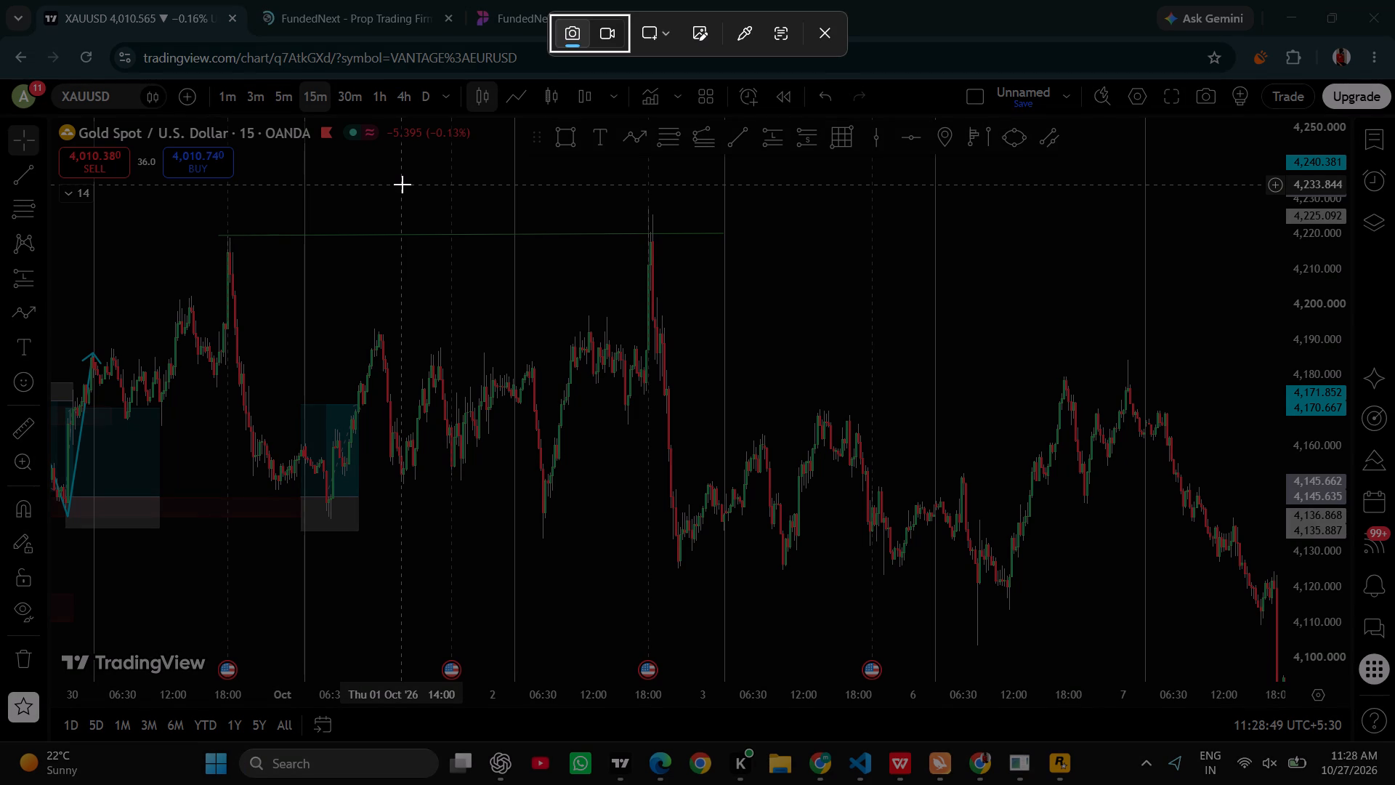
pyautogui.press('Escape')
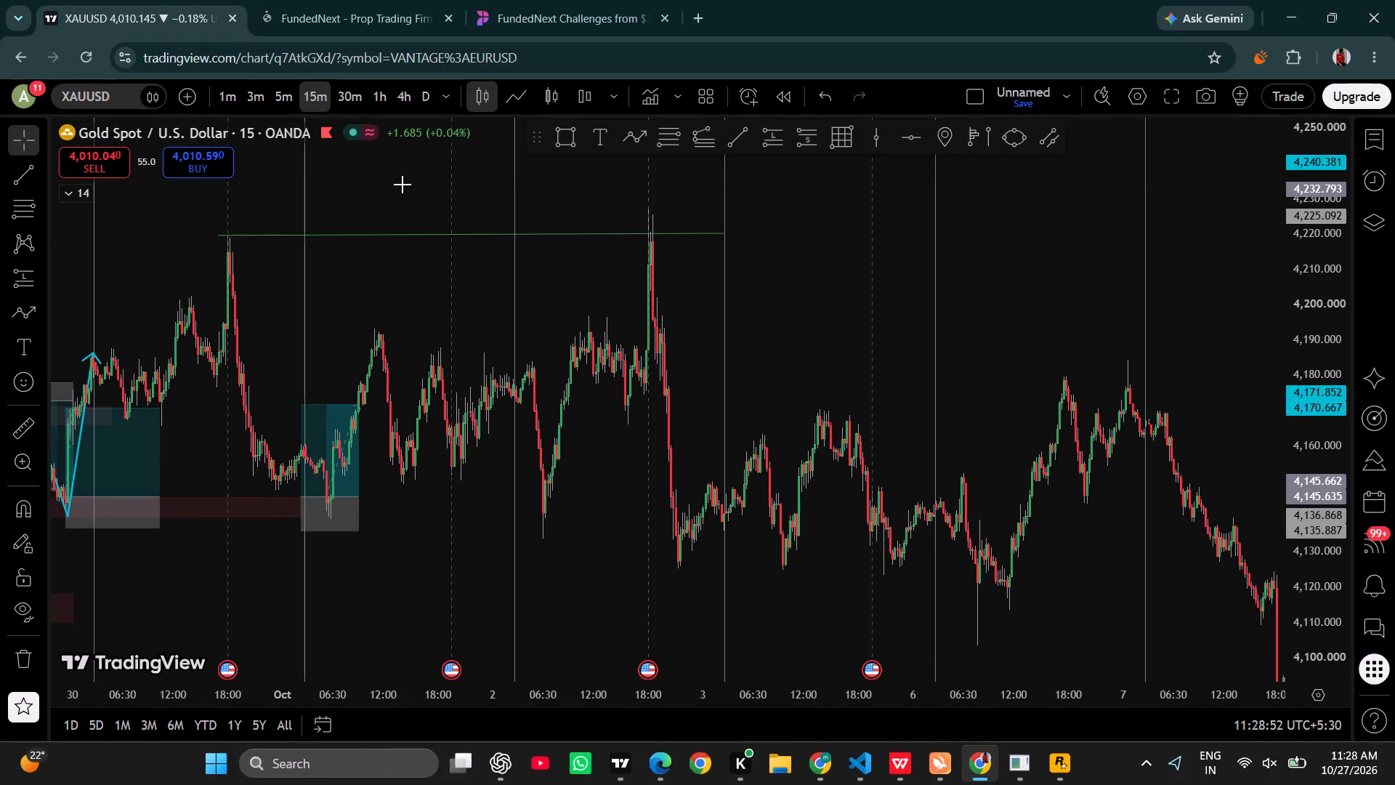
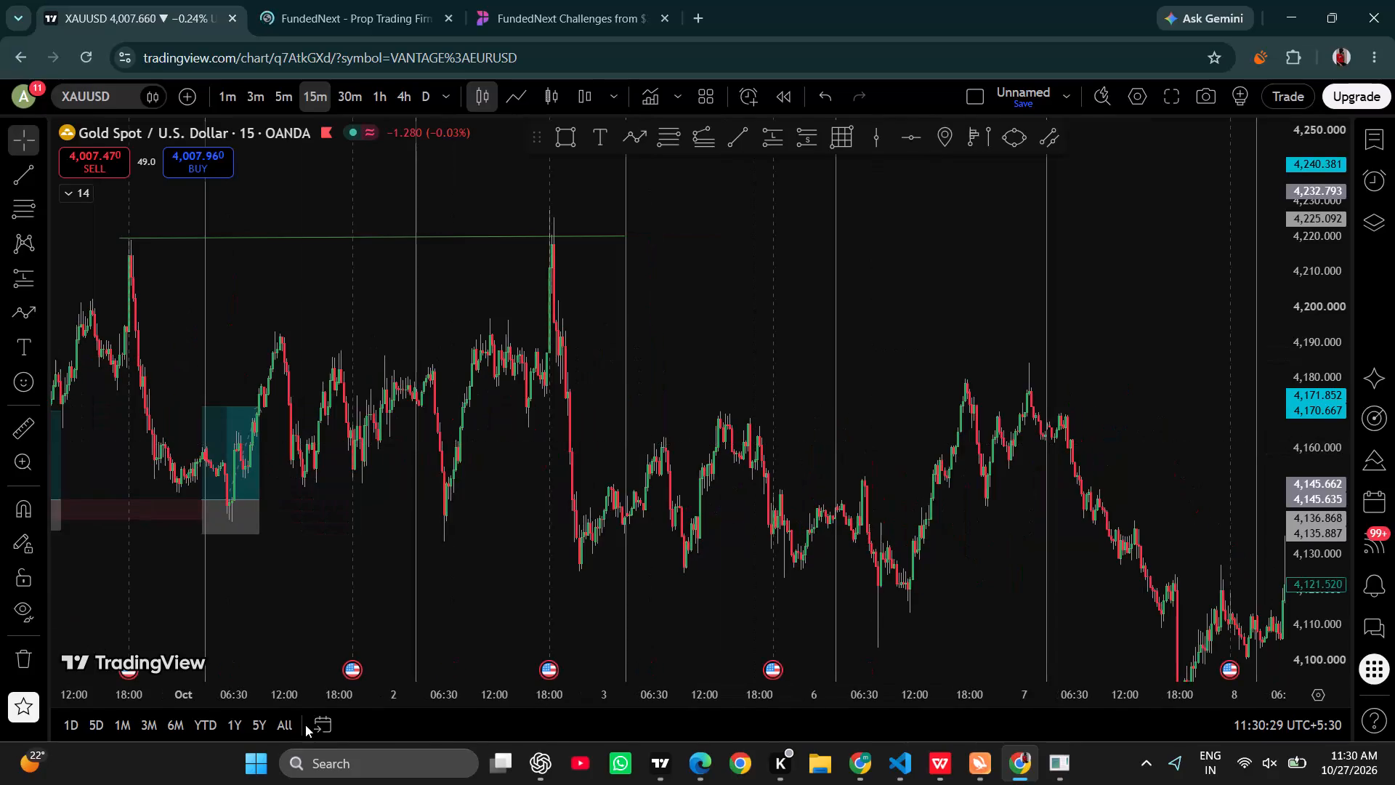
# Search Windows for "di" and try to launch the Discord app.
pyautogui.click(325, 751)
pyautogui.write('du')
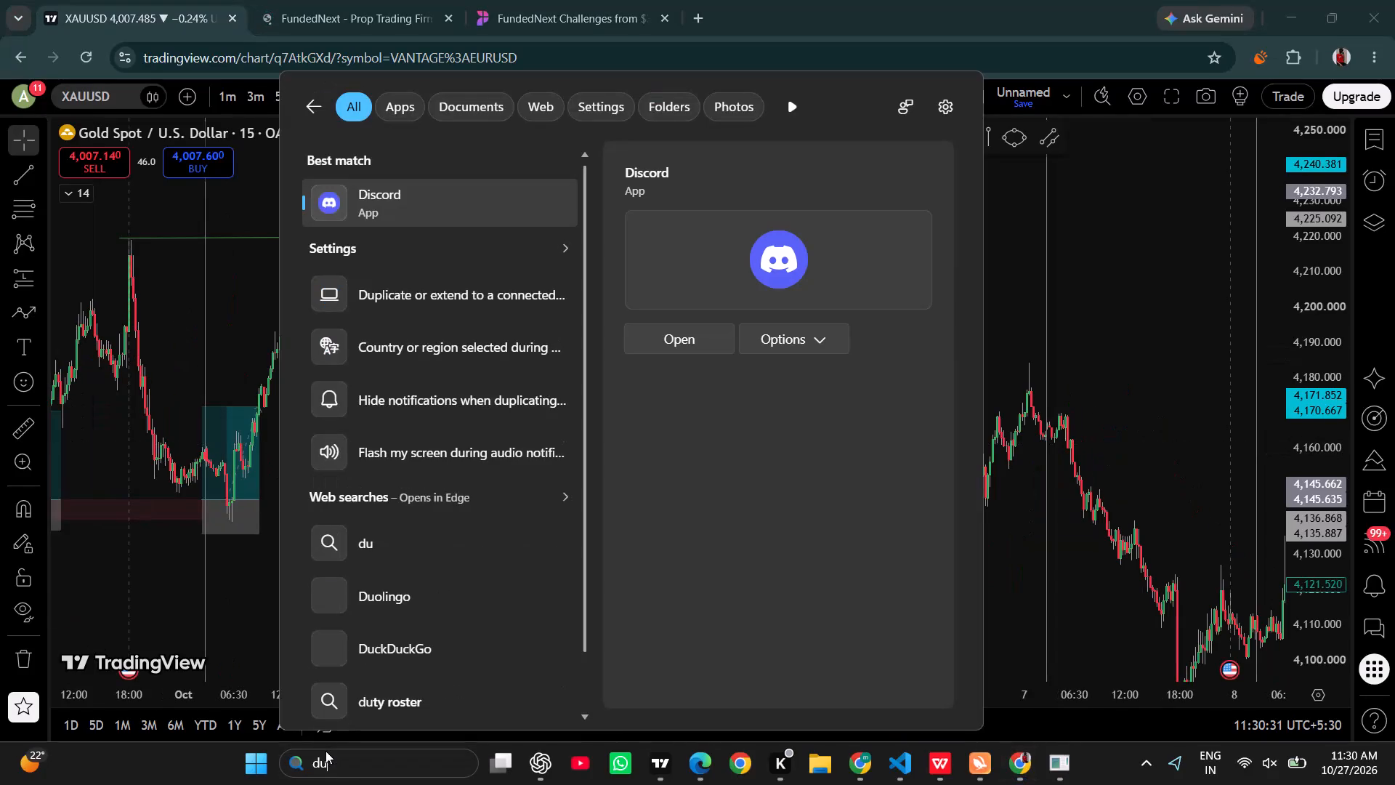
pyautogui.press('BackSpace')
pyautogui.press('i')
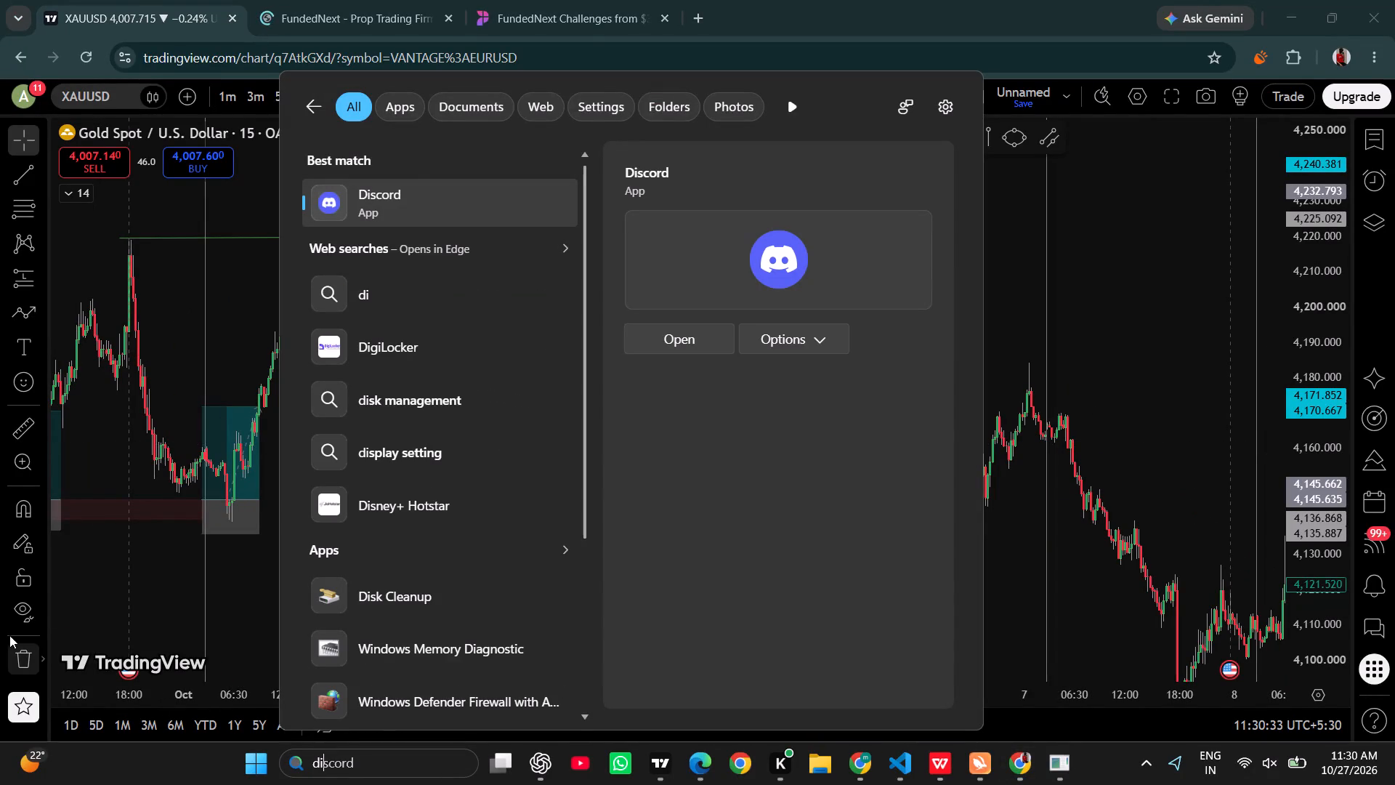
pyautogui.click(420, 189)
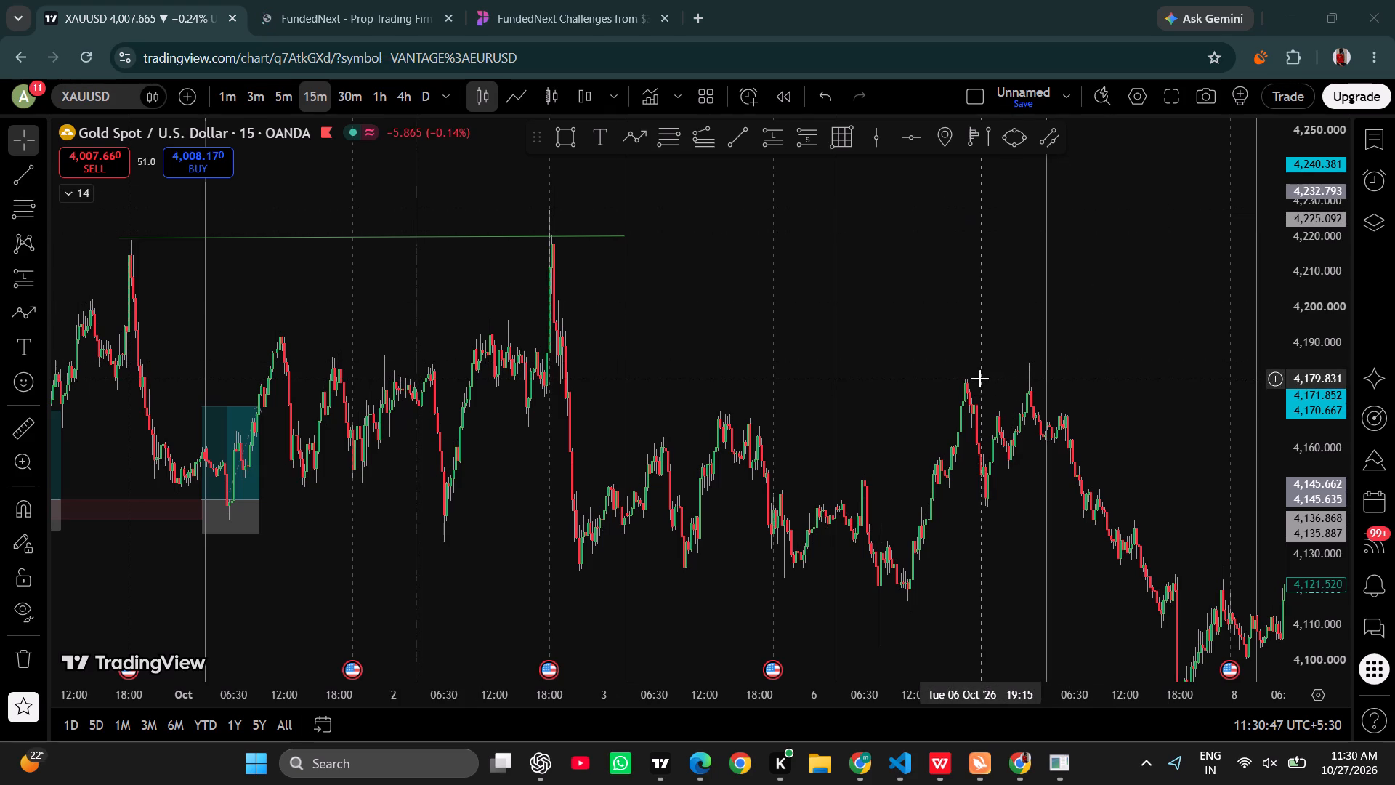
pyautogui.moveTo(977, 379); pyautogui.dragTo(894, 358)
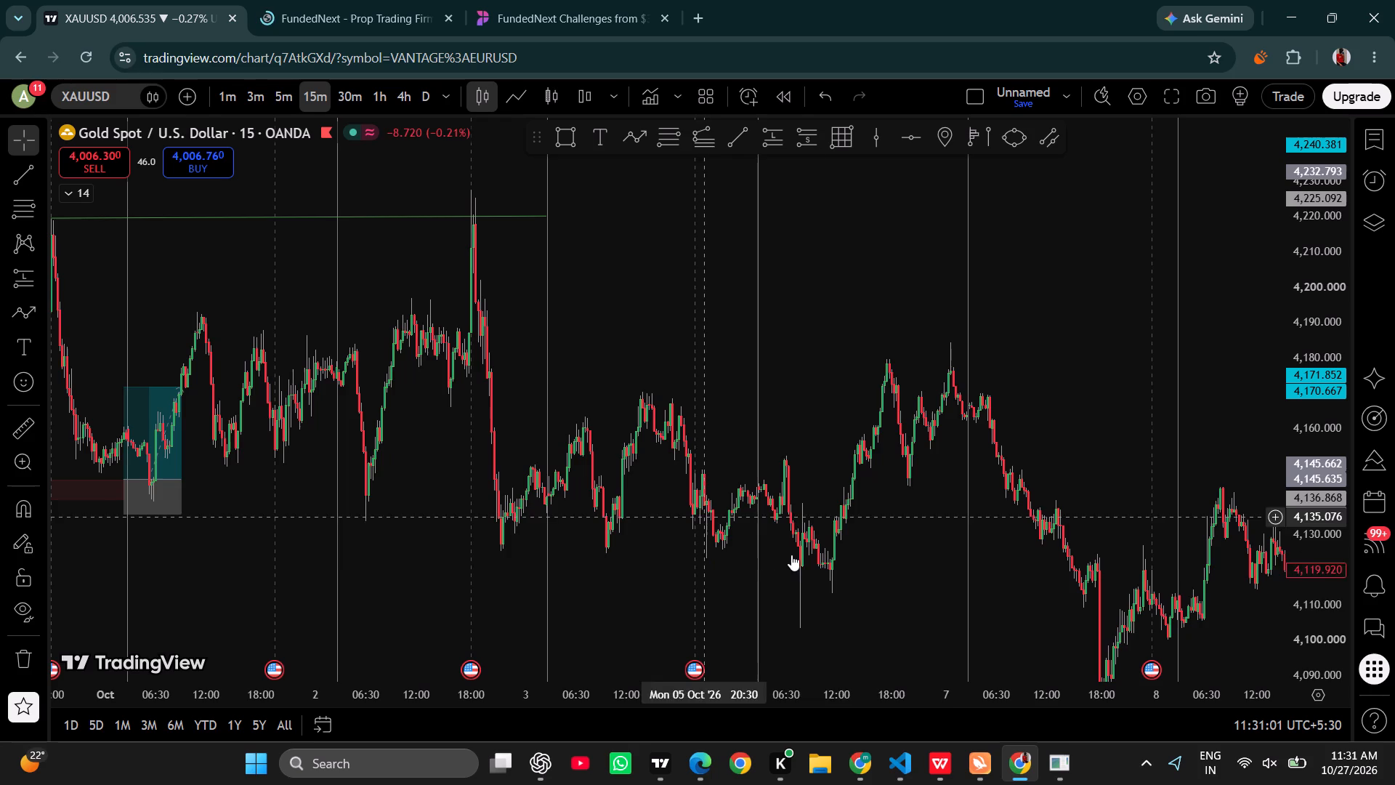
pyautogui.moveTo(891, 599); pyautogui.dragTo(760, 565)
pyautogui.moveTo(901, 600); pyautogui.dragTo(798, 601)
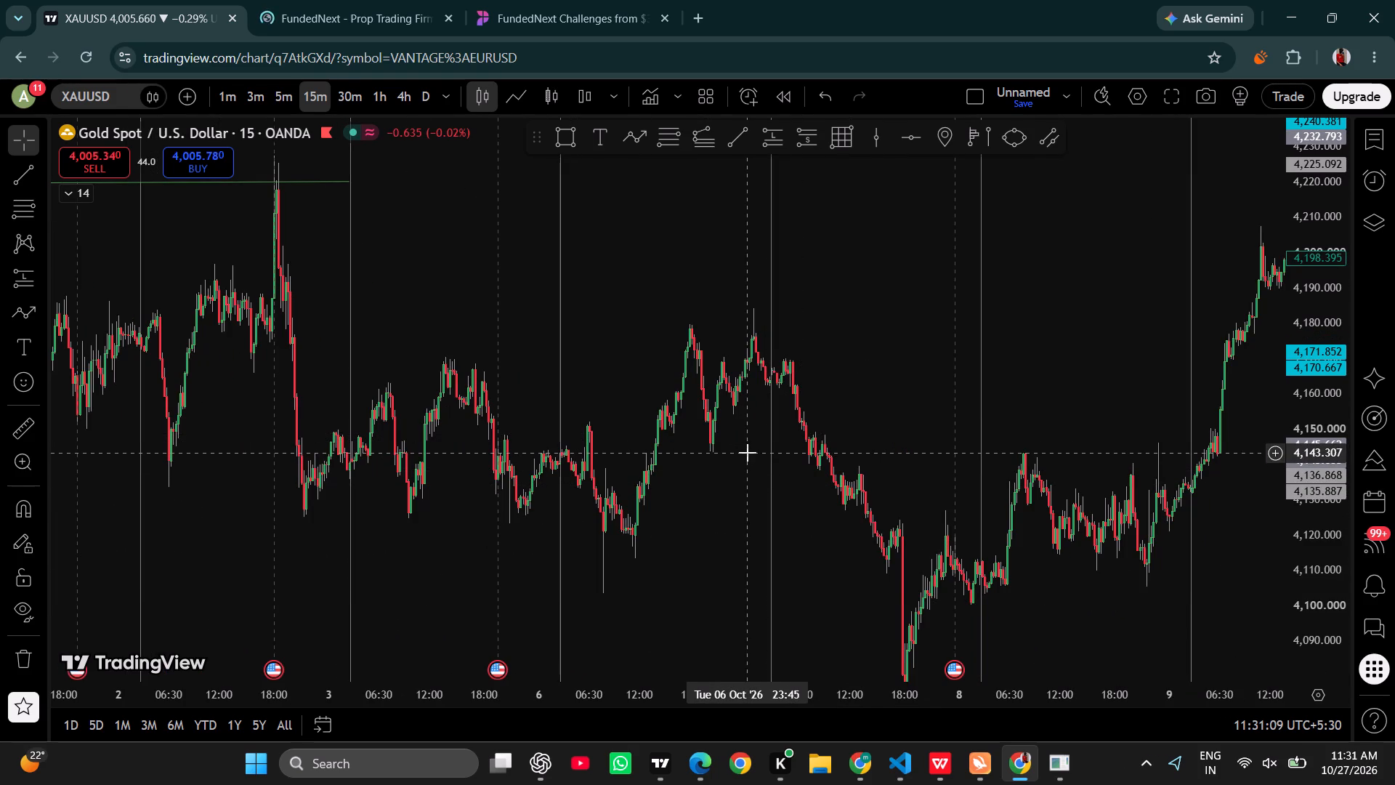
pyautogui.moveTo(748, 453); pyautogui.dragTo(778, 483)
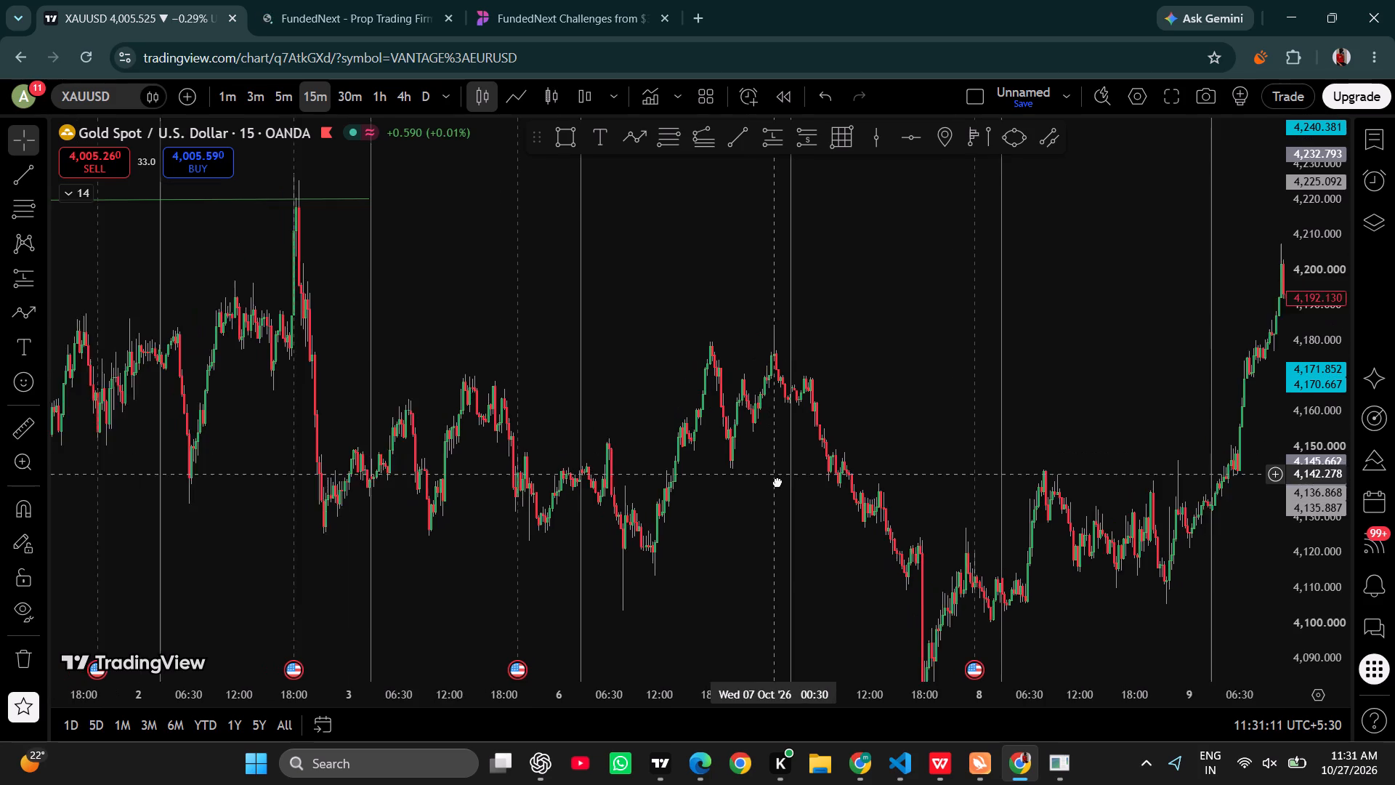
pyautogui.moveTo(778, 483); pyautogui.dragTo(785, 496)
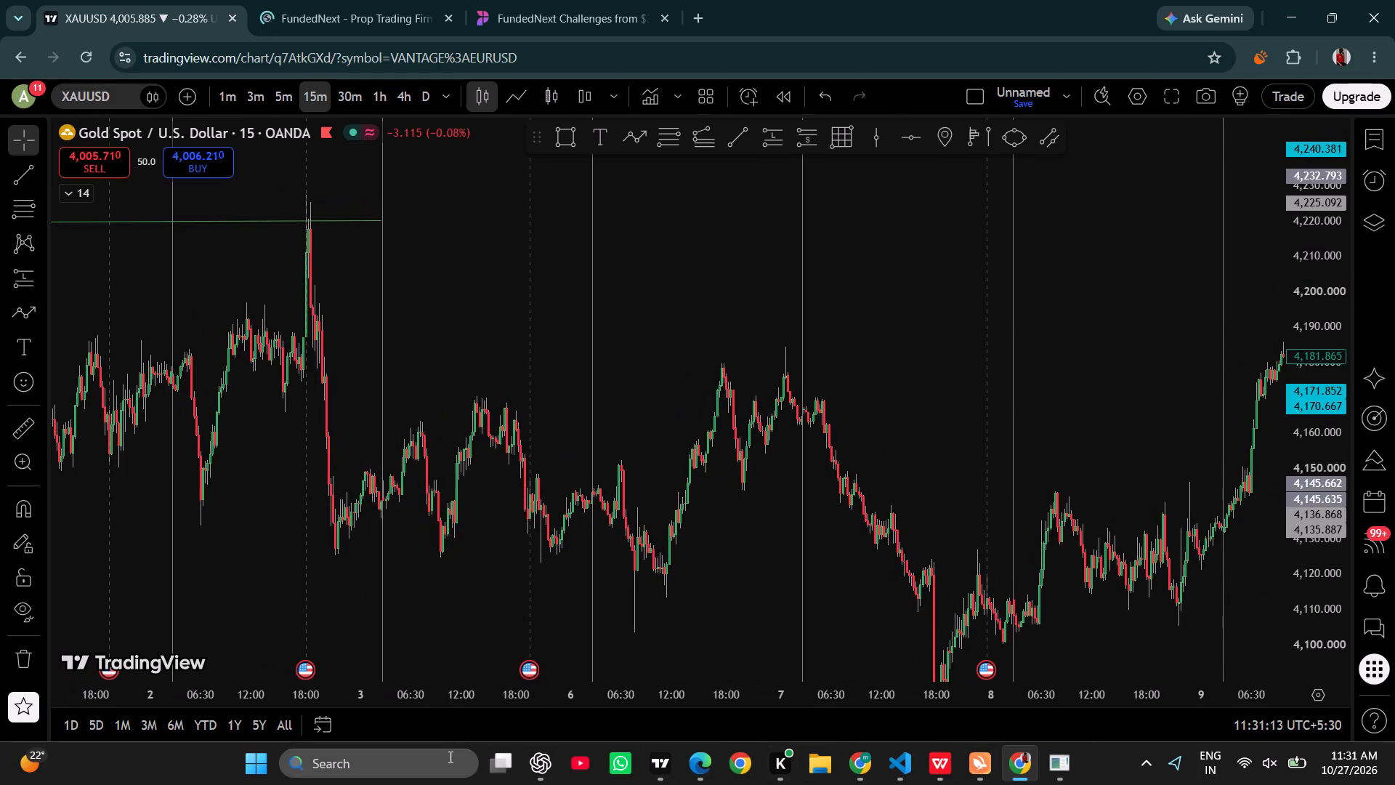
# Search Windows for "di" again and open the Discord app.
pyautogui.click(449, 757)
pyautogui.write('di')
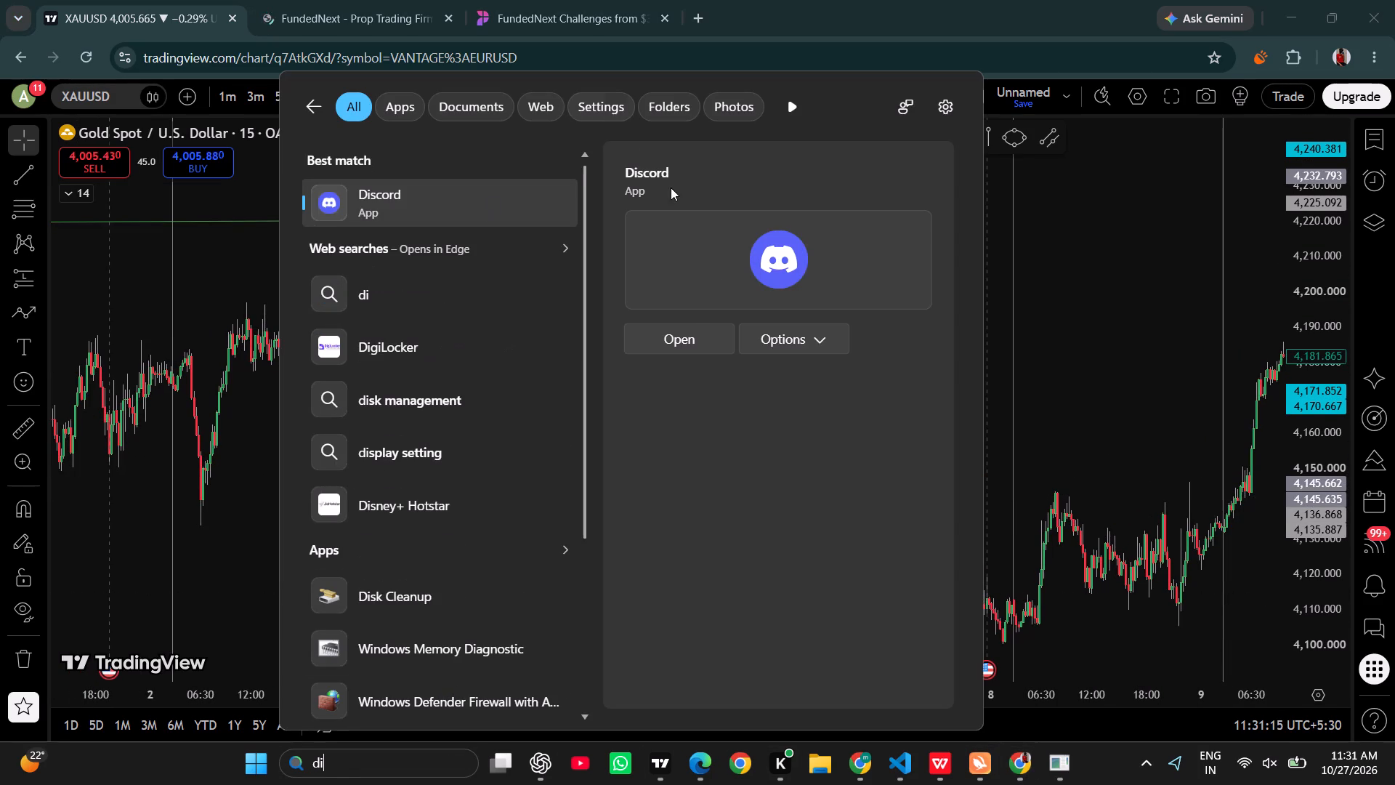
pyautogui.click(705, 328)
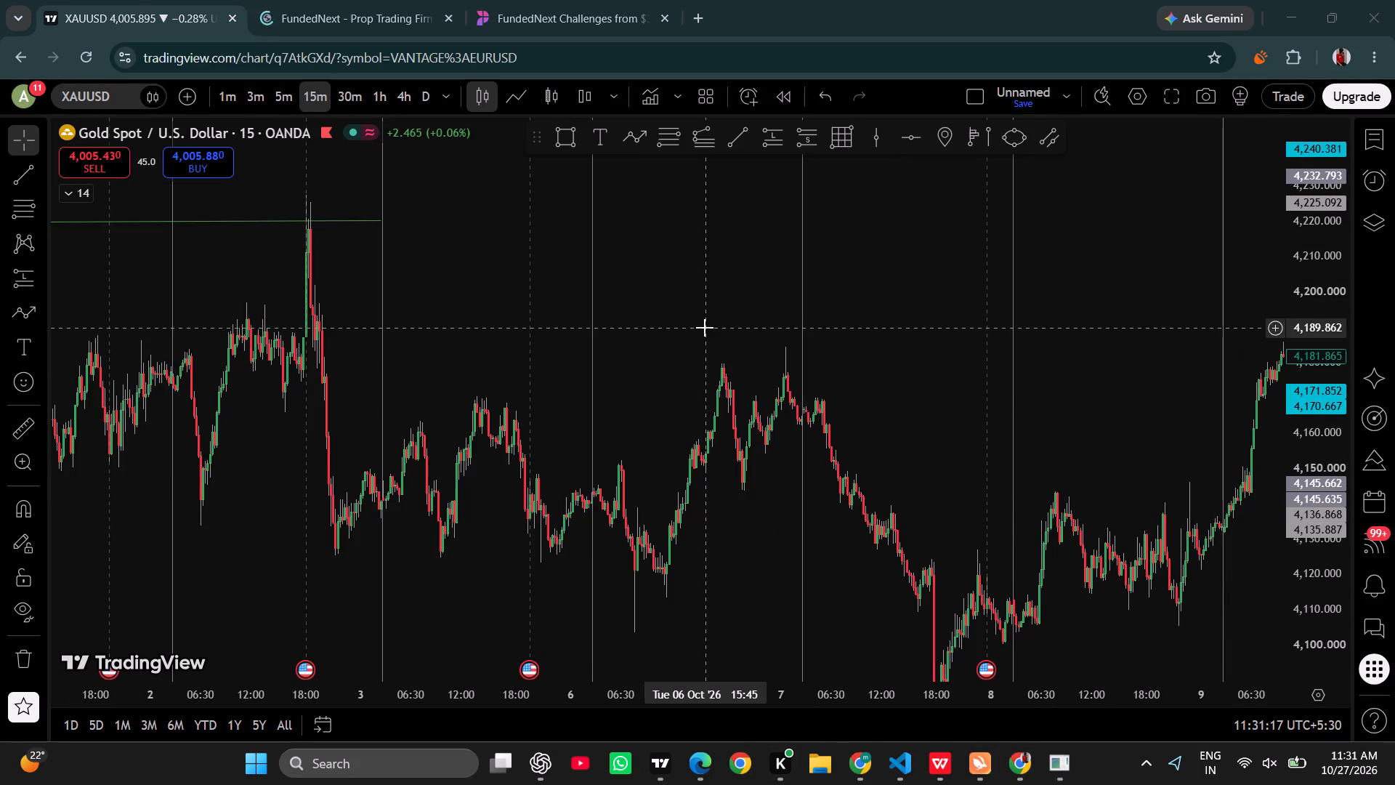
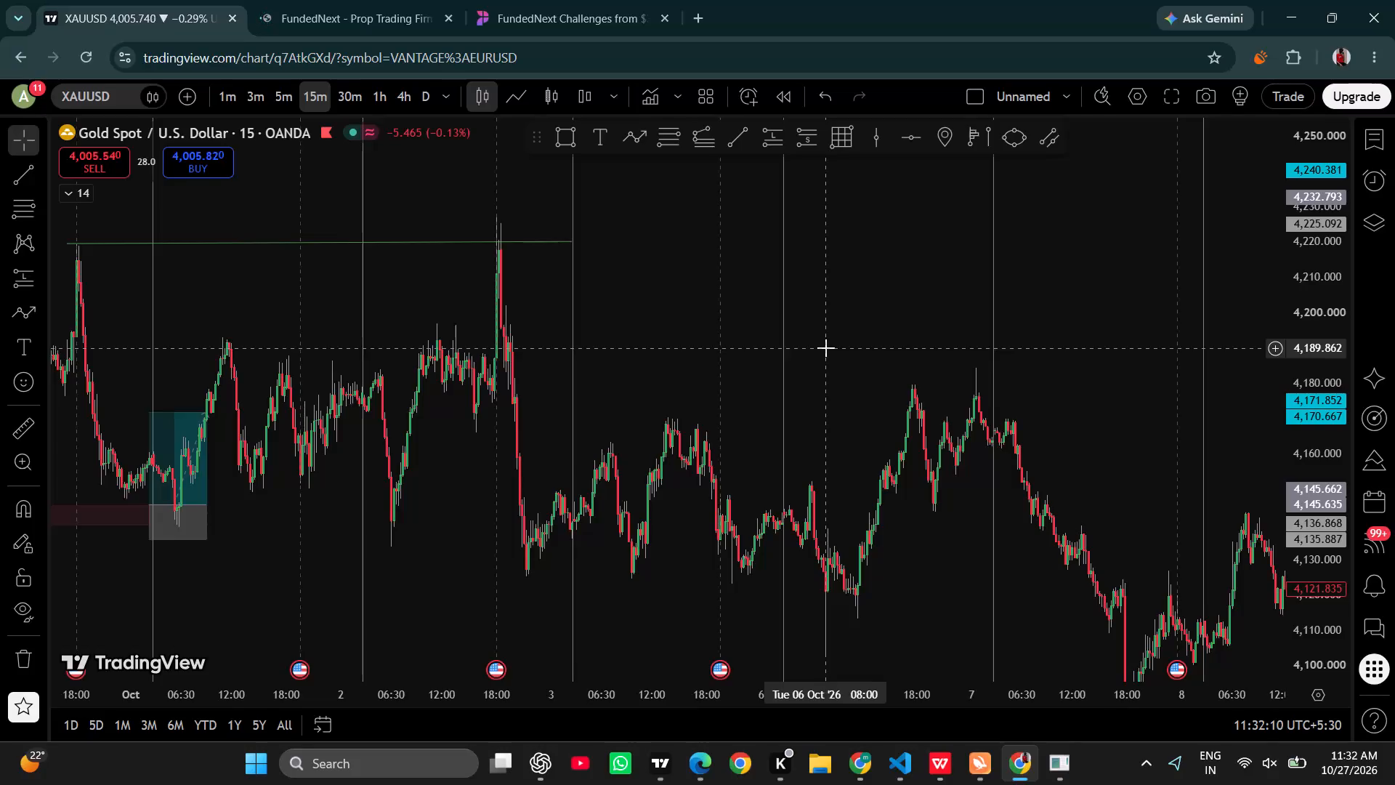
# Examine the stepped pullback sketch and the marked supply and demand zones around 24 to 30 September on the XAUUSD chart.
pyautogui.moveTo(673, 329); pyautogui.dragTo(695, 334)
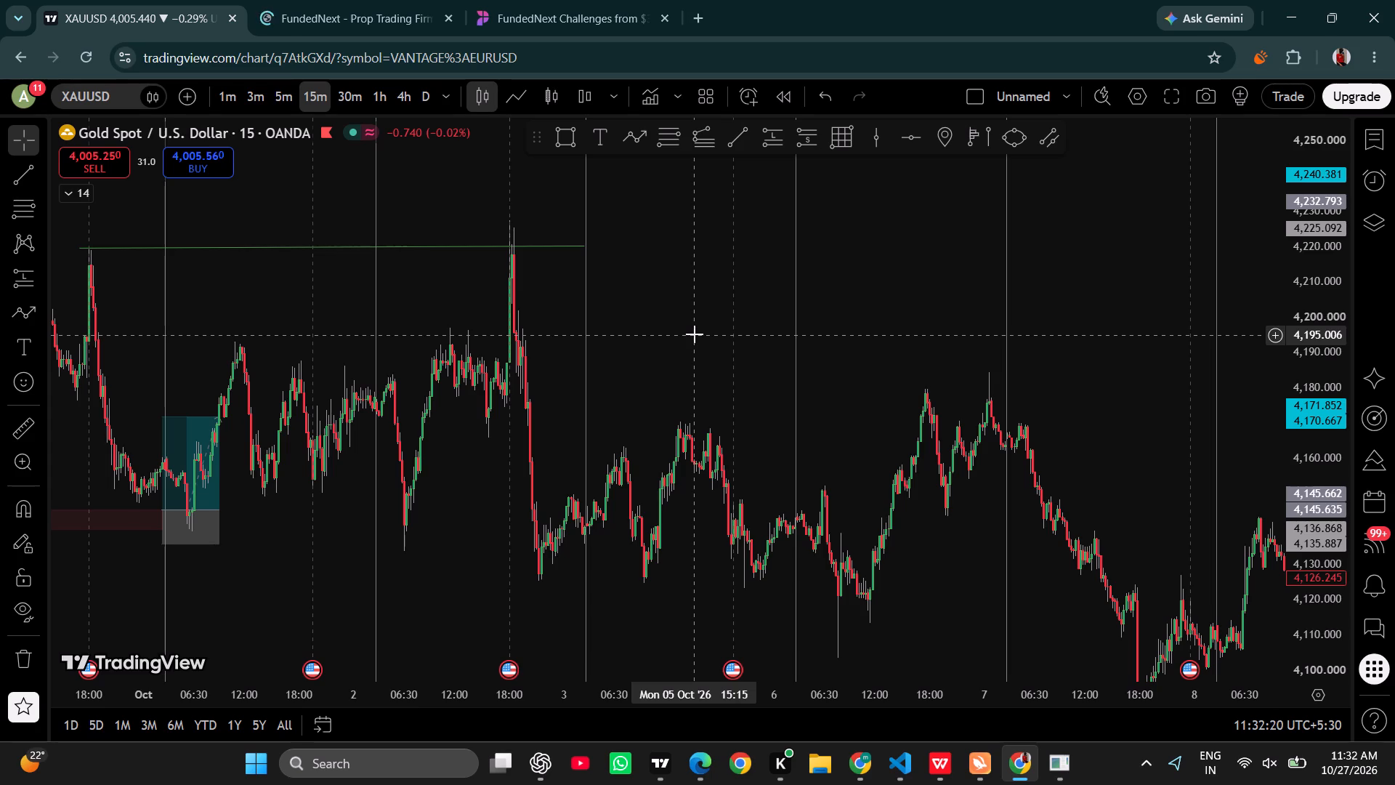
pyautogui.moveTo(575, 414); pyautogui.dragTo(812, 433)
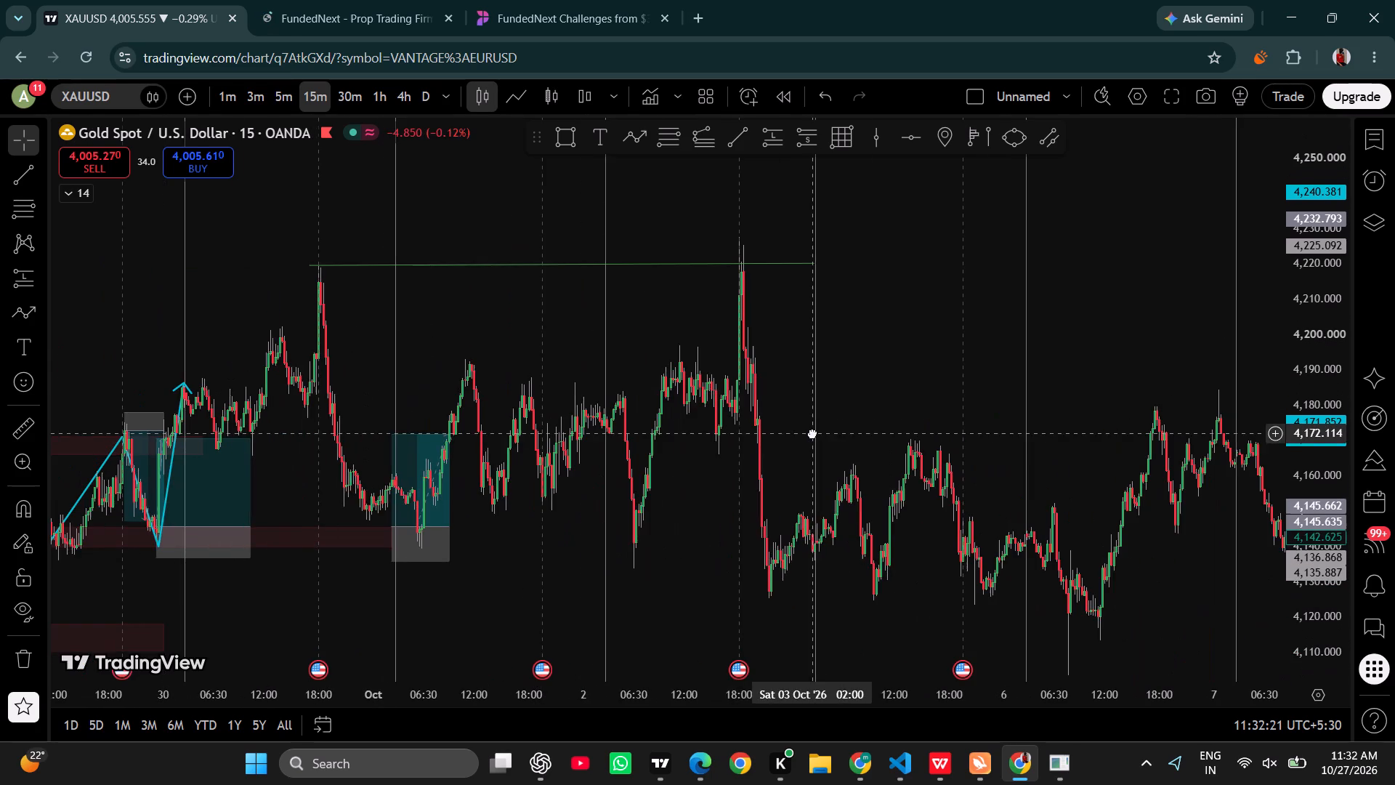
pyautogui.moveTo(674, 692); pyautogui.dragTo(955, 659)
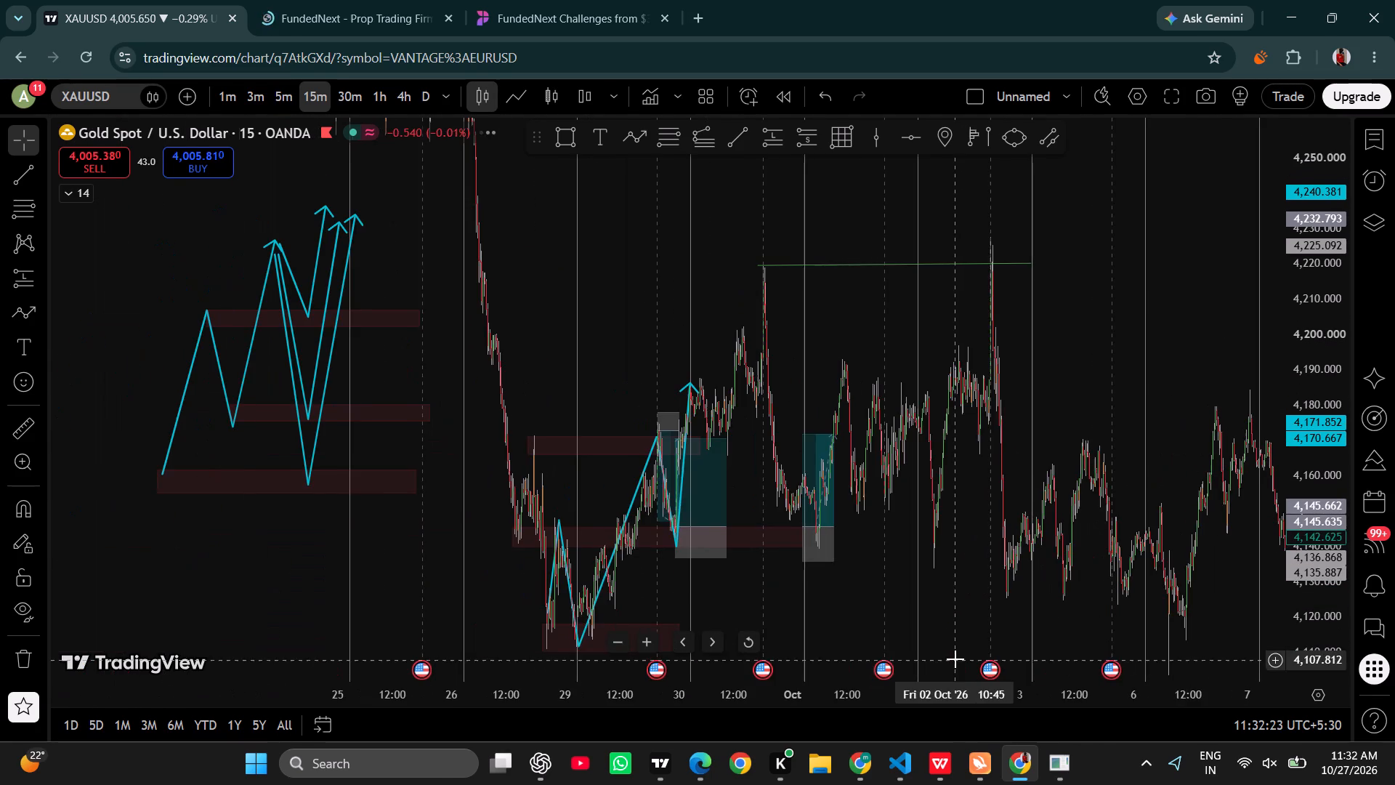
pyautogui.moveTo(942, 603); pyautogui.dragTo(1081, 727)
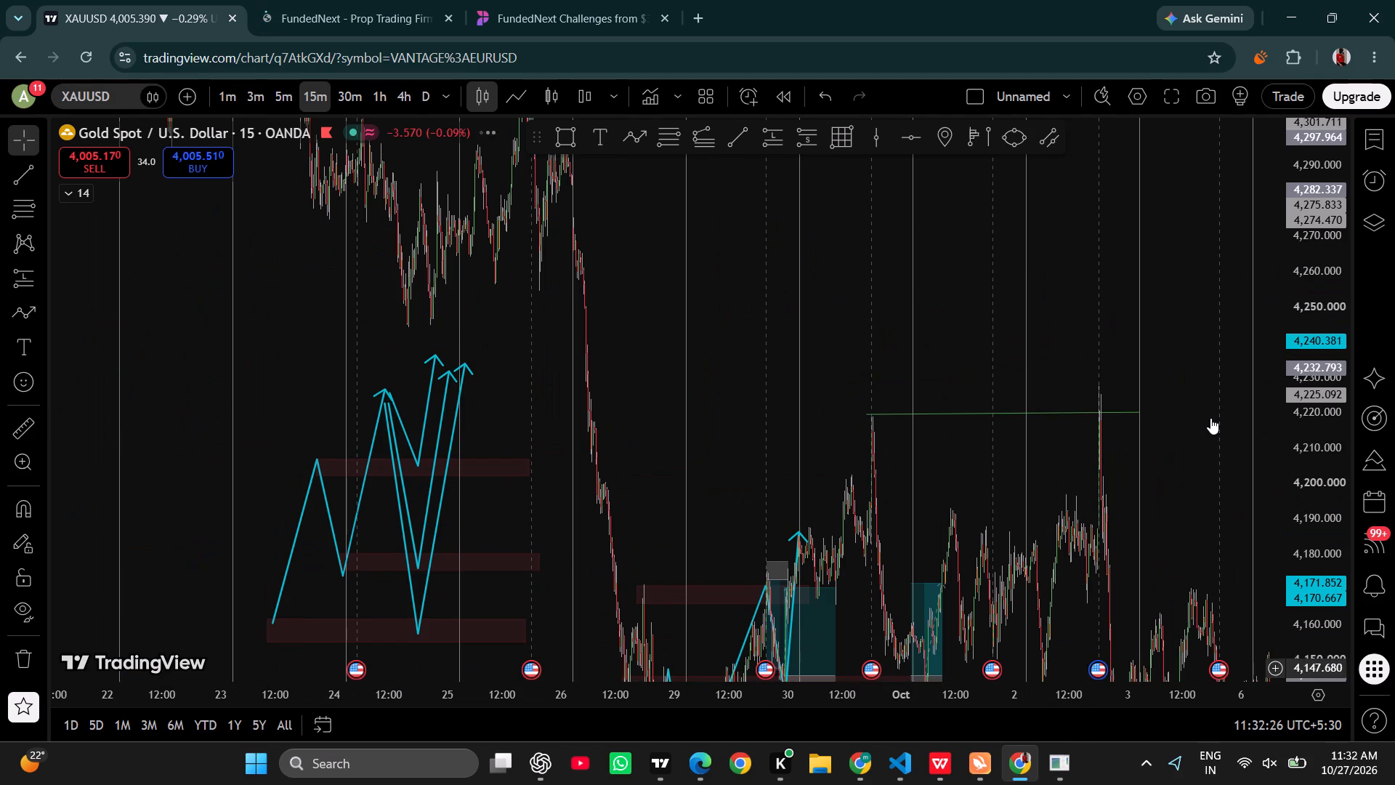
pyautogui.moveTo(1318, 302); pyautogui.dragTo(1335, 448)
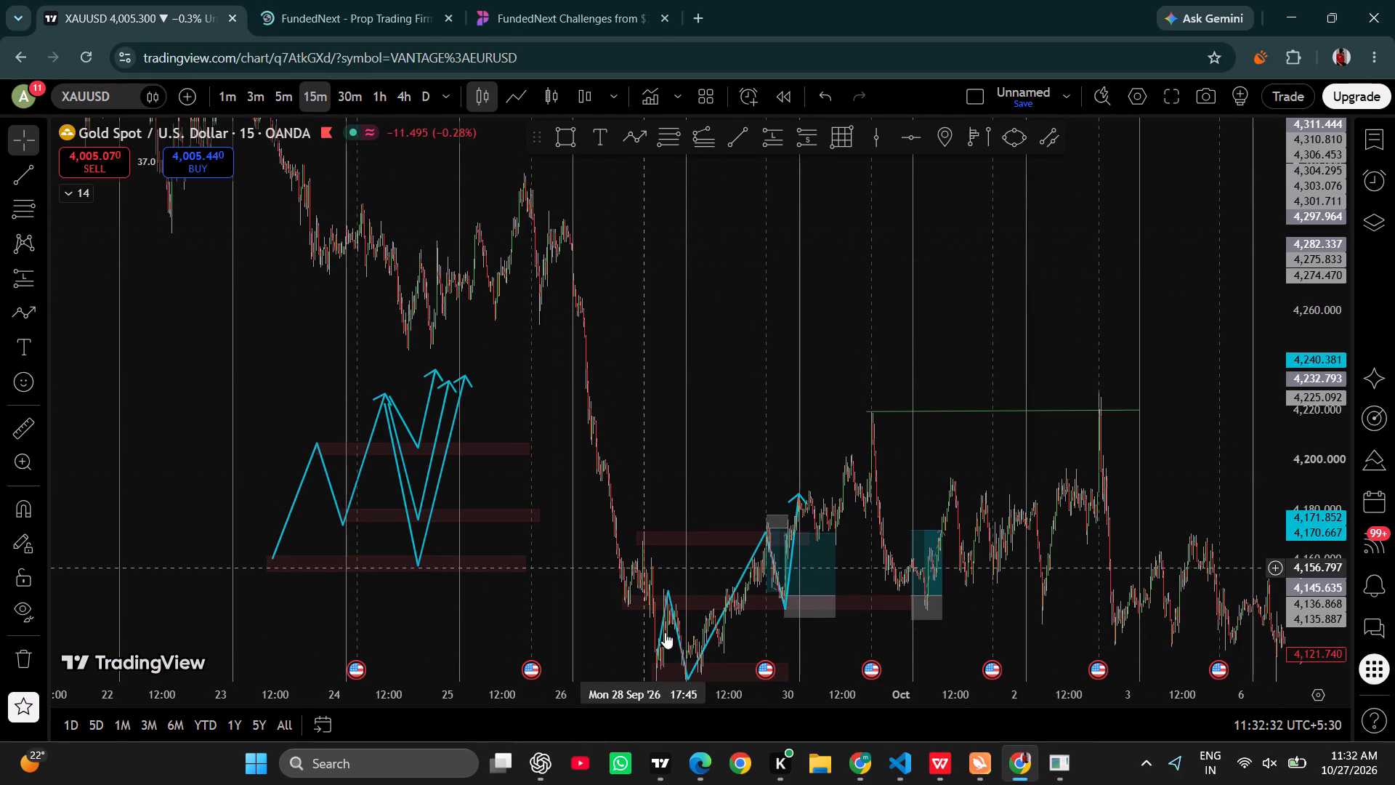
pyautogui.moveTo(681, 456); pyautogui.dragTo(578, 305)
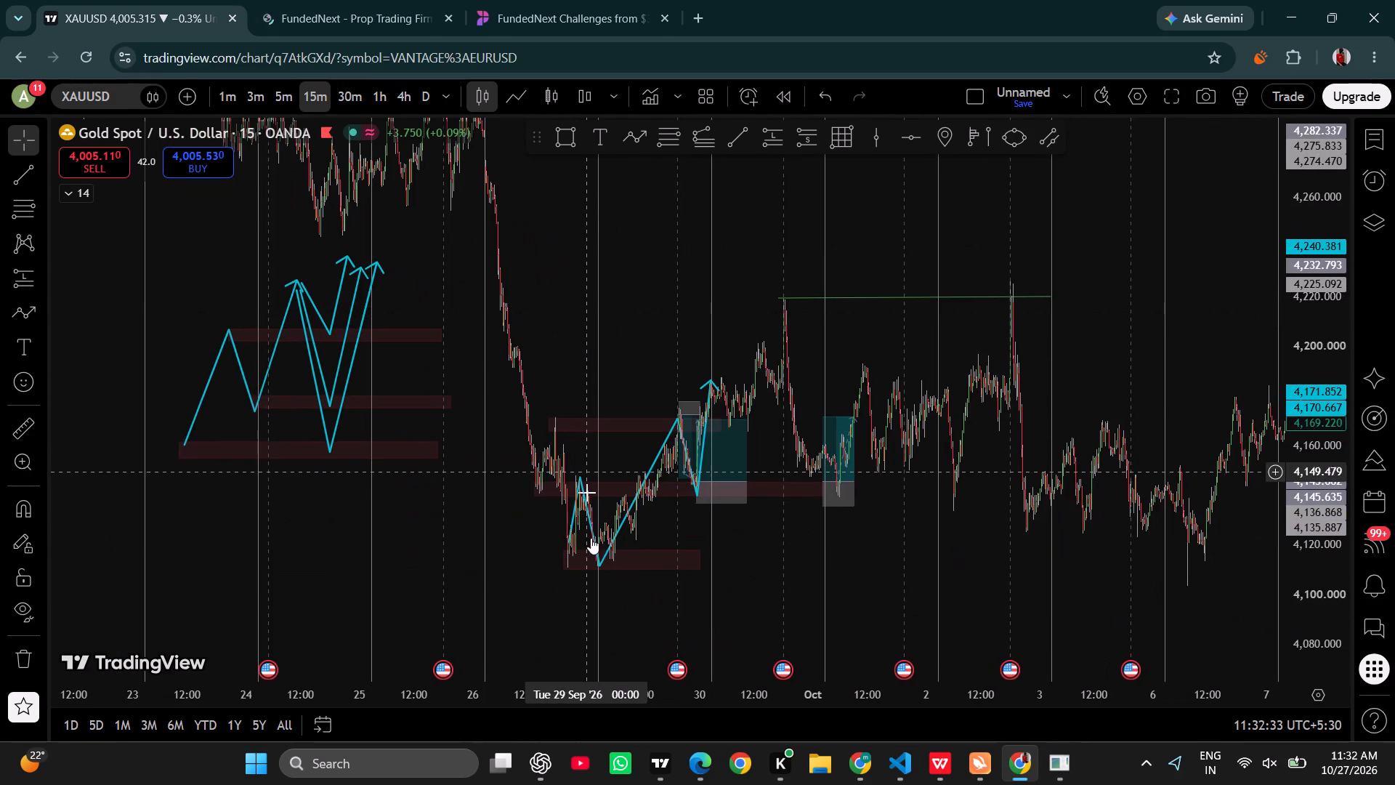
pyautogui.moveTo(615, 636); pyautogui.dragTo(817, 680)
pyautogui.moveTo(544, 635); pyautogui.dragTo(877, 638)
pyautogui.moveTo(899, 695); pyautogui.dragTo(837, 699)
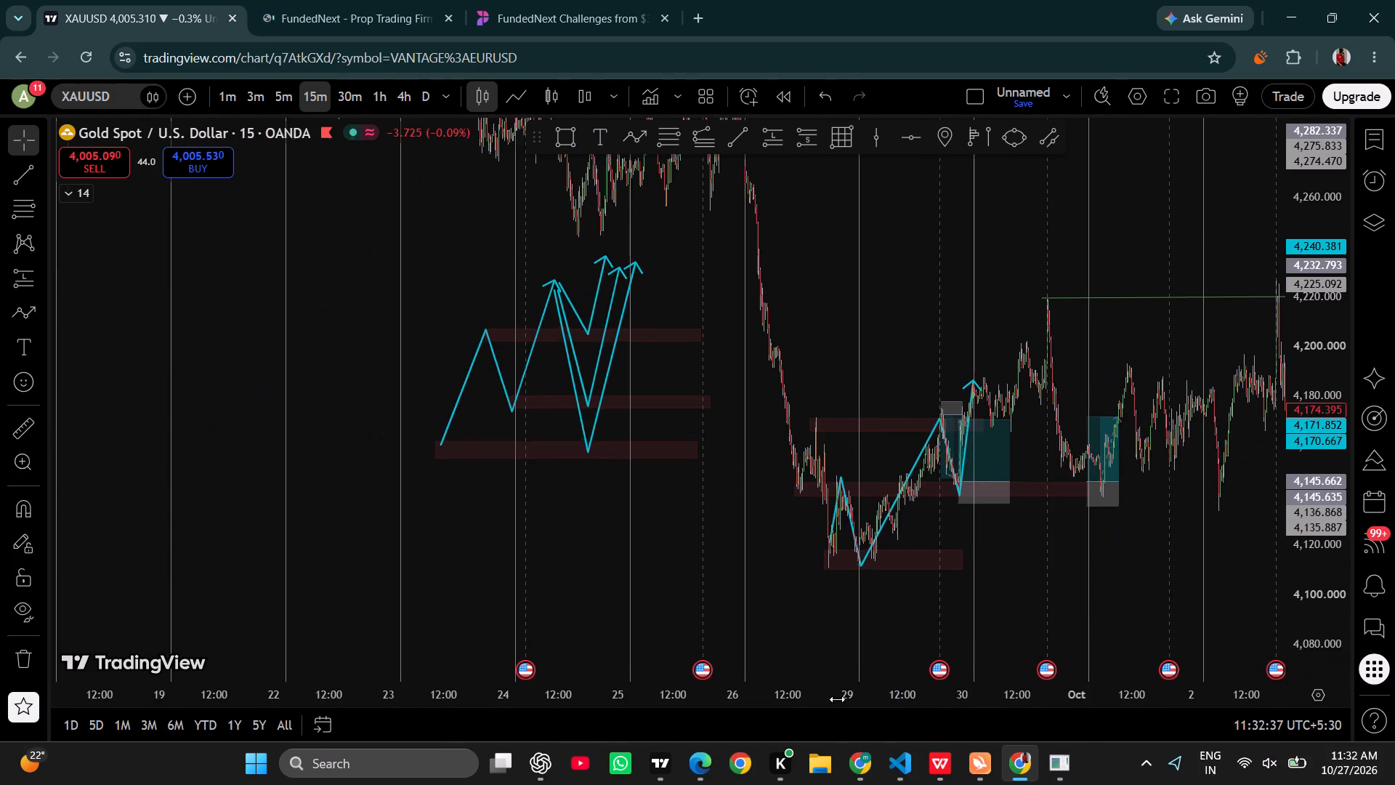
pyautogui.moveTo(837, 699); pyautogui.dragTo(747, 701)
pyautogui.moveTo(1318, 619); pyautogui.dragTo(1315, 560)
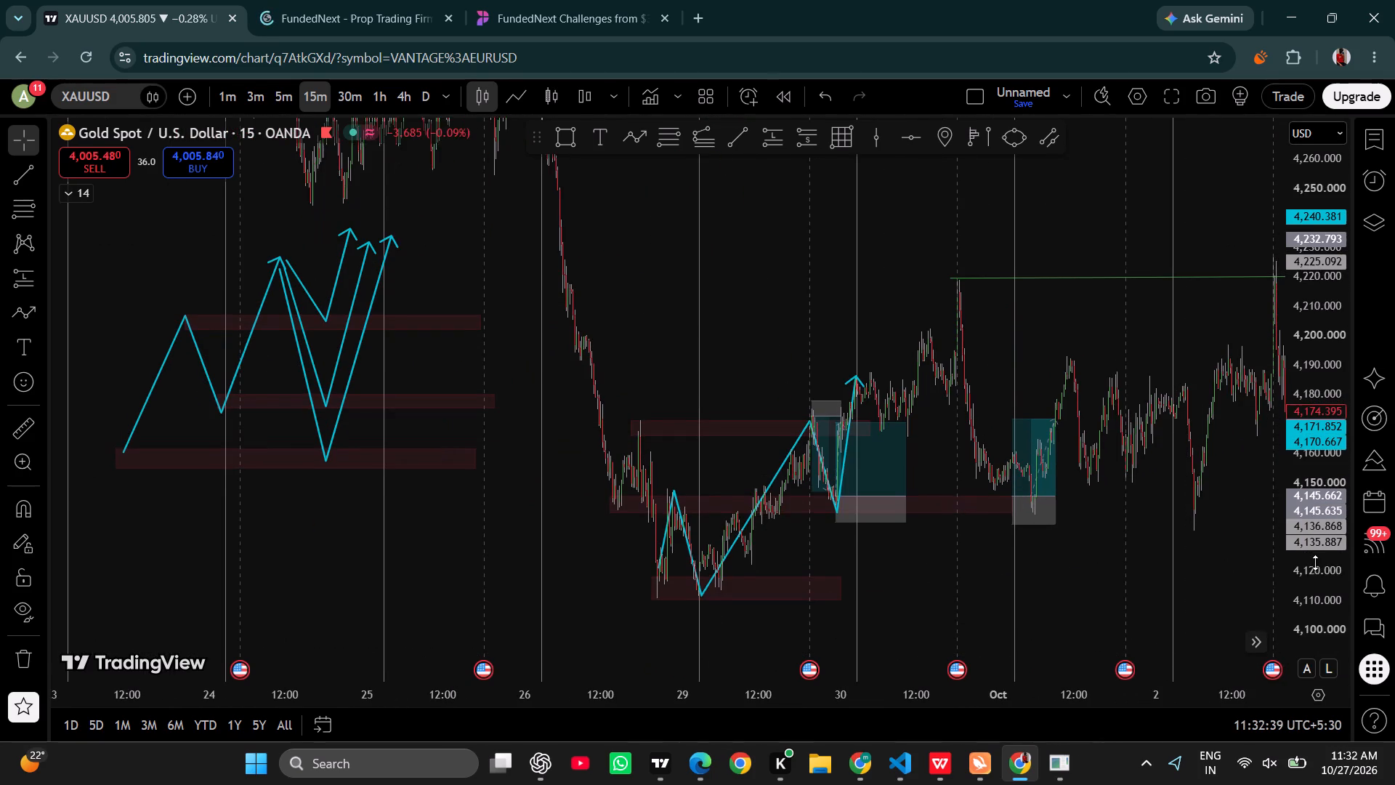
pyautogui.moveTo(844, 701); pyautogui.dragTo(775, 693)
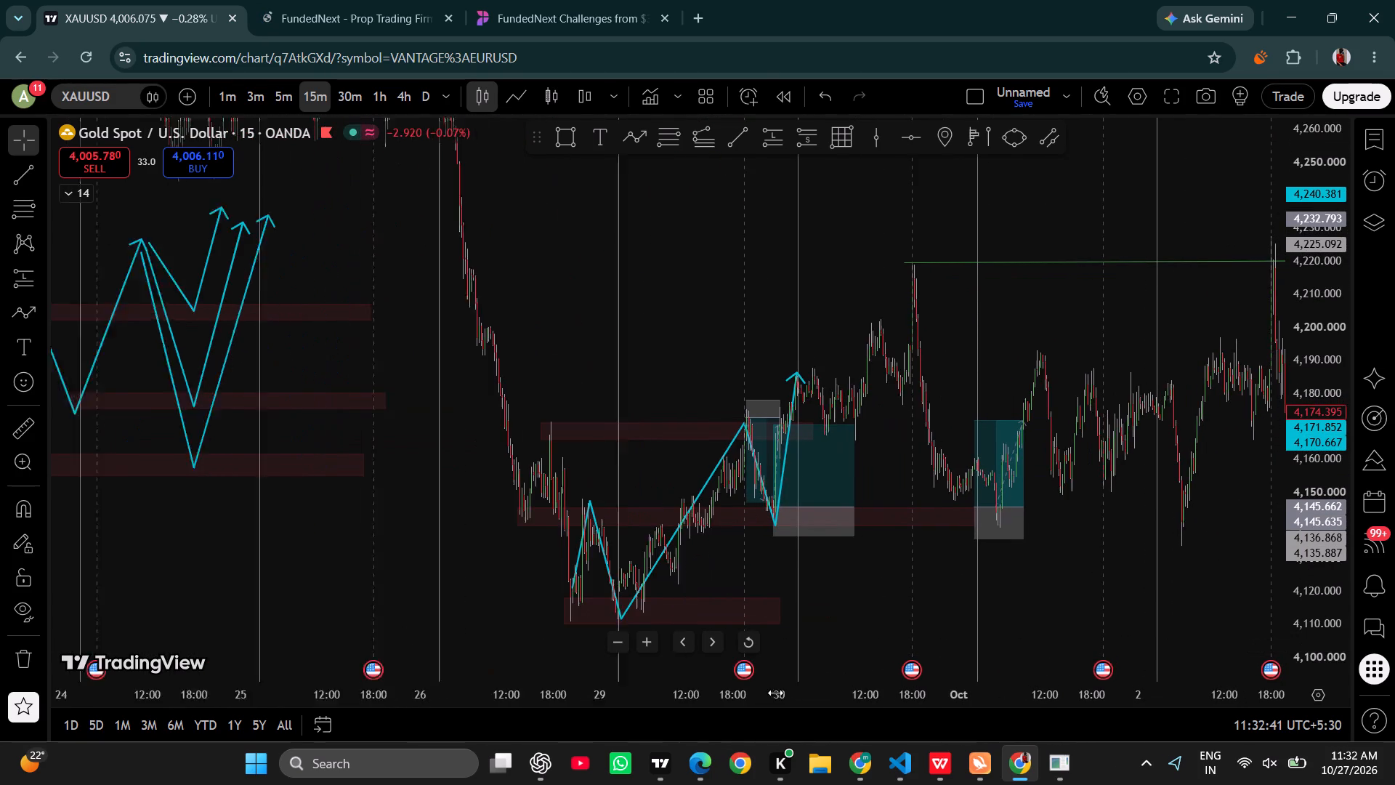
pyautogui.moveTo(775, 693); pyautogui.dragTo(765, 693)
pyautogui.moveTo(817, 627); pyautogui.dragTo(740, 593)
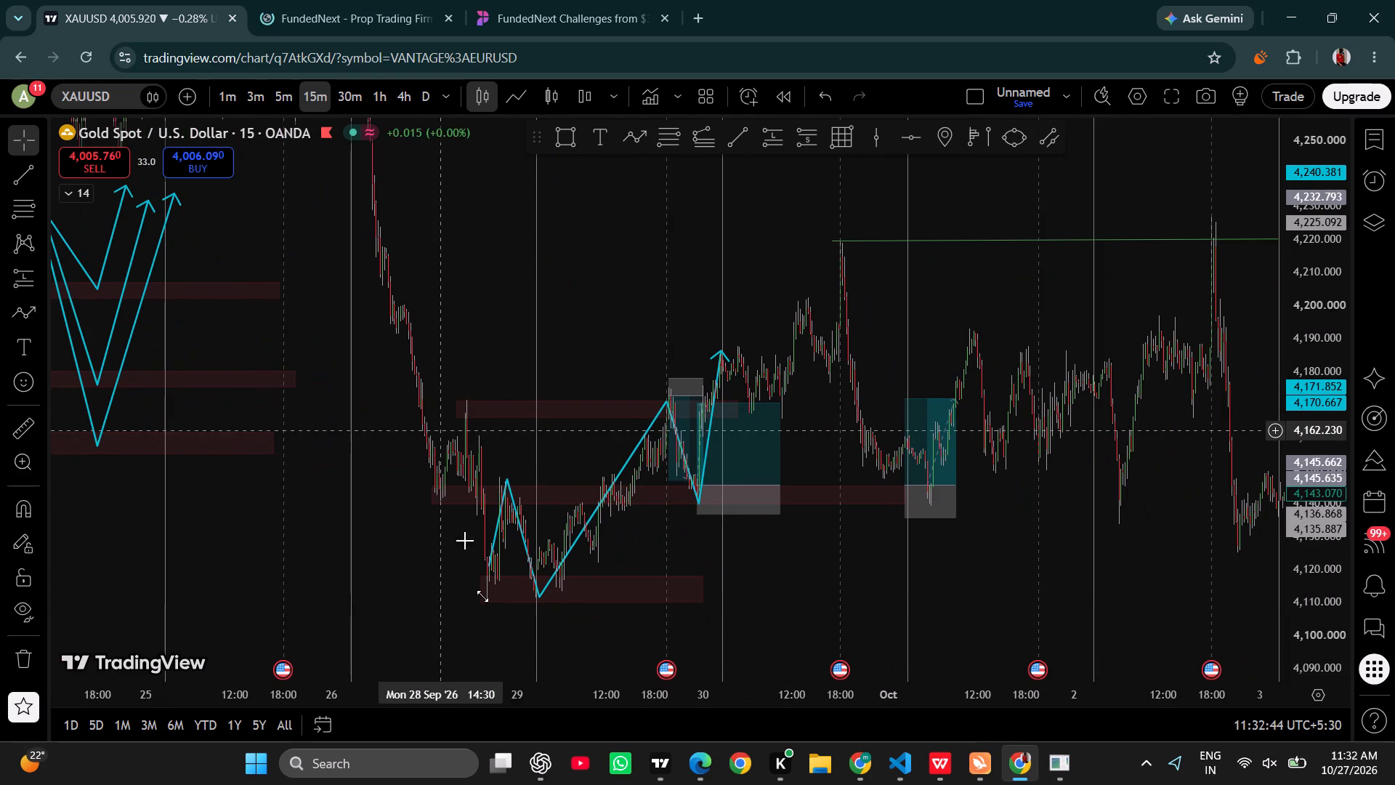
# Examine the 15-minute price swings from 29 September to 1 October around the drawn zigzag and the marked trade positions.
pyautogui.click(544, 305)
pyautogui.moveTo(544, 305); pyautogui.dragTo(515, 288)
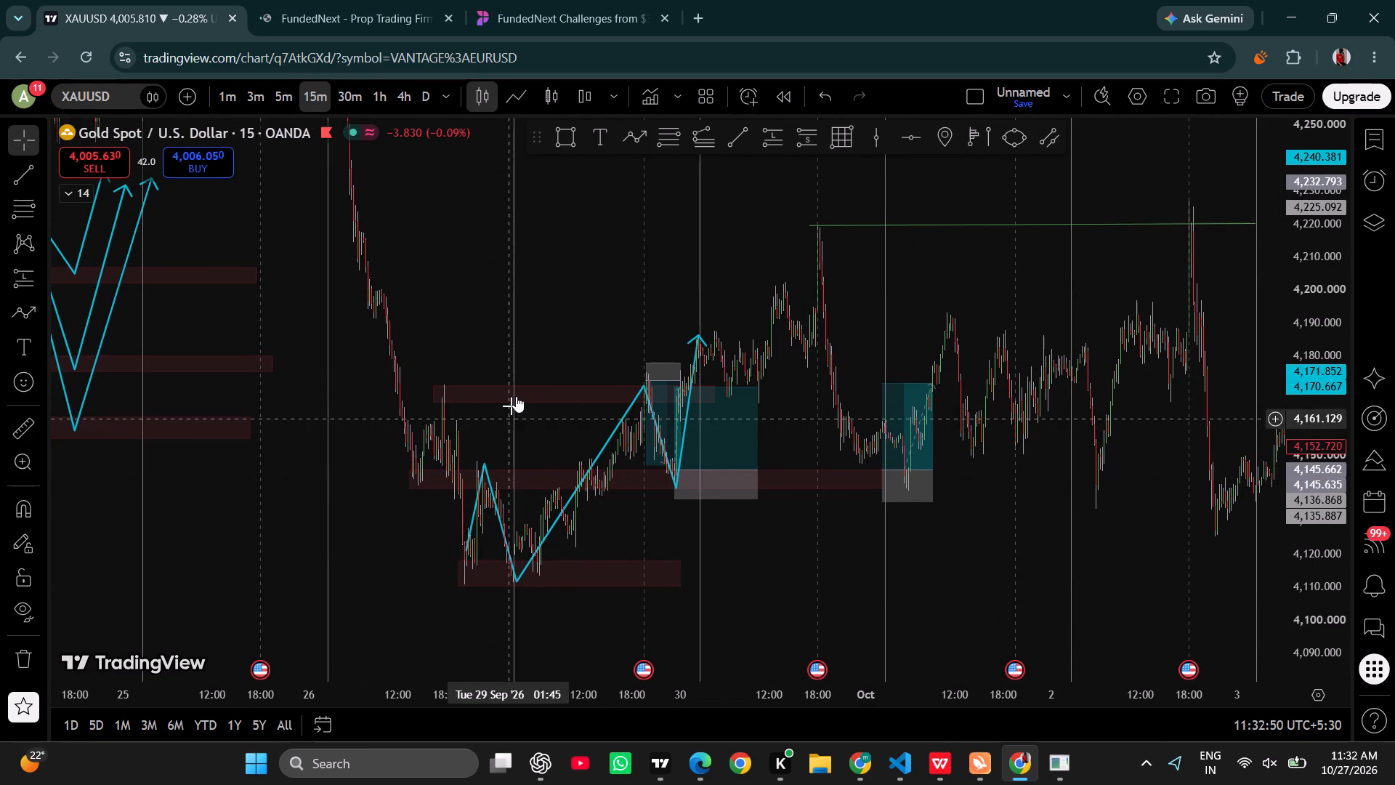
pyautogui.moveTo(566, 313); pyautogui.dragTo(550, 313)
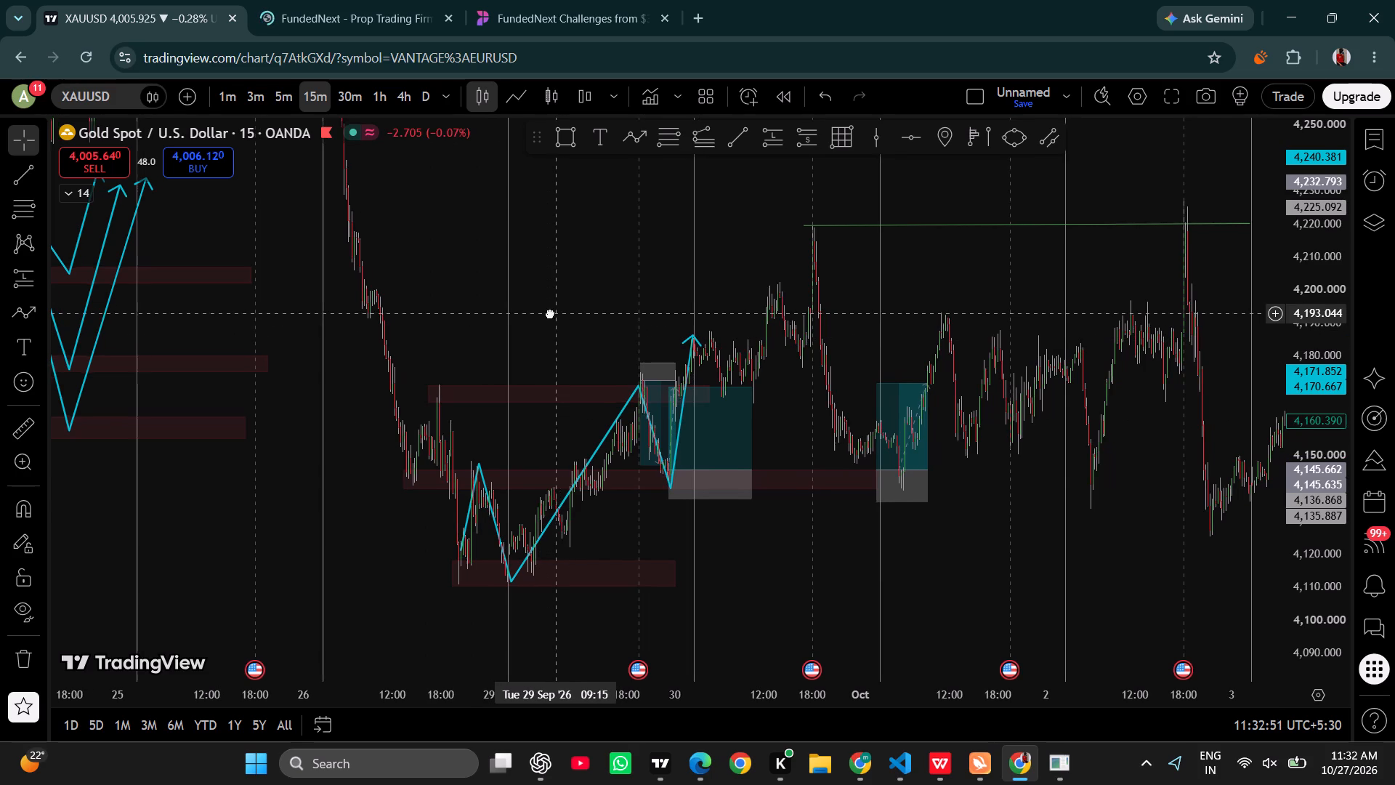
pyautogui.moveTo(550, 313); pyautogui.dragTo(536, 311)
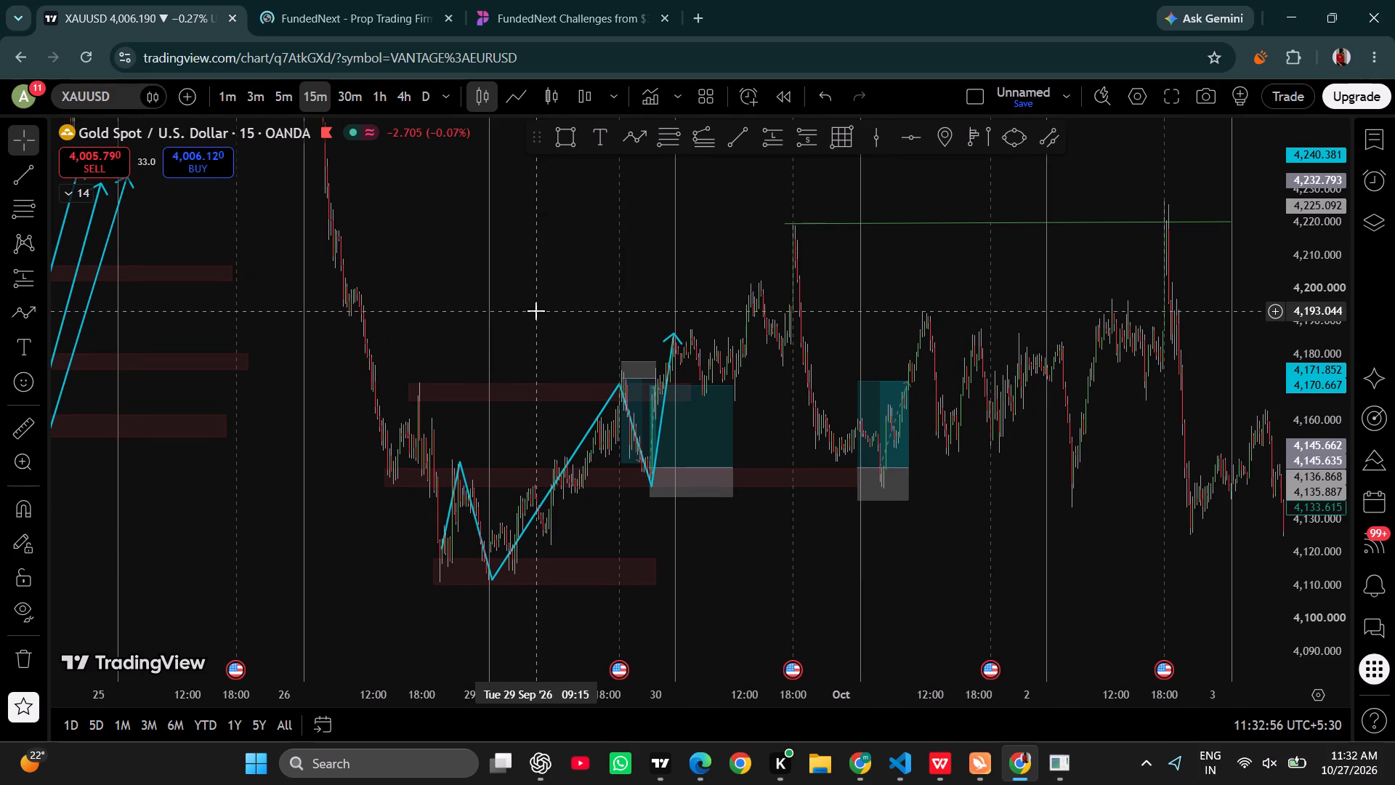
pyautogui.moveTo(565, 310); pyautogui.dragTo(514, 315)
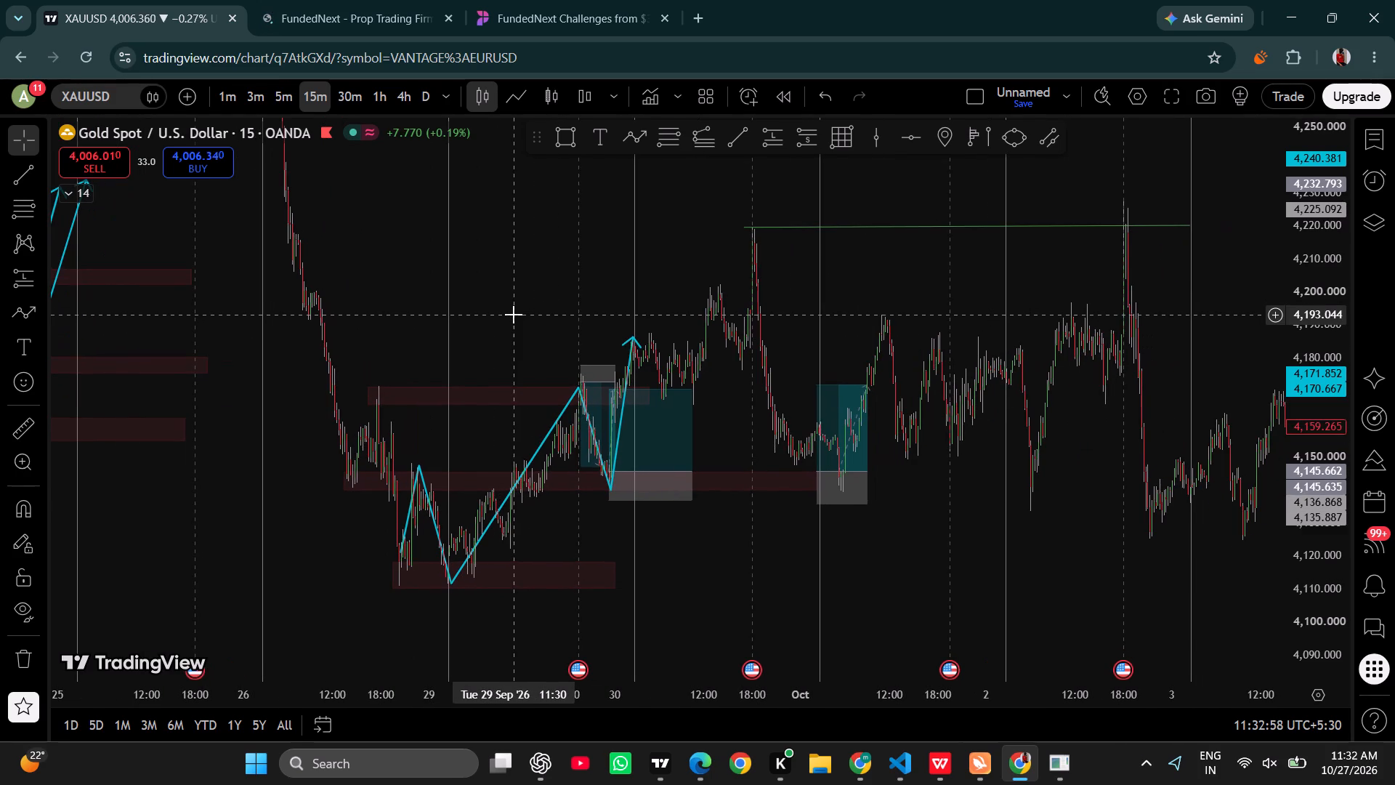
pyautogui.click(514, 315)
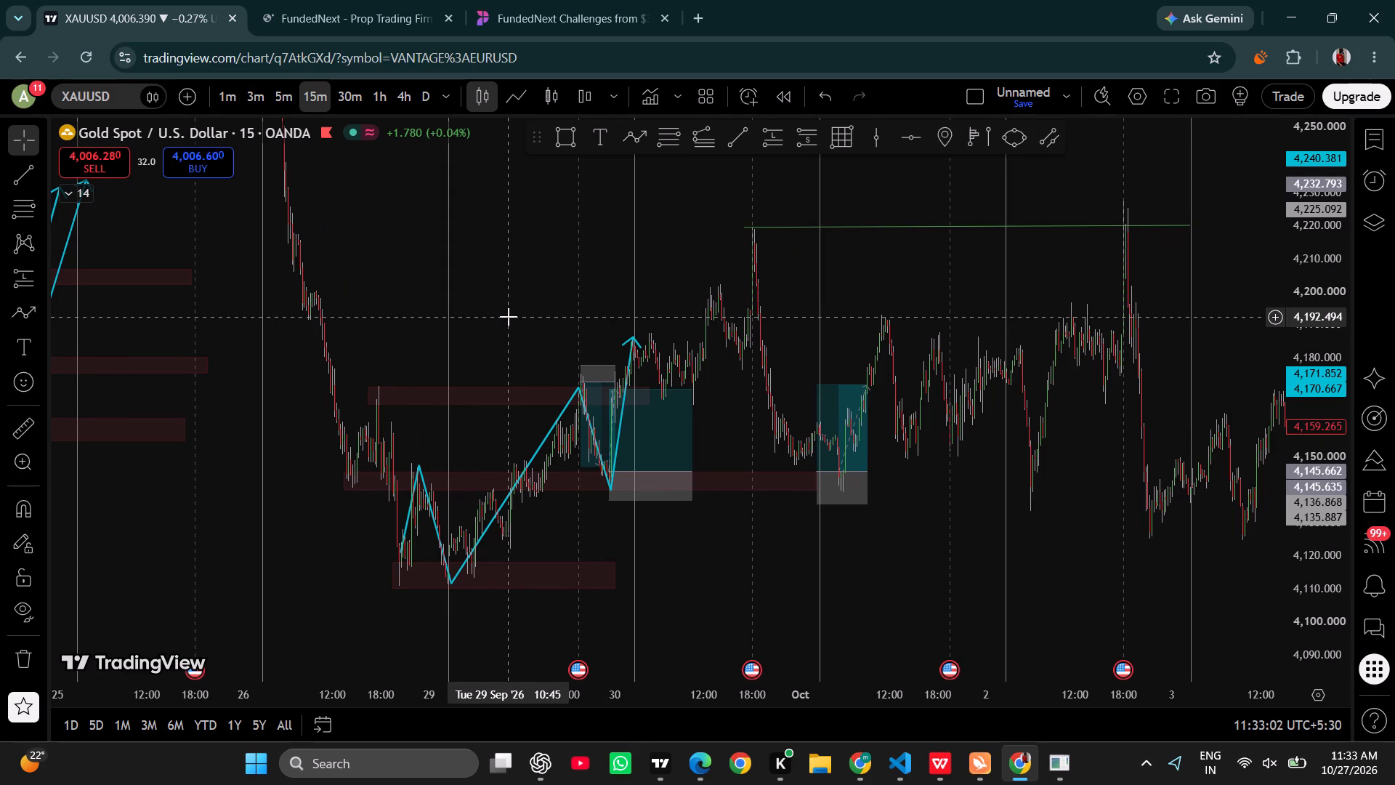
pyautogui.moveTo(737, 539); pyautogui.dragTo(698, 555)
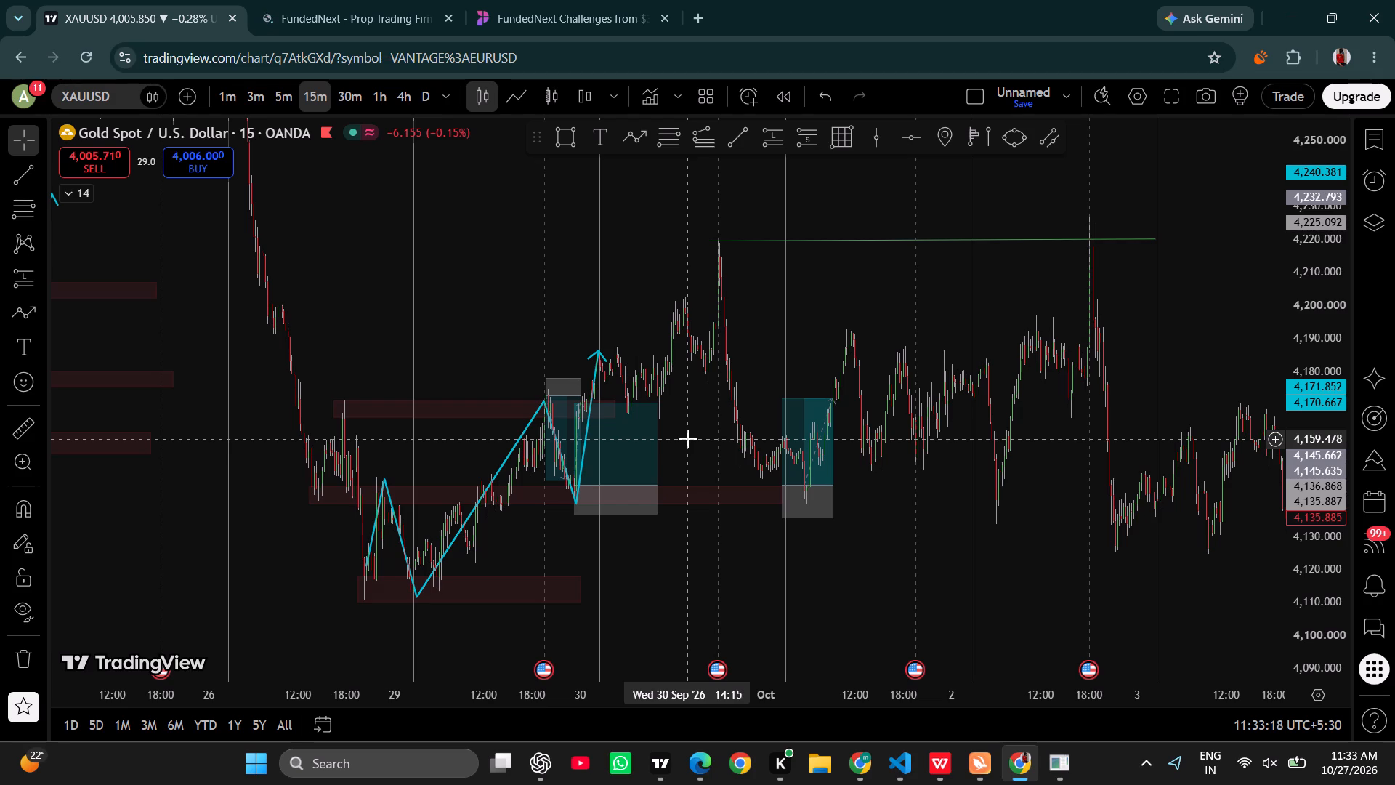
pyautogui.moveTo(985, 574); pyautogui.dragTo(936, 579)
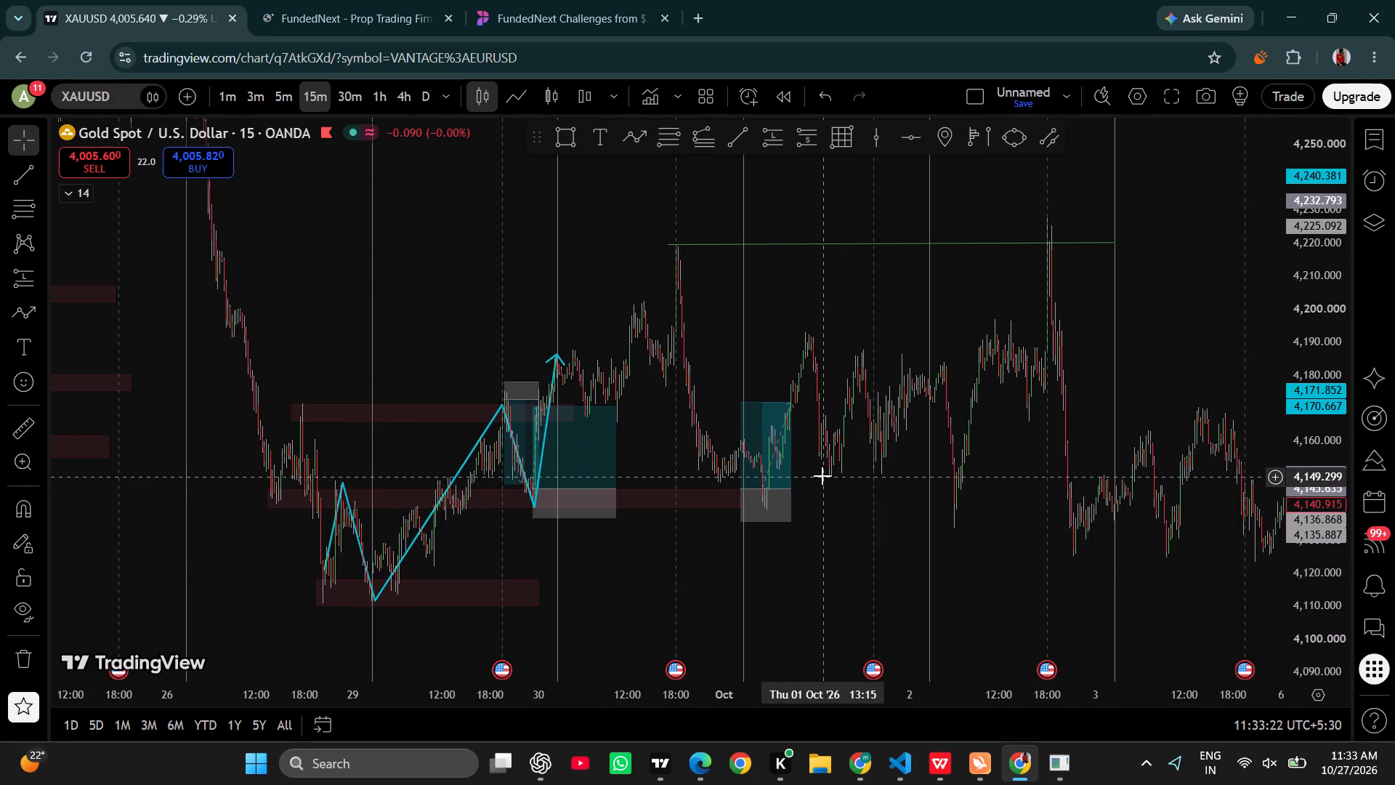
pyautogui.moveTo(820, 475); pyautogui.dragTo(699, 470)
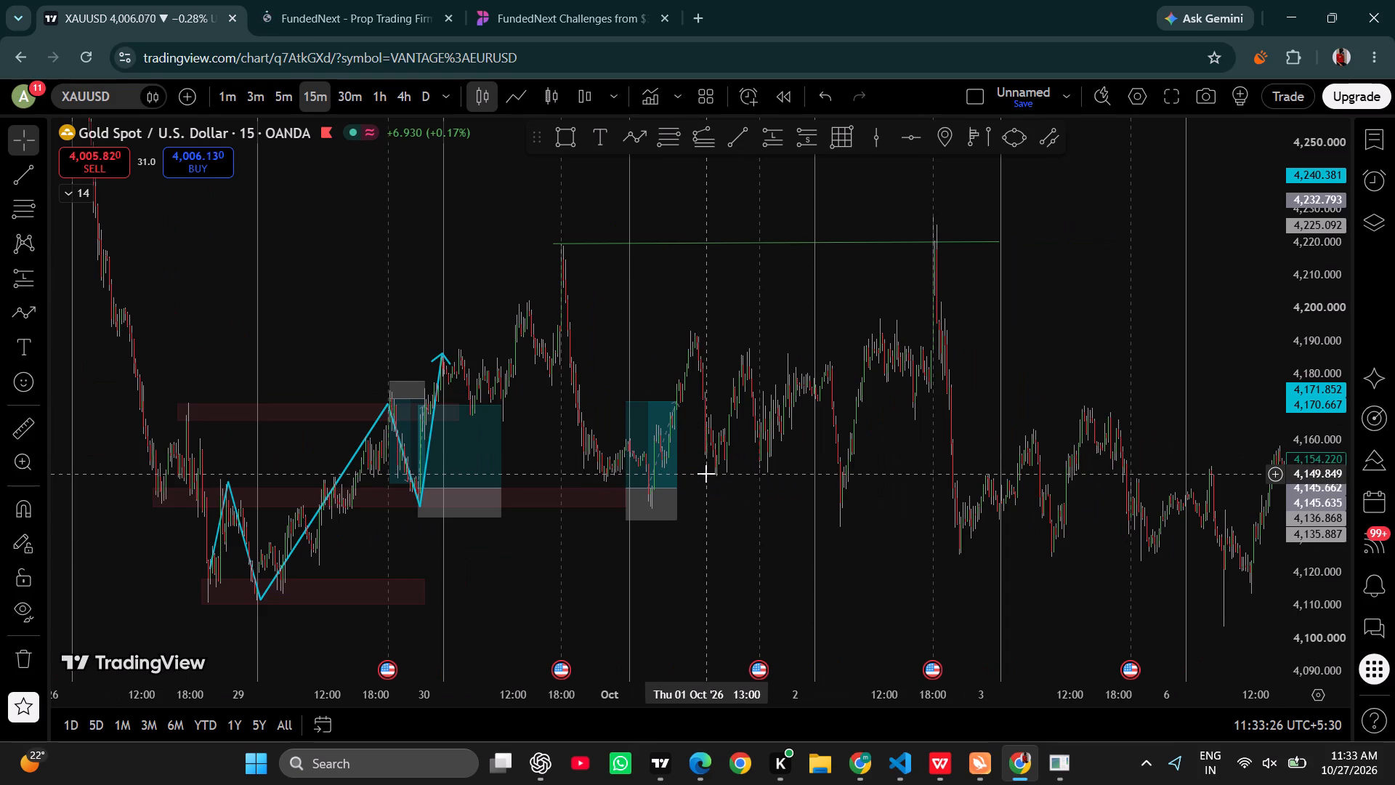
pyautogui.moveTo(712, 475); pyautogui.dragTo(675, 488)
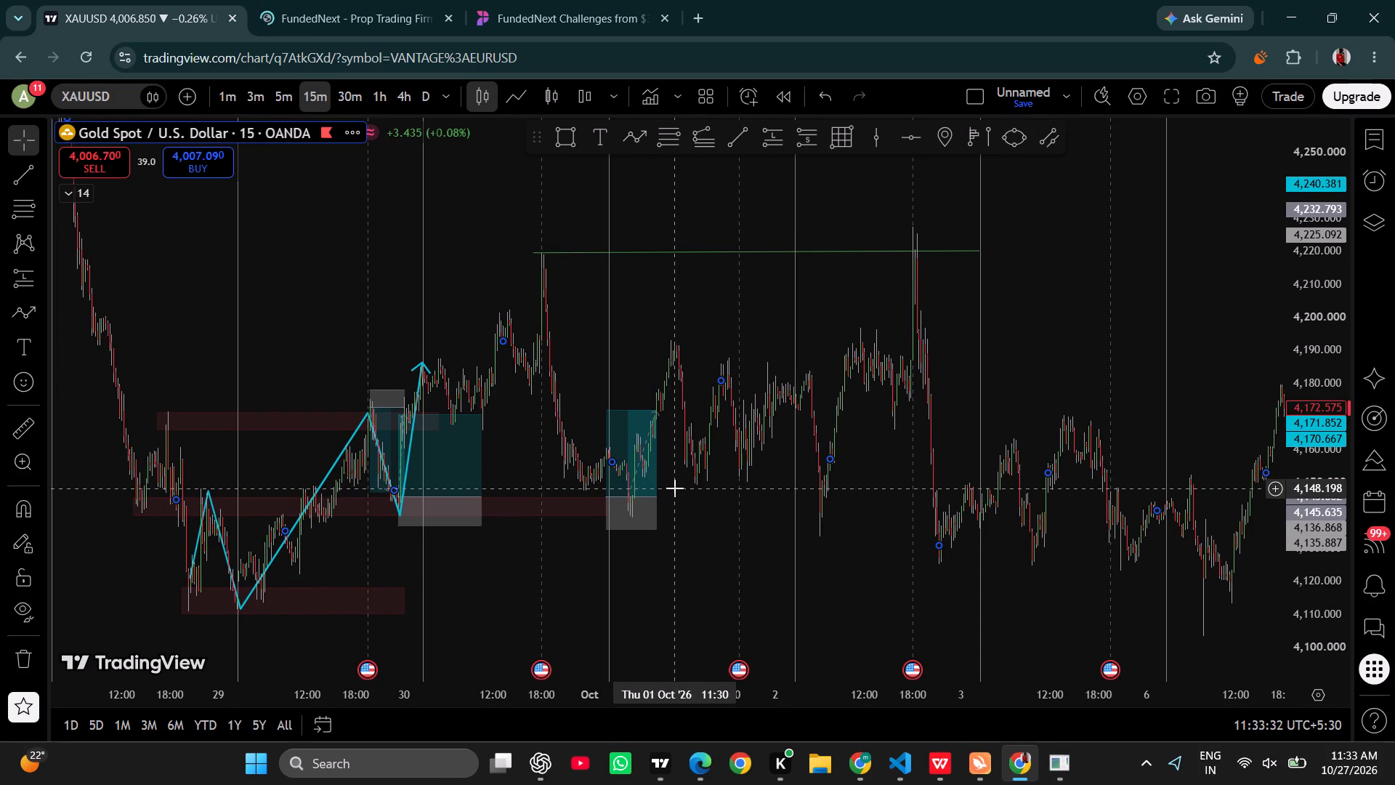
# Examine how XAUUSD price moves from 2 October through the declines and swings up to 9 October.
pyautogui.moveTo(1051, 400); pyautogui.dragTo(982, 379)
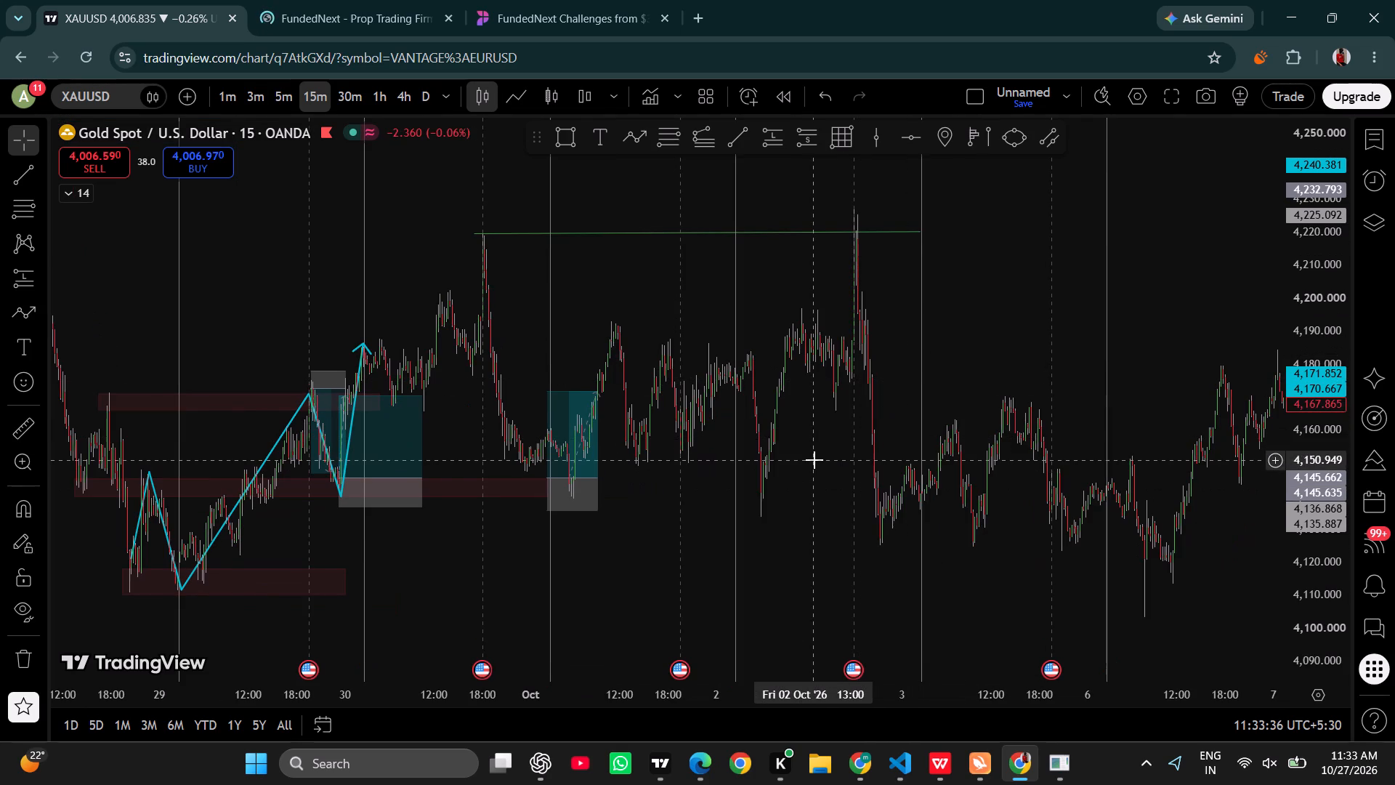
pyautogui.moveTo(814, 460); pyautogui.dragTo(682, 441)
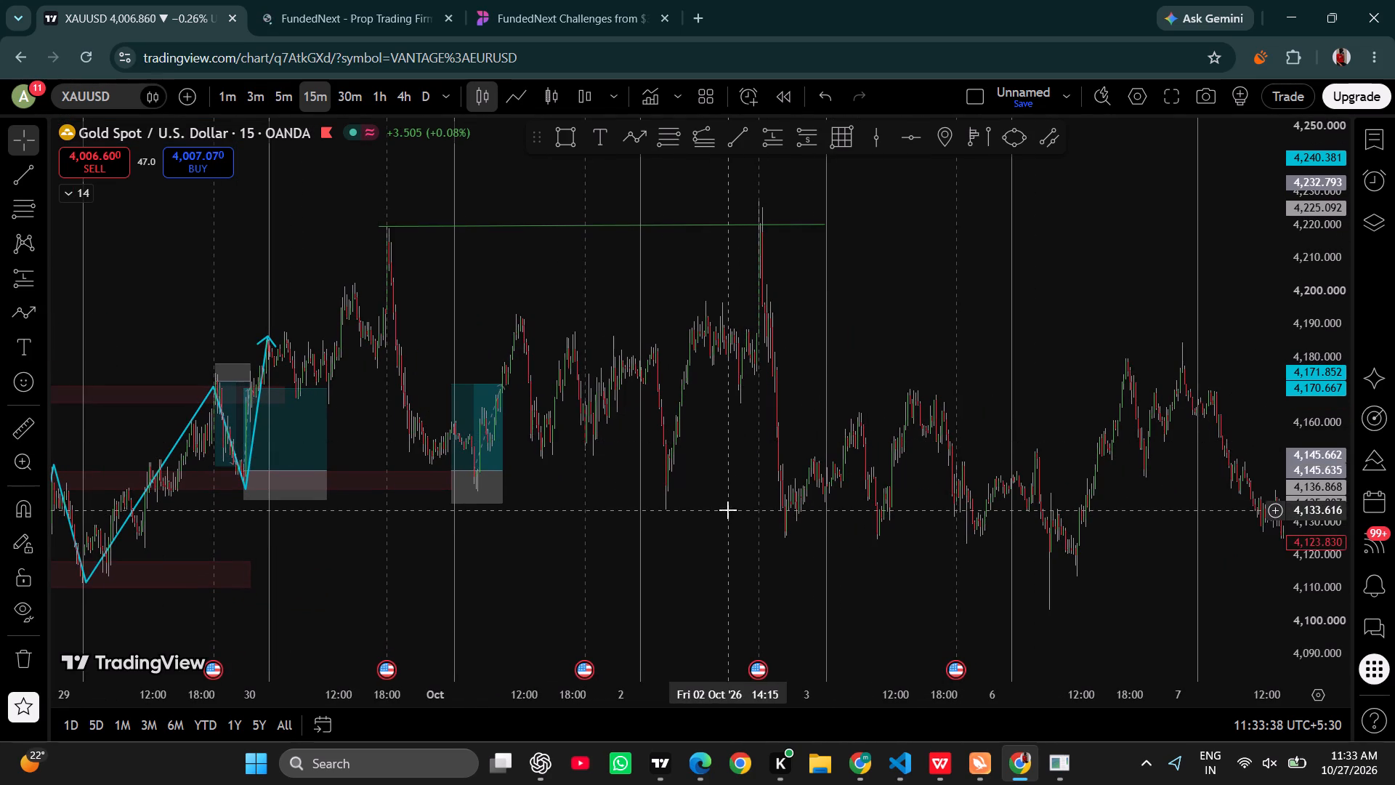
pyautogui.moveTo(728, 510); pyautogui.dragTo(711, 510)
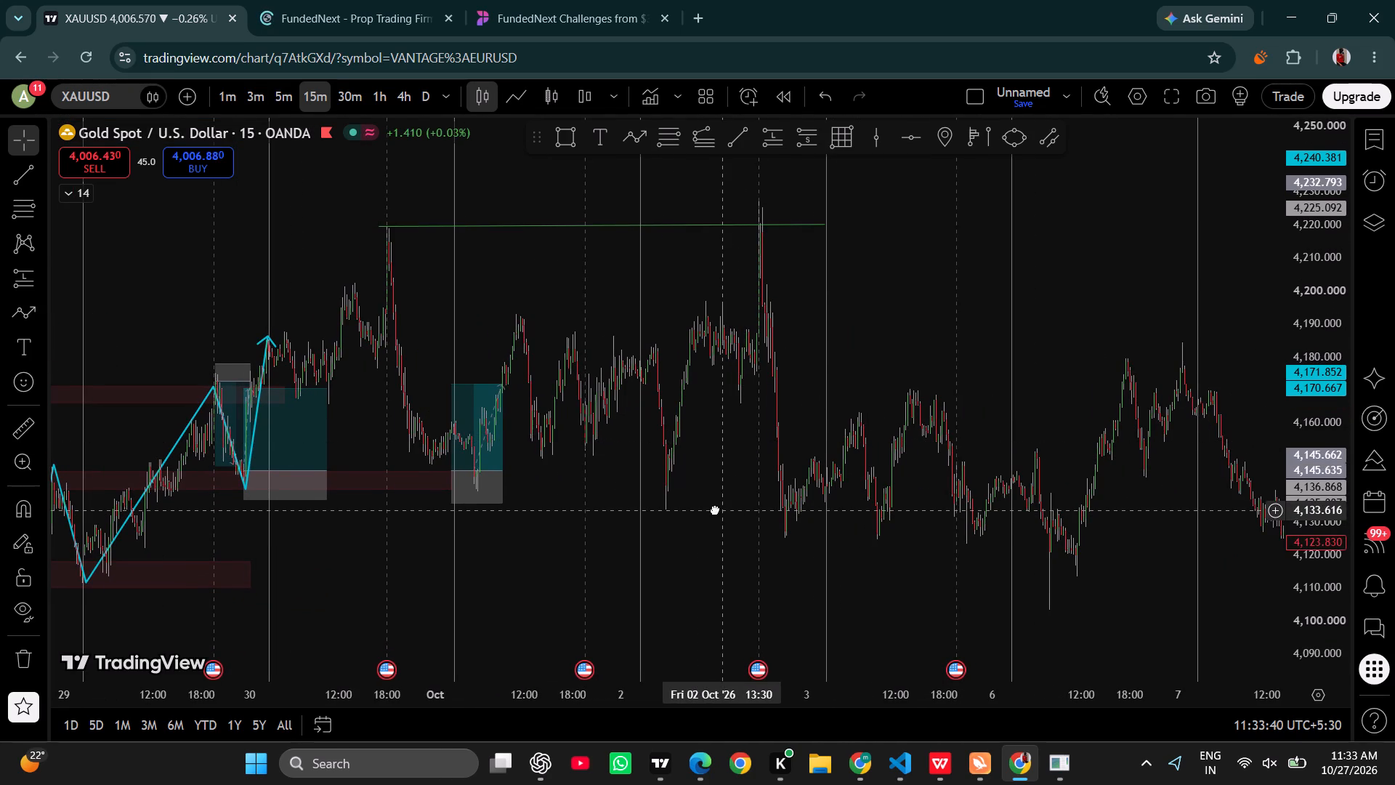
pyautogui.moveTo(711, 510); pyautogui.dragTo(666, 504)
pyautogui.moveTo(809, 448); pyautogui.dragTo(685, 338)
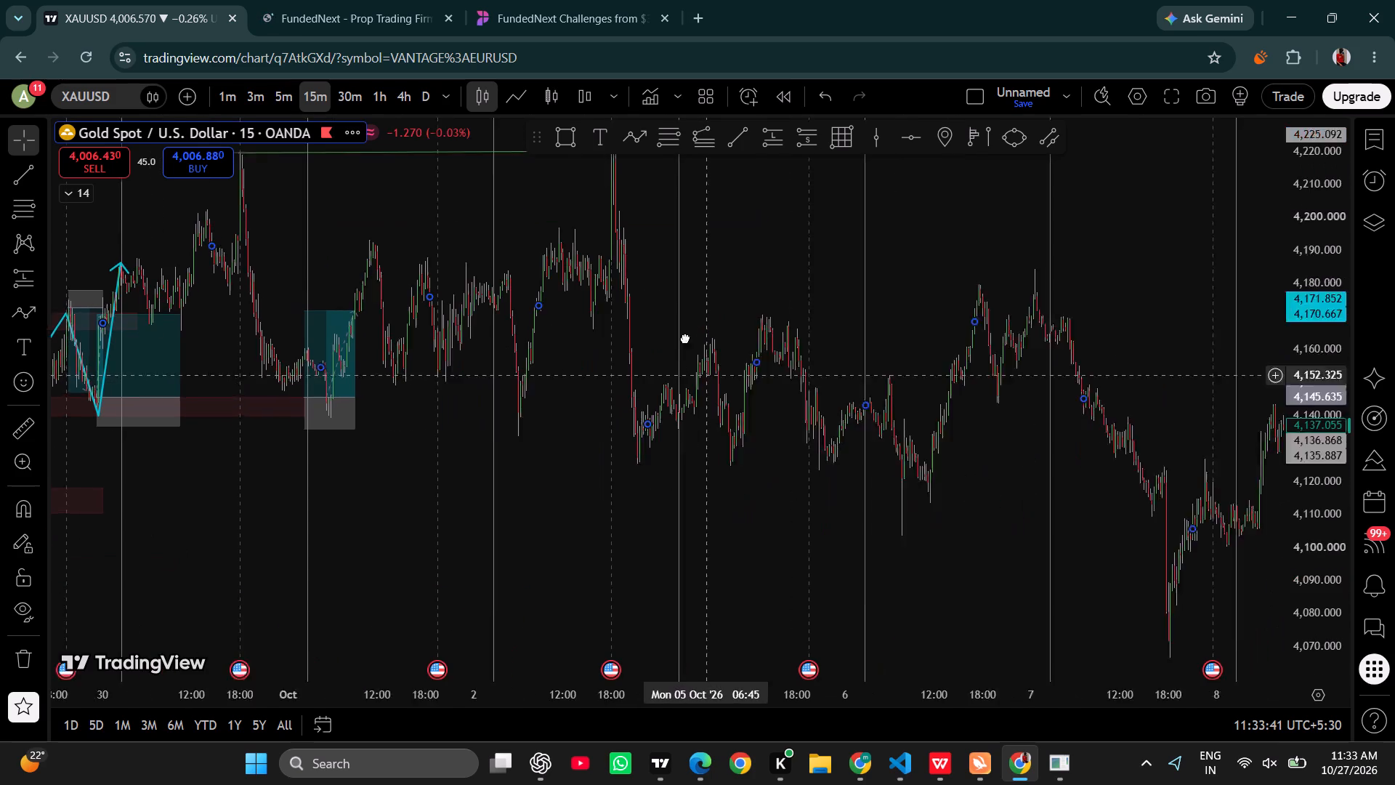
pyautogui.moveTo(685, 338); pyautogui.dragTo(631, 531)
pyautogui.moveTo(817, 610); pyautogui.dragTo(482, 379)
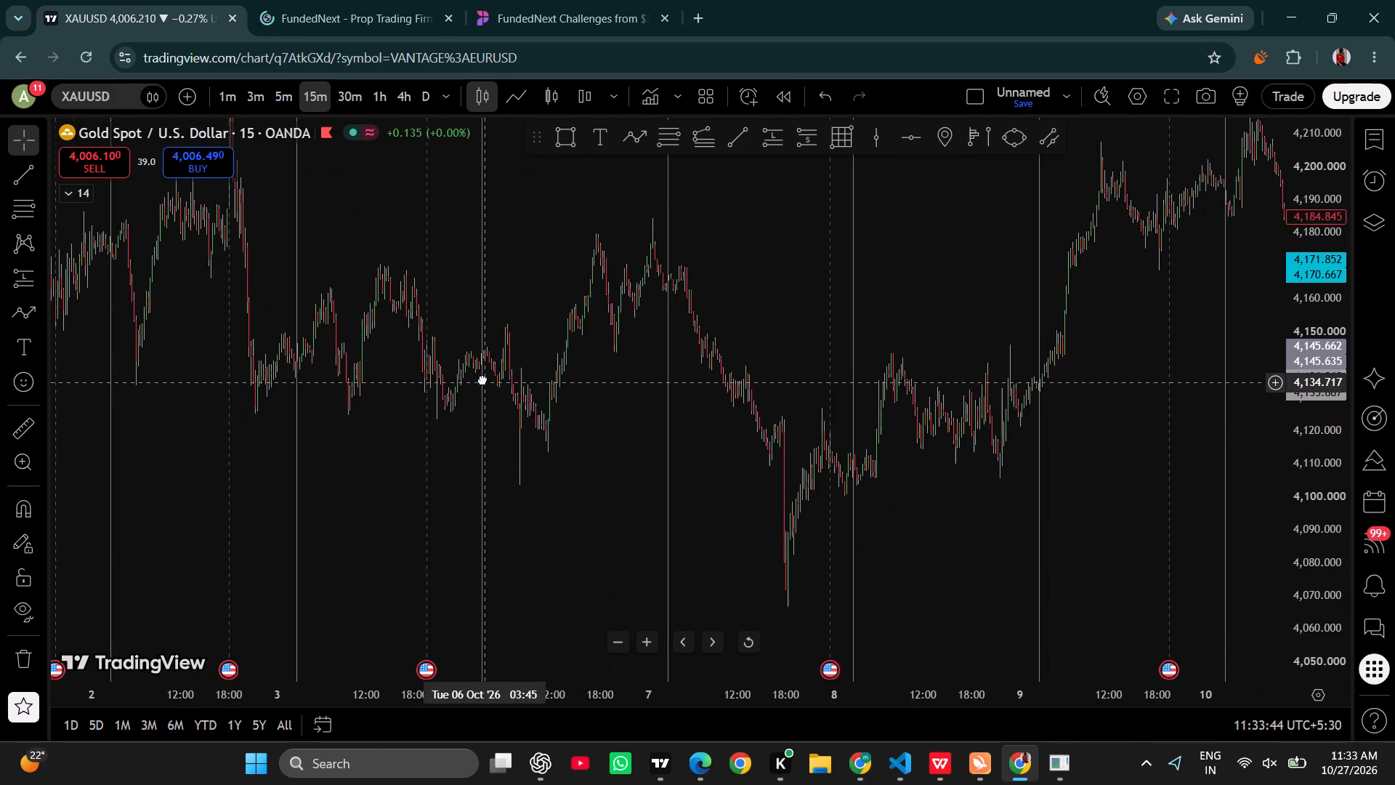
pyautogui.moveTo(482, 379); pyautogui.dragTo(484, 379)
# Draw a horizontal trend line at about 4,139.7 from the 29 September 23:45 low across to 5 October.
pyautogui.moveTo(611, 701); pyautogui.dragTo(752, 709)
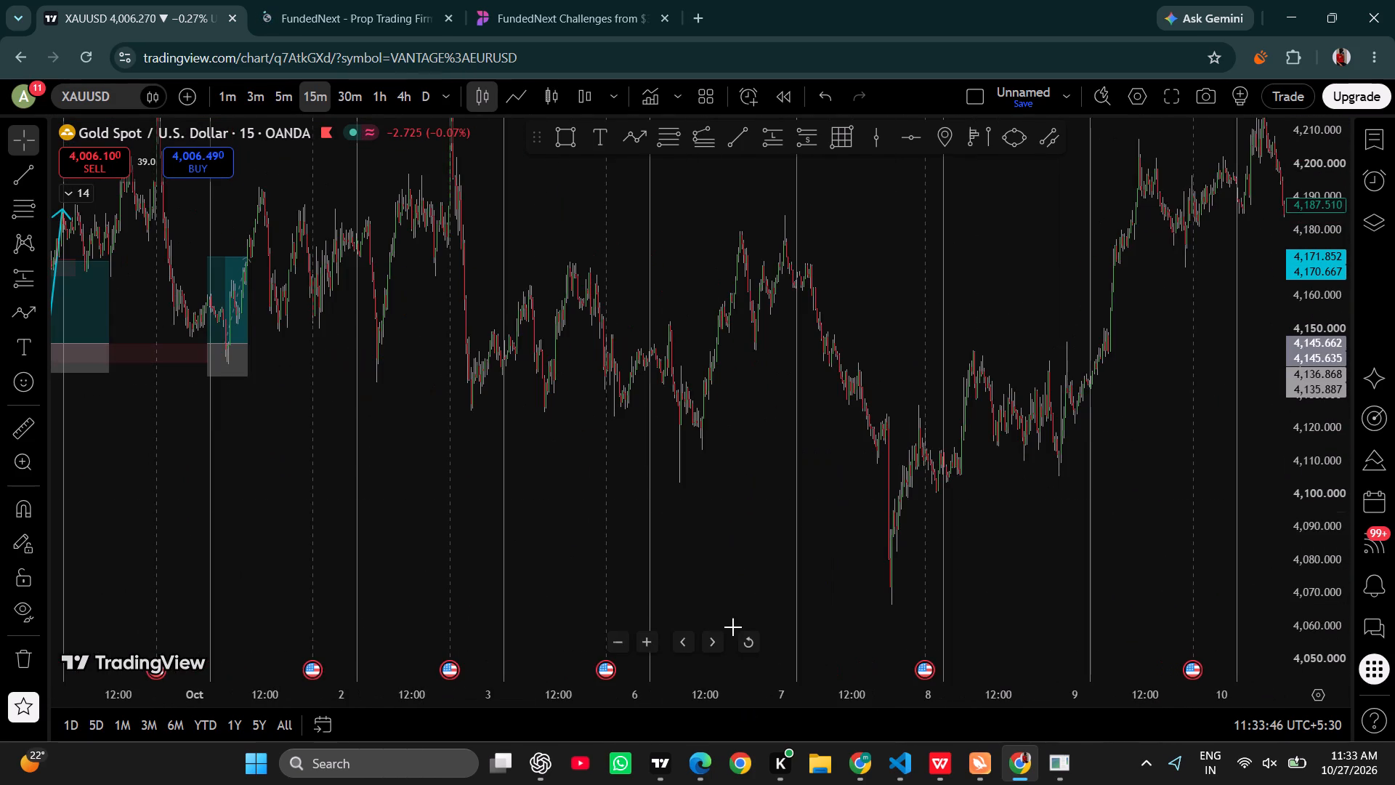
pyautogui.moveTo(642, 432); pyautogui.dragTo(802, 531)
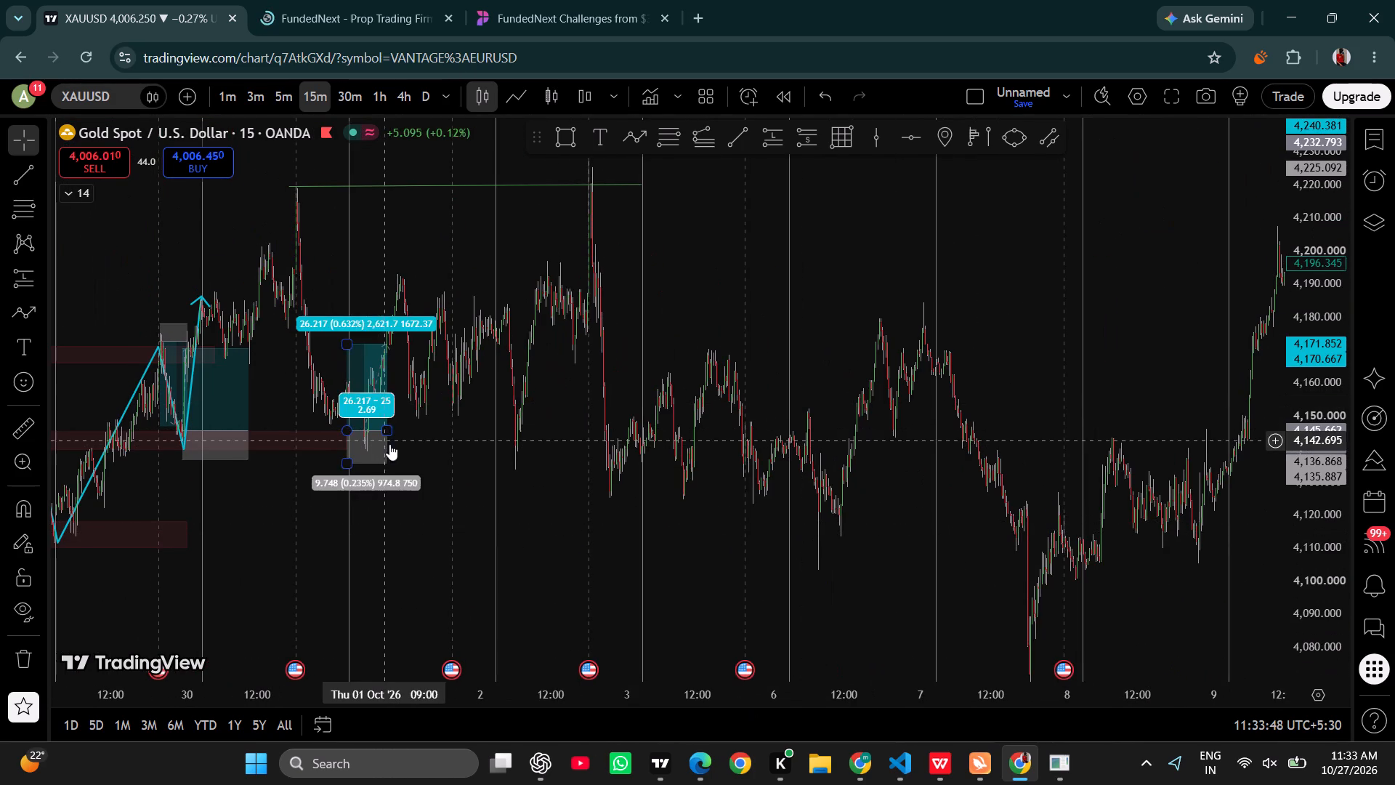
pyautogui.click(735, 145)
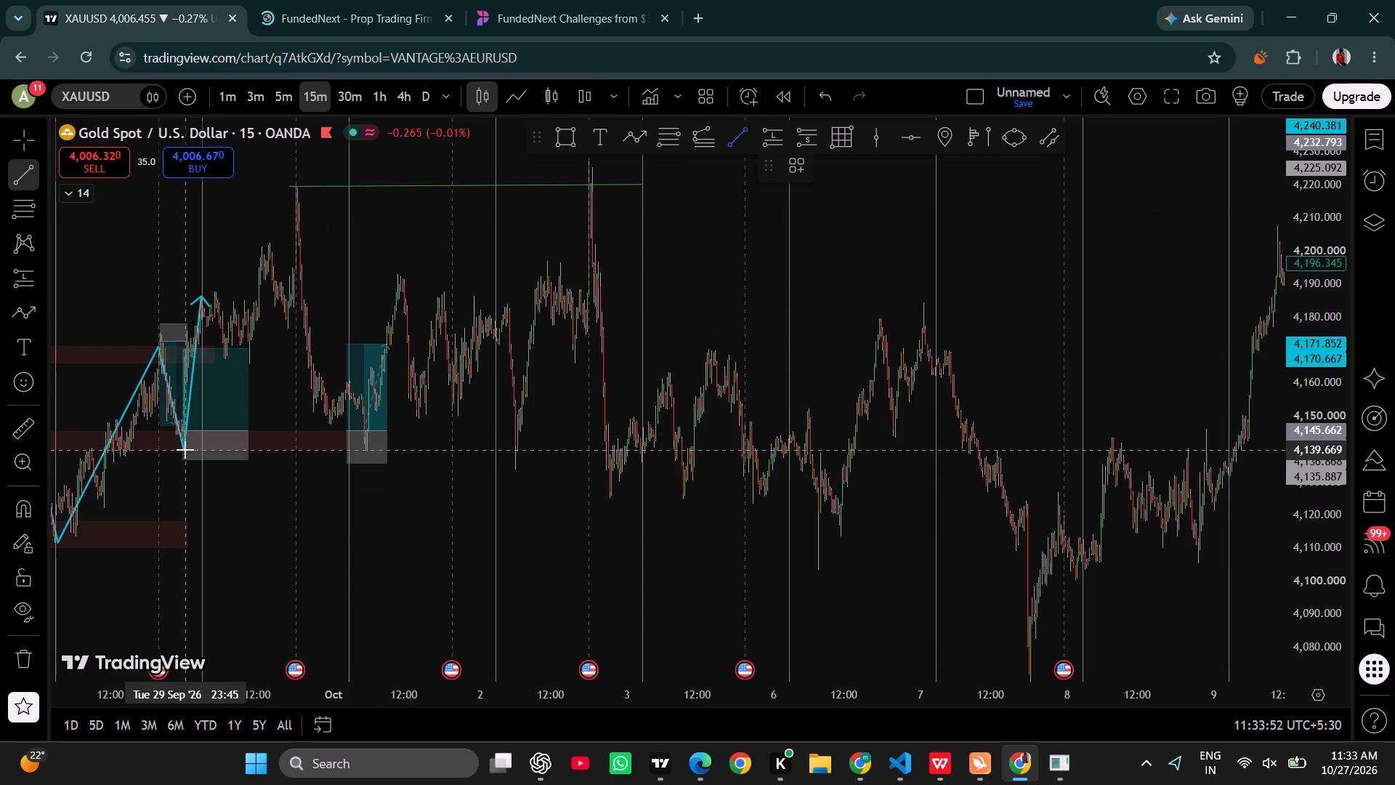
pyautogui.moveTo(185, 450); pyautogui.dragTo(671, 451)
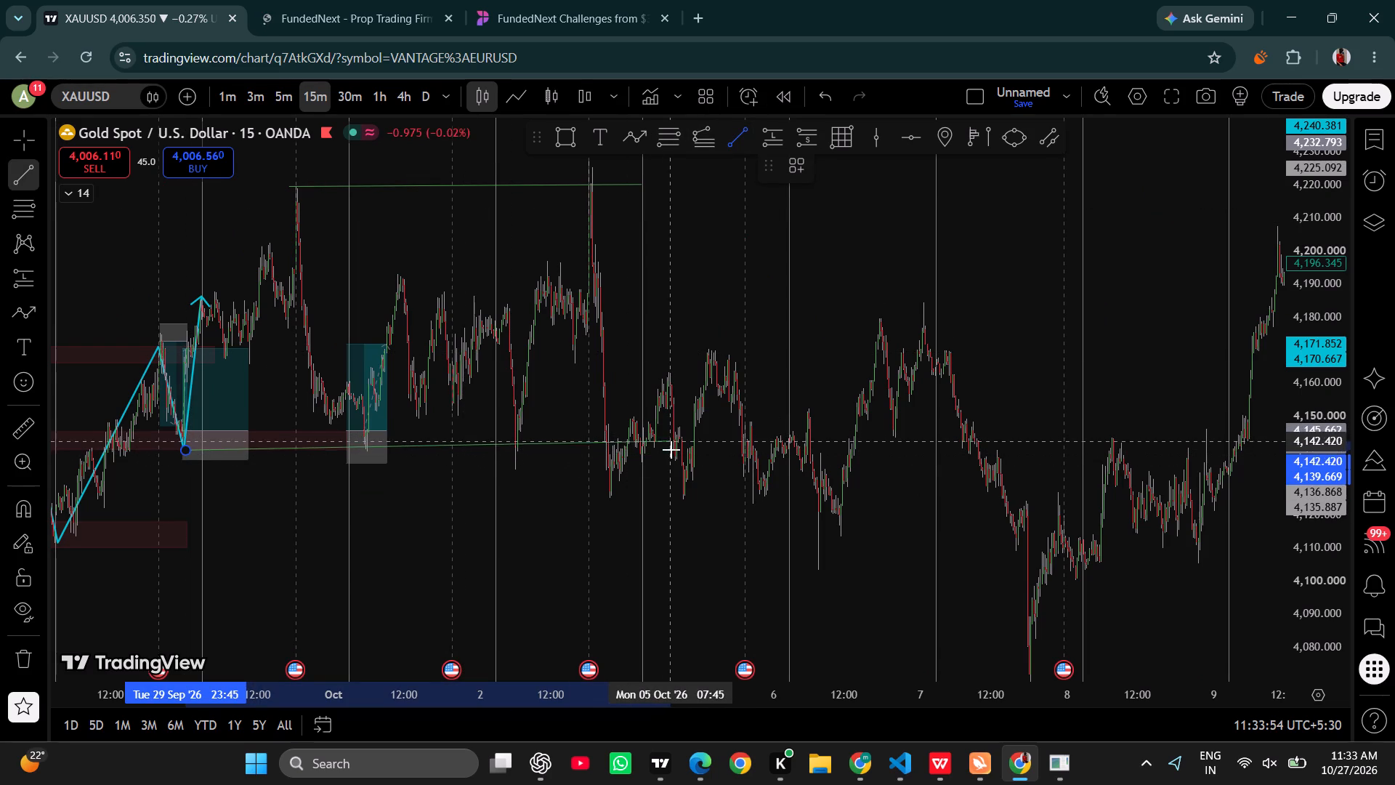
pyautogui.moveTo(671, 451); pyautogui.dragTo(663, 449)
pyautogui.click(663, 449)
pyautogui.click(671, 525)
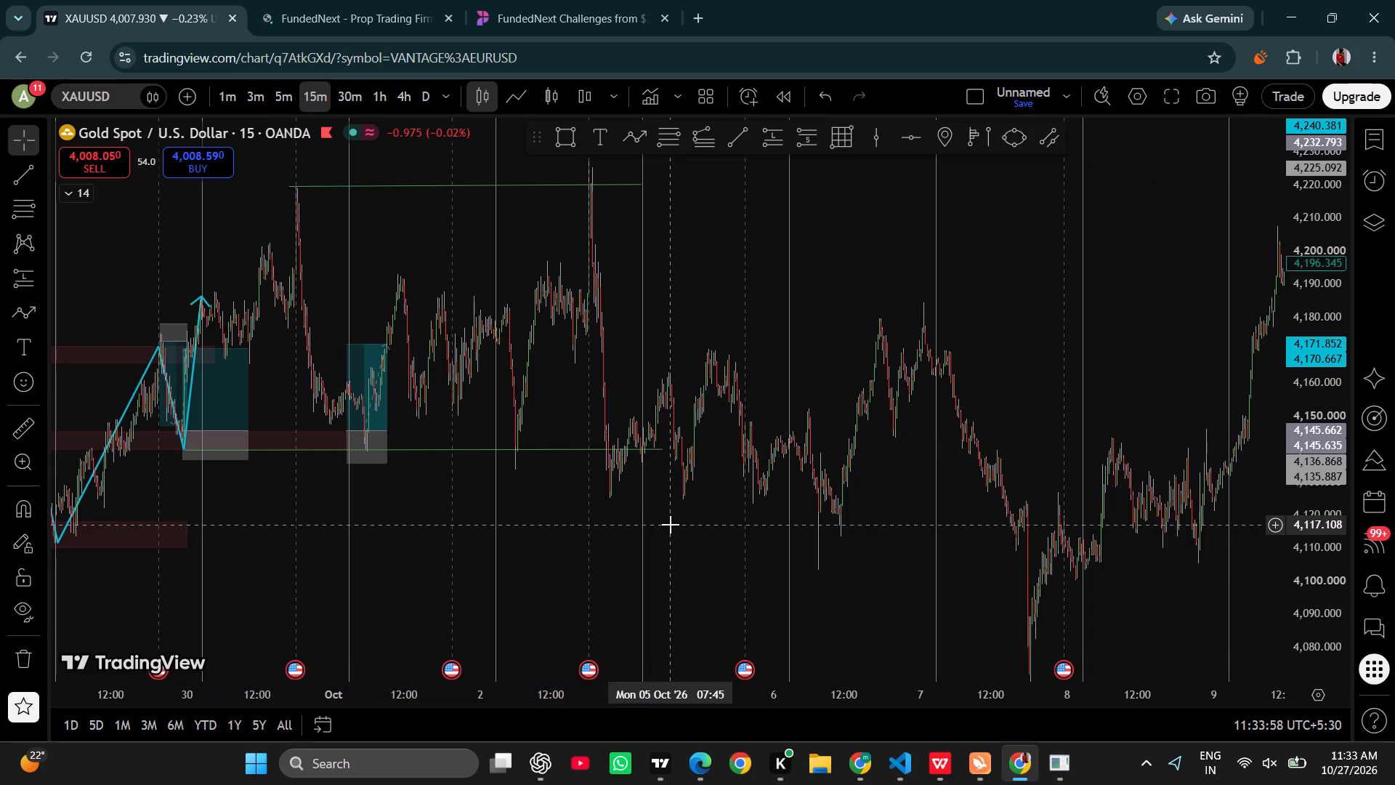
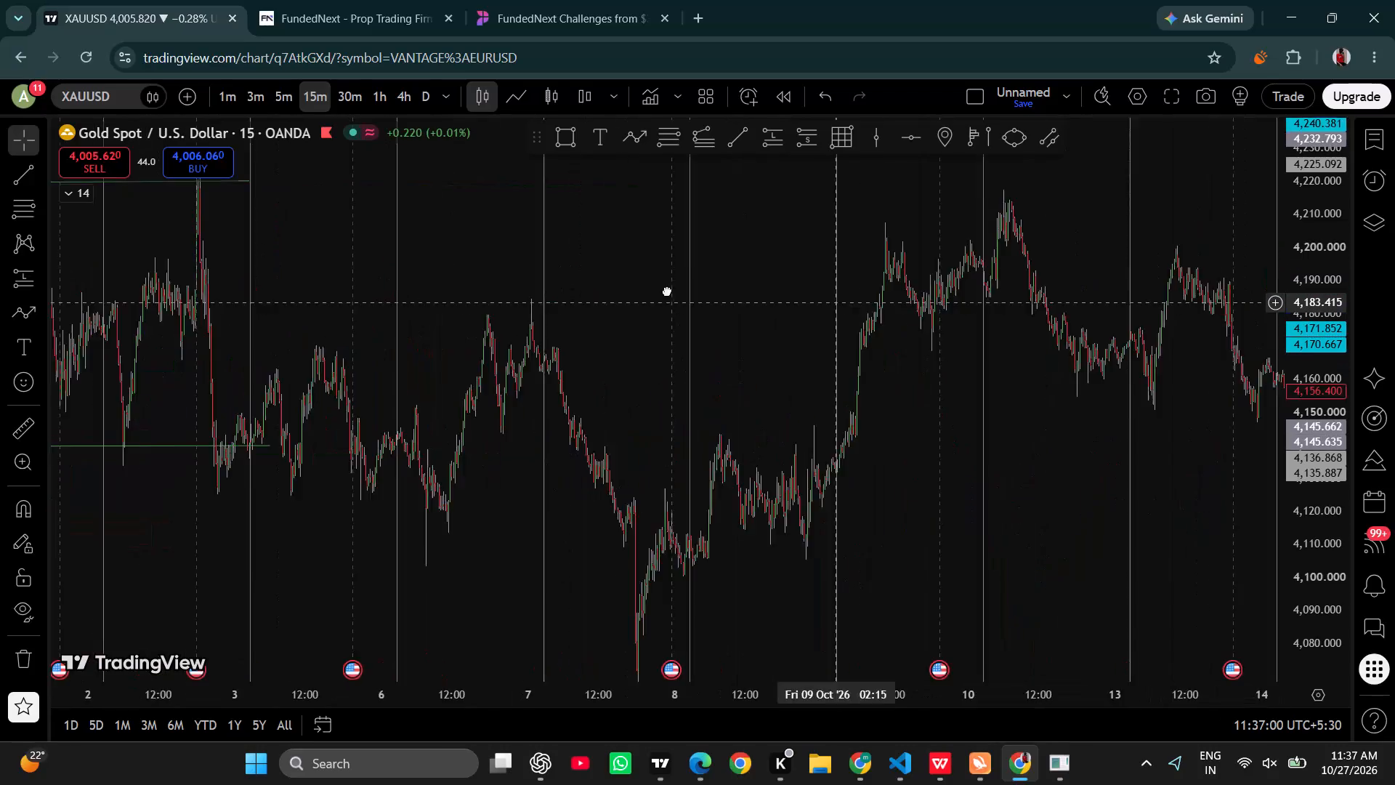
# Examine XAUUSD price action from 9 October to the latest 27 October candles, and return to the drawn levels around 2 October.
pyautogui.moveTo(1085, 508); pyautogui.dragTo(430, 281)
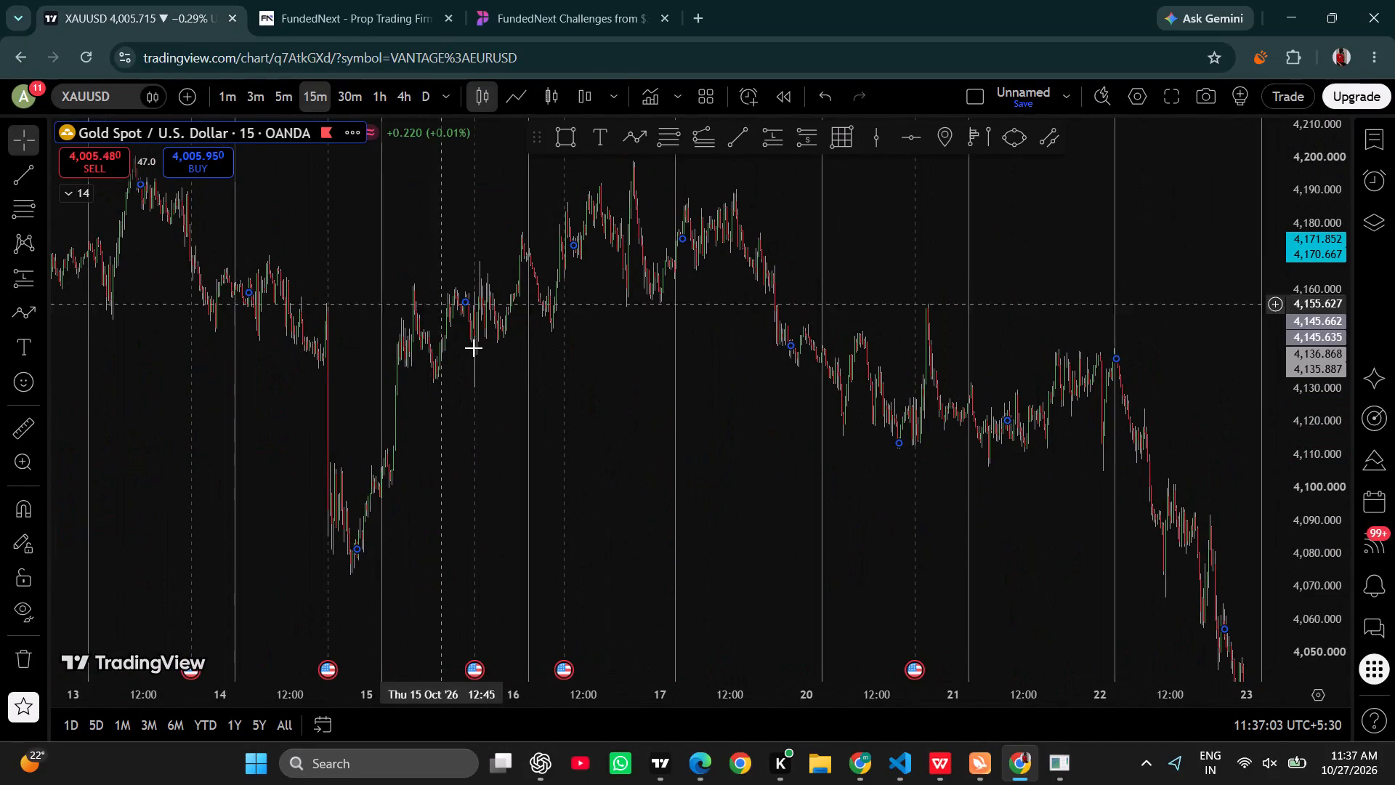
pyautogui.moveTo(743, 448); pyautogui.dragTo(397, 493)
pyautogui.moveTo(888, 553); pyautogui.dragTo(314, 91)
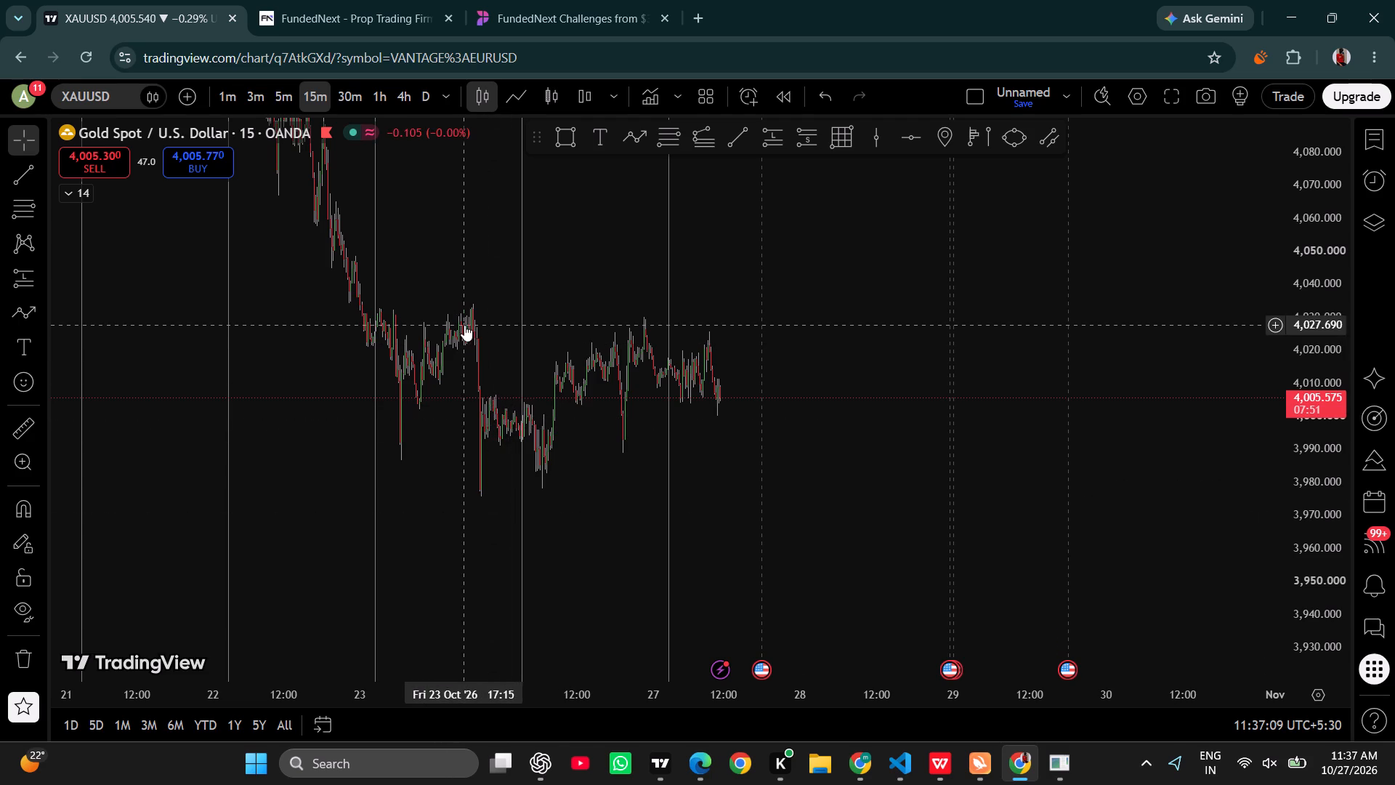
pyautogui.moveTo(464, 325); pyautogui.dragTo(491, 345)
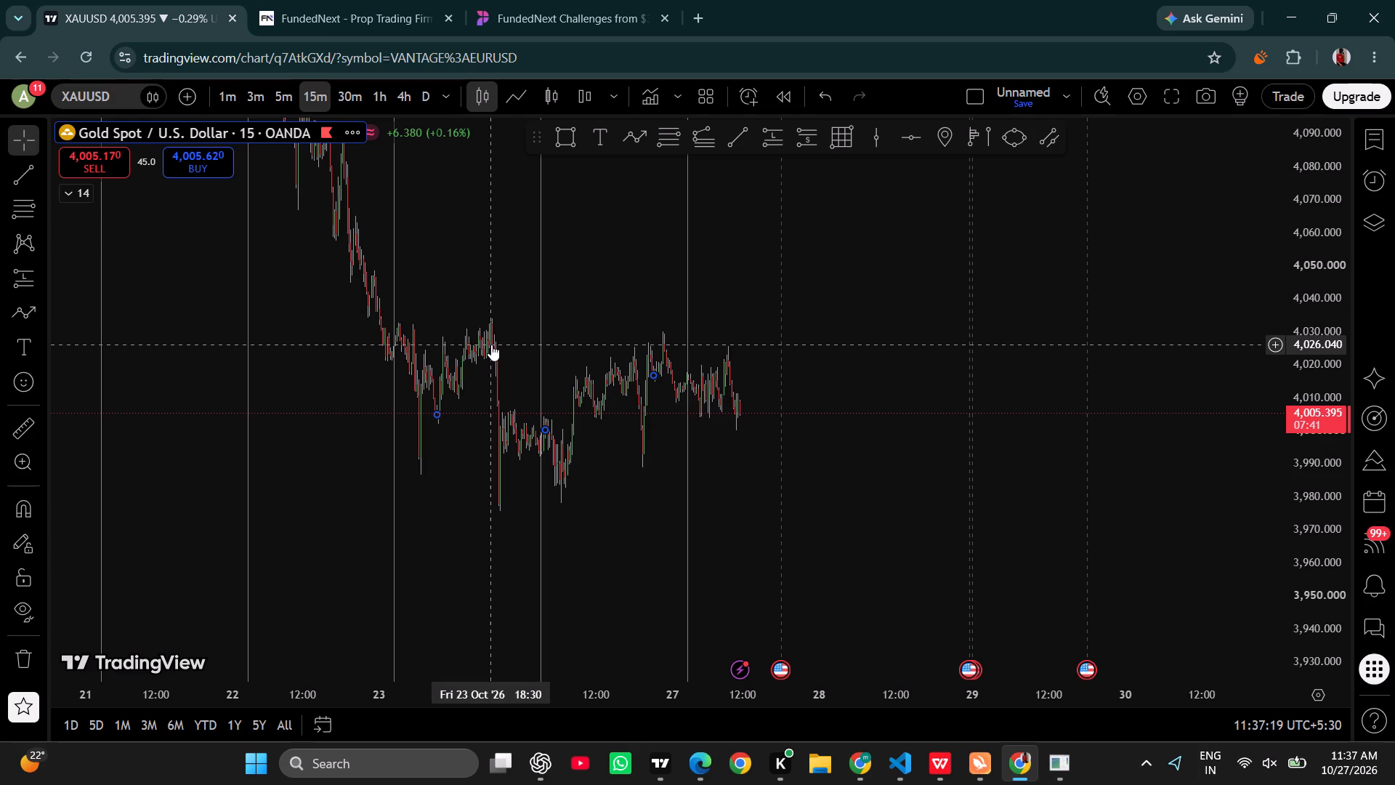
pyautogui.moveTo(245, 372); pyautogui.dragTo(1079, 630)
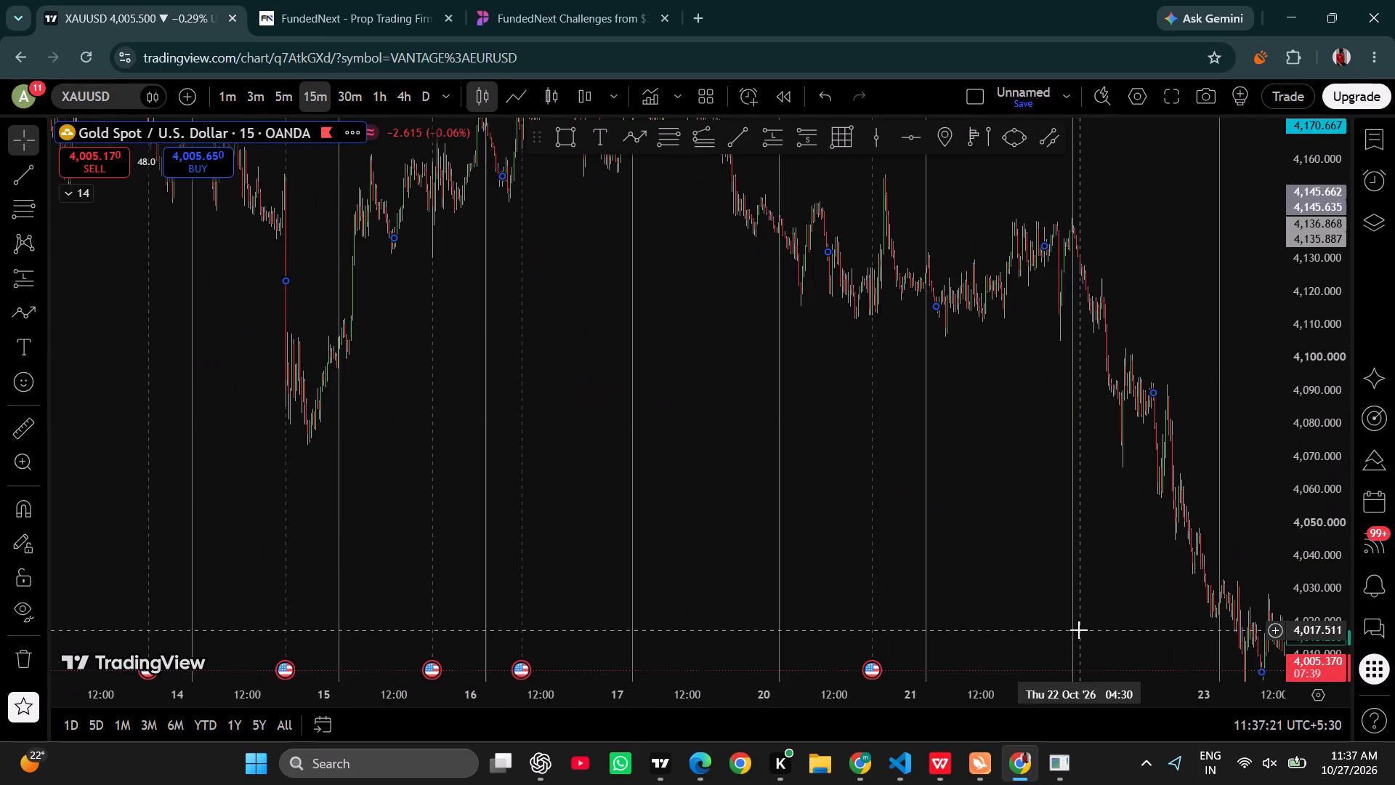
pyautogui.moveTo(371, 484); pyautogui.dragTo(1202, 773)
pyautogui.moveTo(406, 470); pyautogui.dragTo(1019, 466)
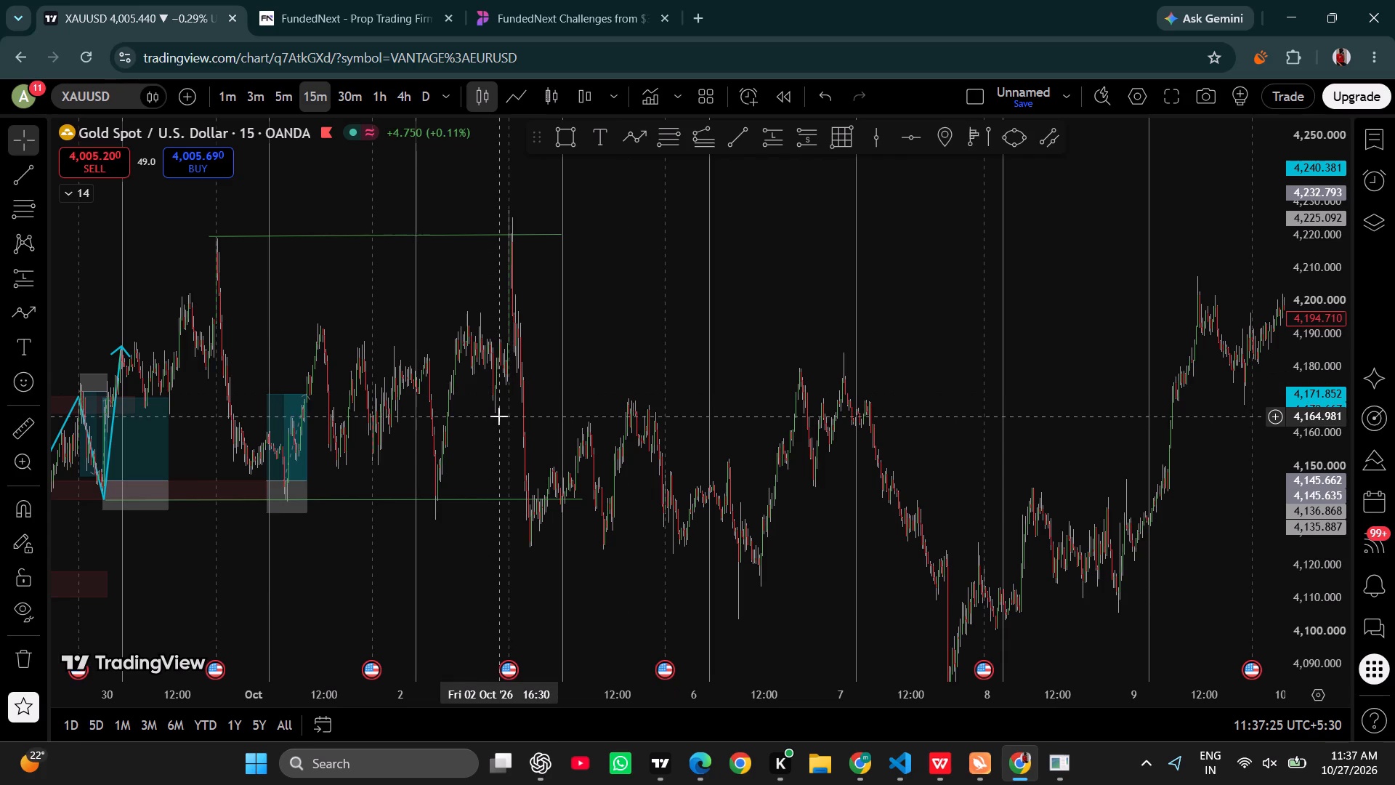
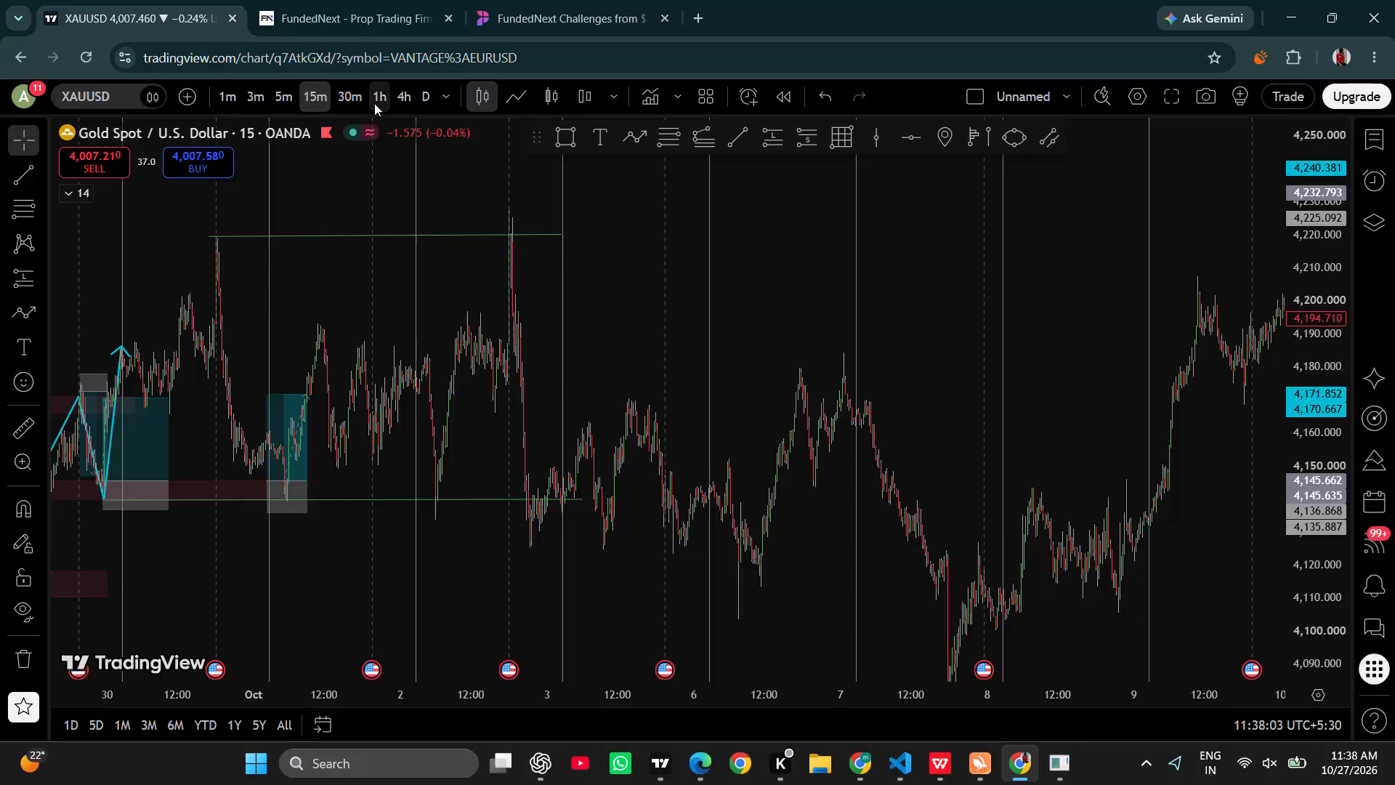
# Switch the XAUUSD chart to the 1-hour timeframe and examine the marked range from 30 September to 2 October.
pyautogui.click(374, 103)
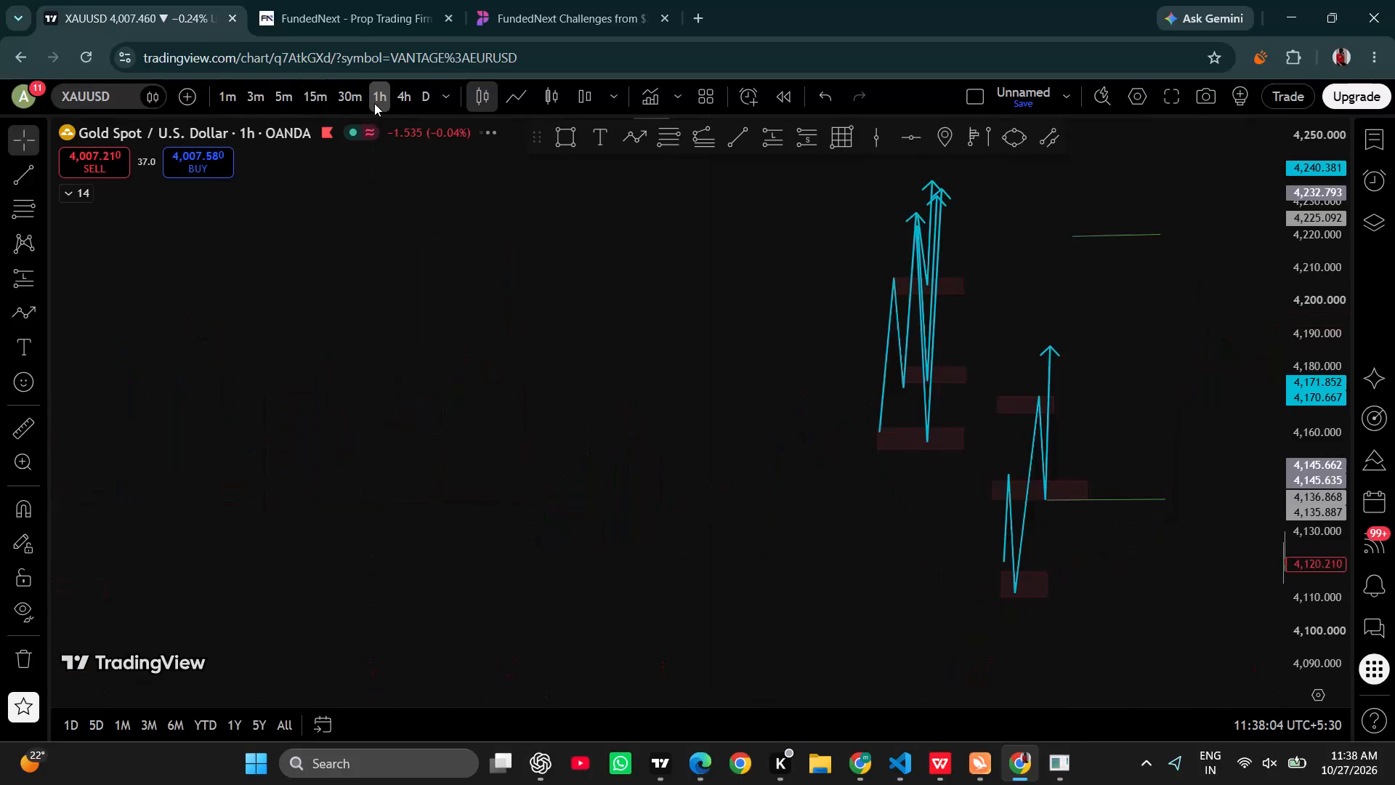
pyautogui.moveTo(873, 547); pyautogui.dragTo(493, 515)
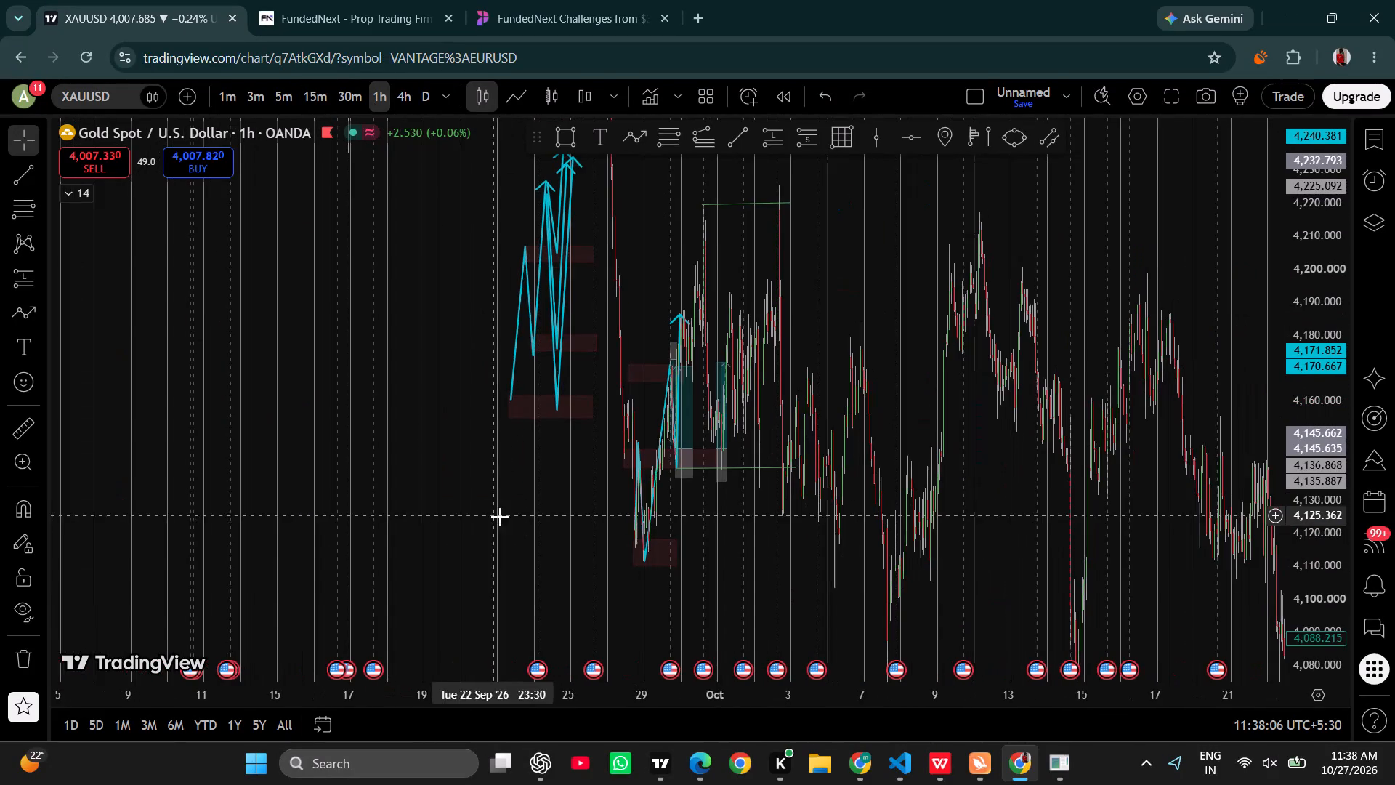
pyautogui.moveTo(817, 703); pyautogui.dragTo(458, 629)
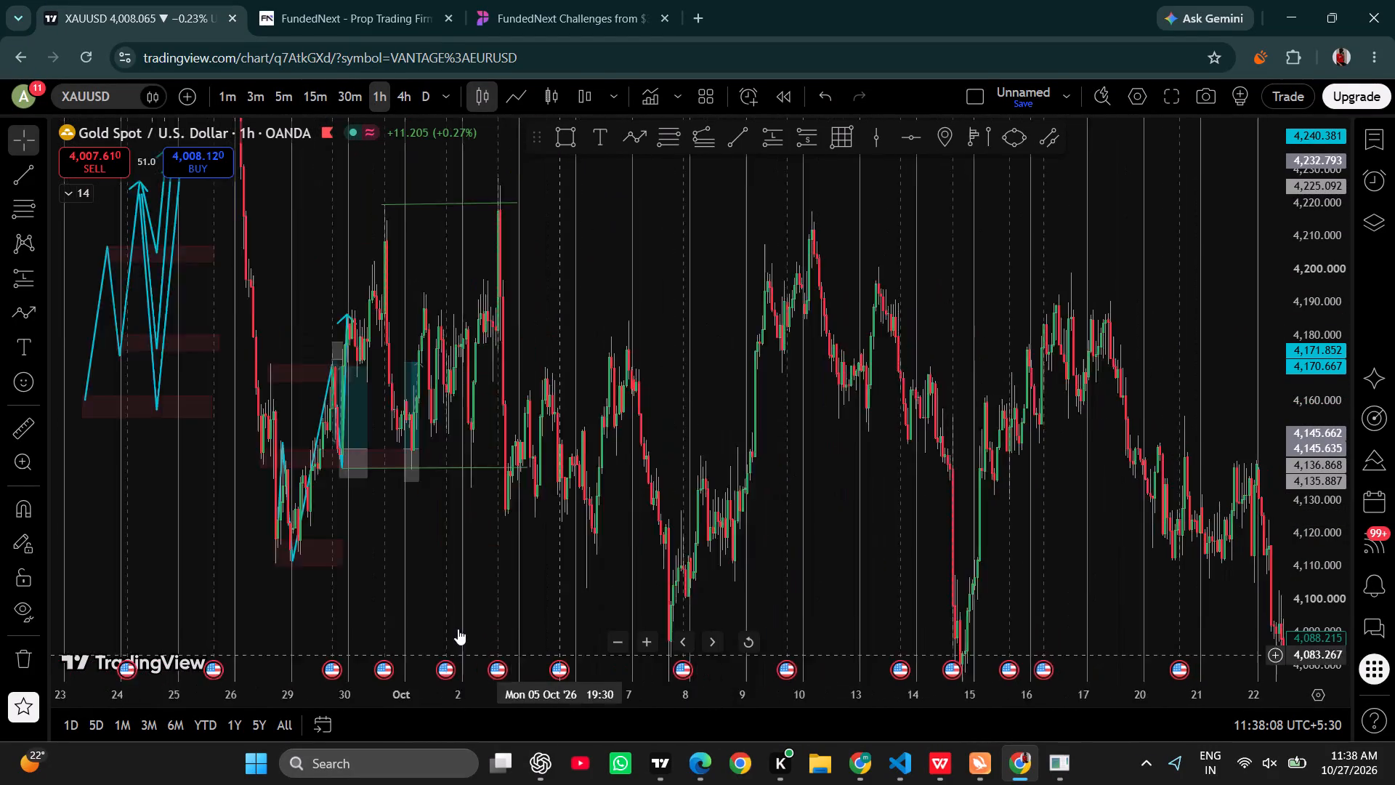
pyautogui.moveTo(458, 629); pyautogui.dragTo(450, 626)
pyautogui.moveTo(442, 295); pyautogui.dragTo(567, 408)
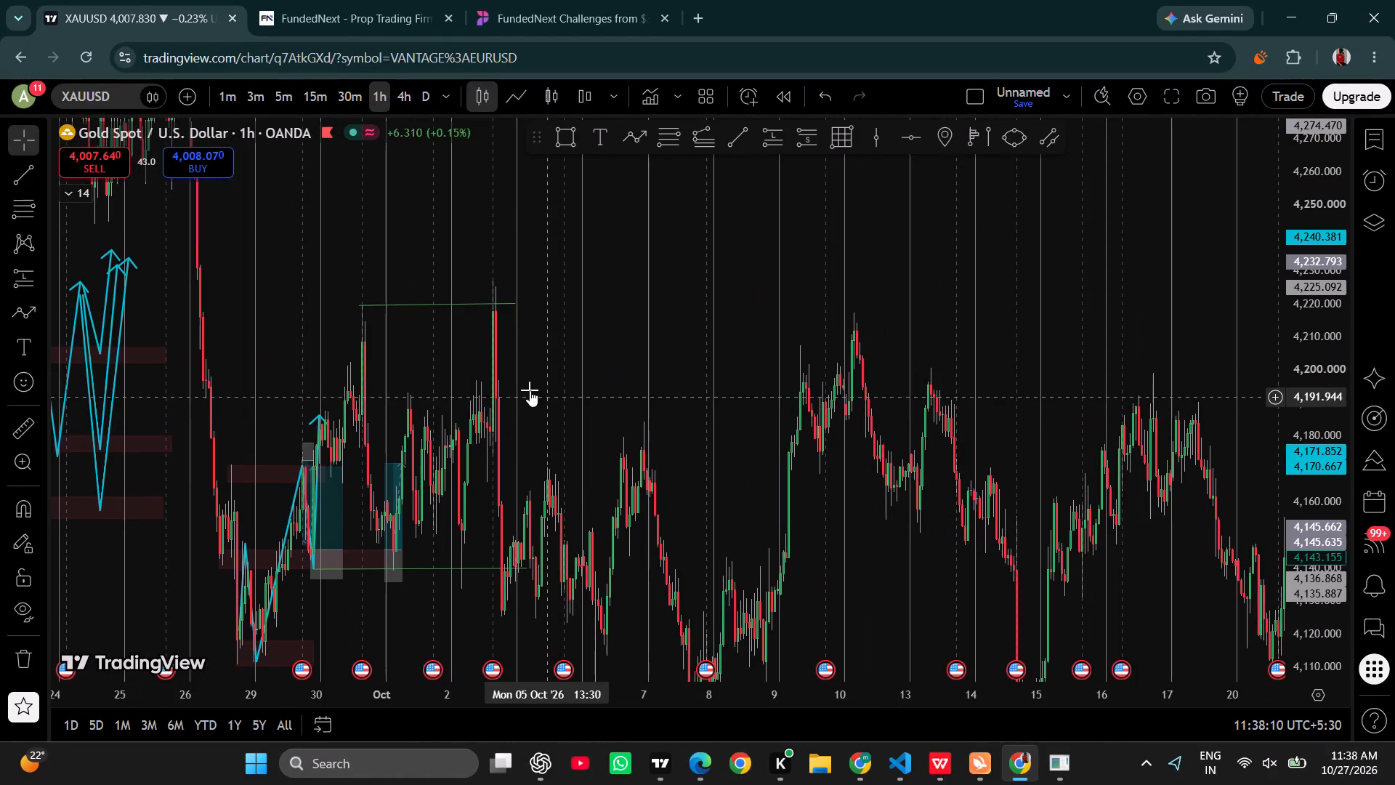
pyautogui.moveTo(425, 358); pyautogui.dragTo(677, 394)
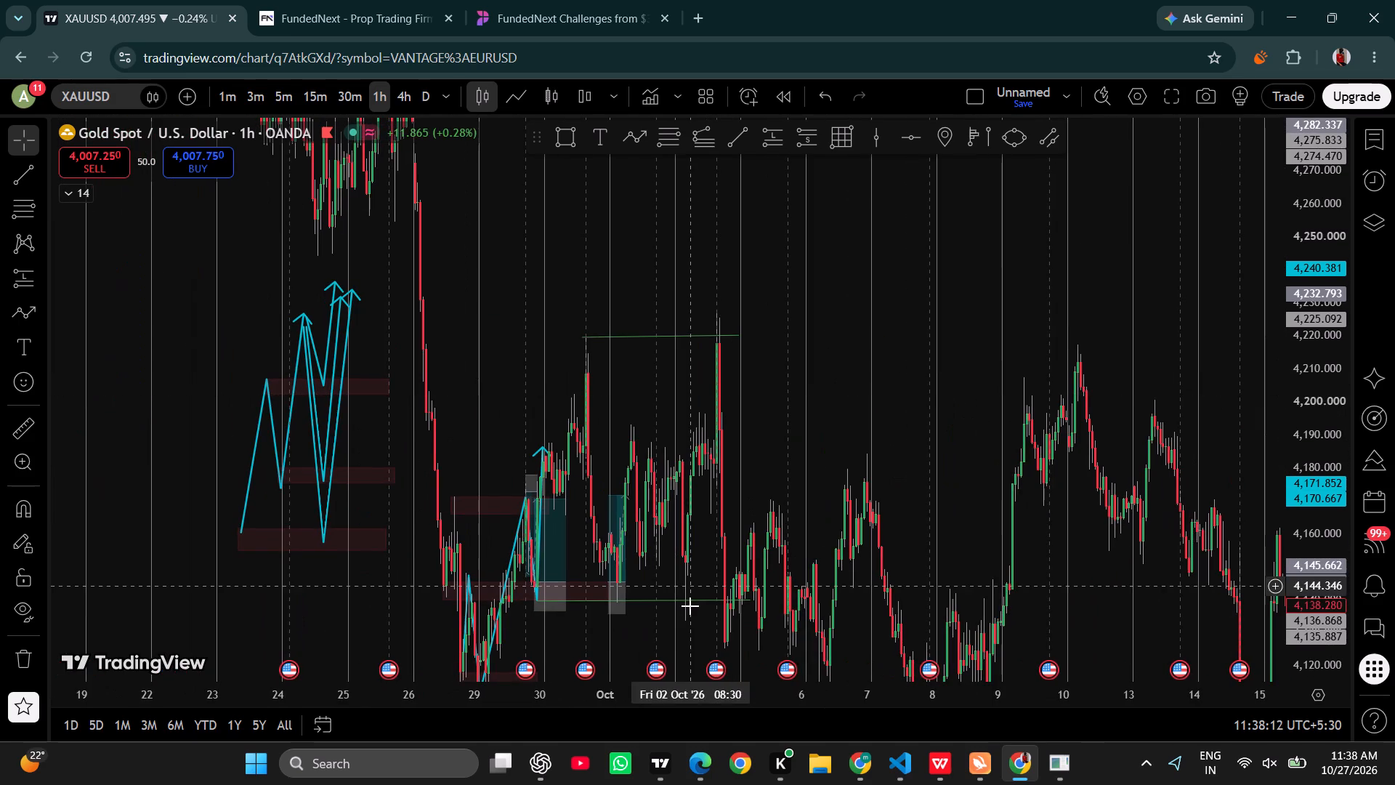
pyautogui.moveTo(718, 683); pyautogui.dragTo(594, 676)
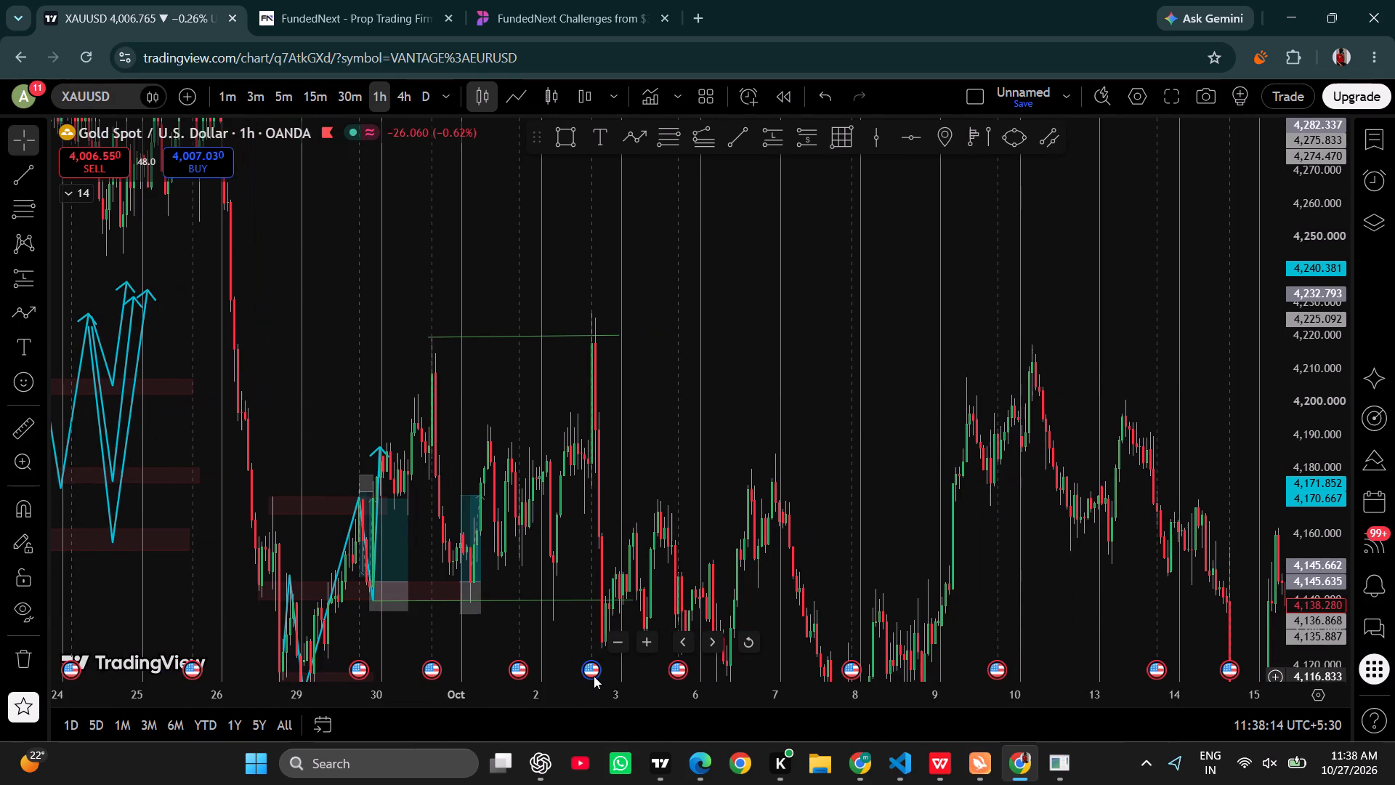
pyautogui.moveTo(673, 377); pyautogui.dragTo(729, 377)
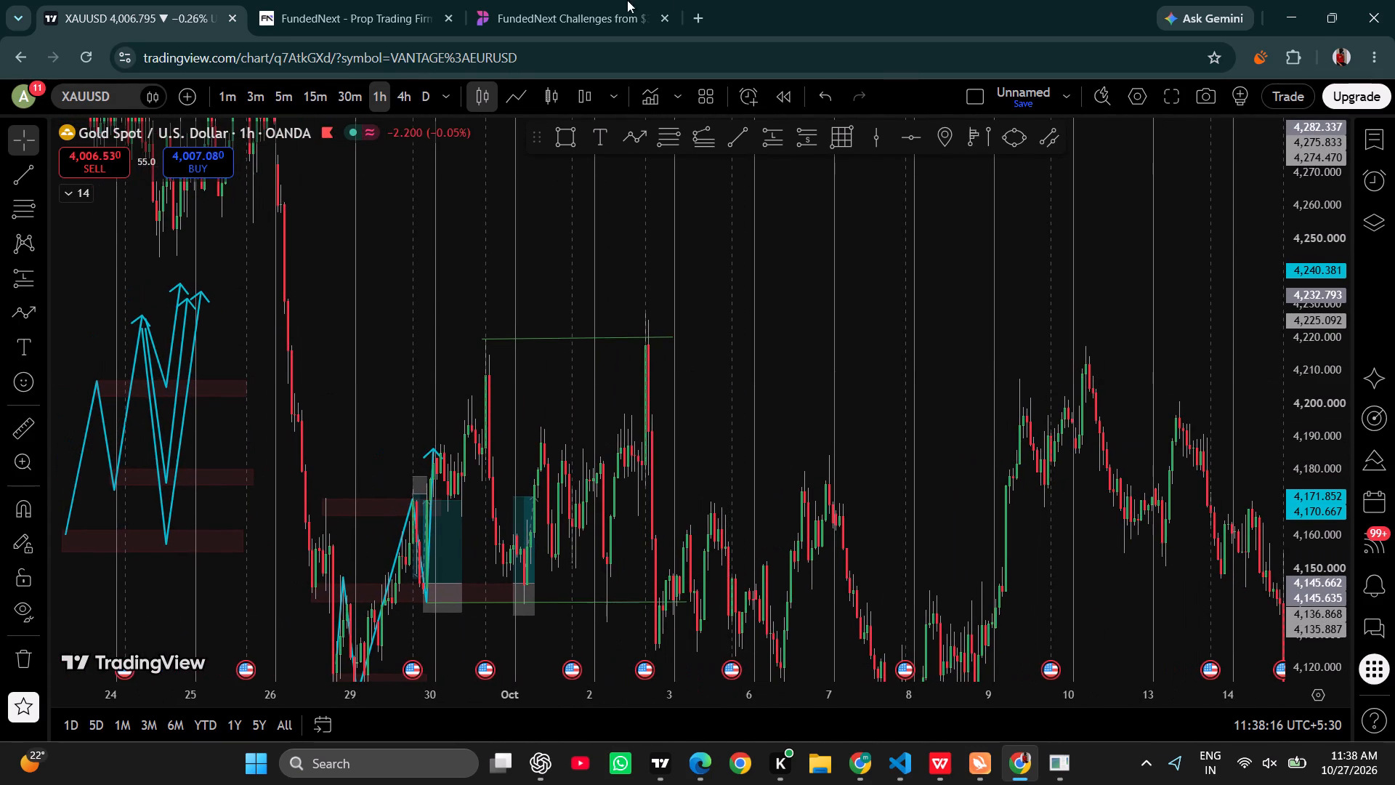
# Change the chart's candles from red and green to the grey candle style.
pyautogui.click(547, 100)
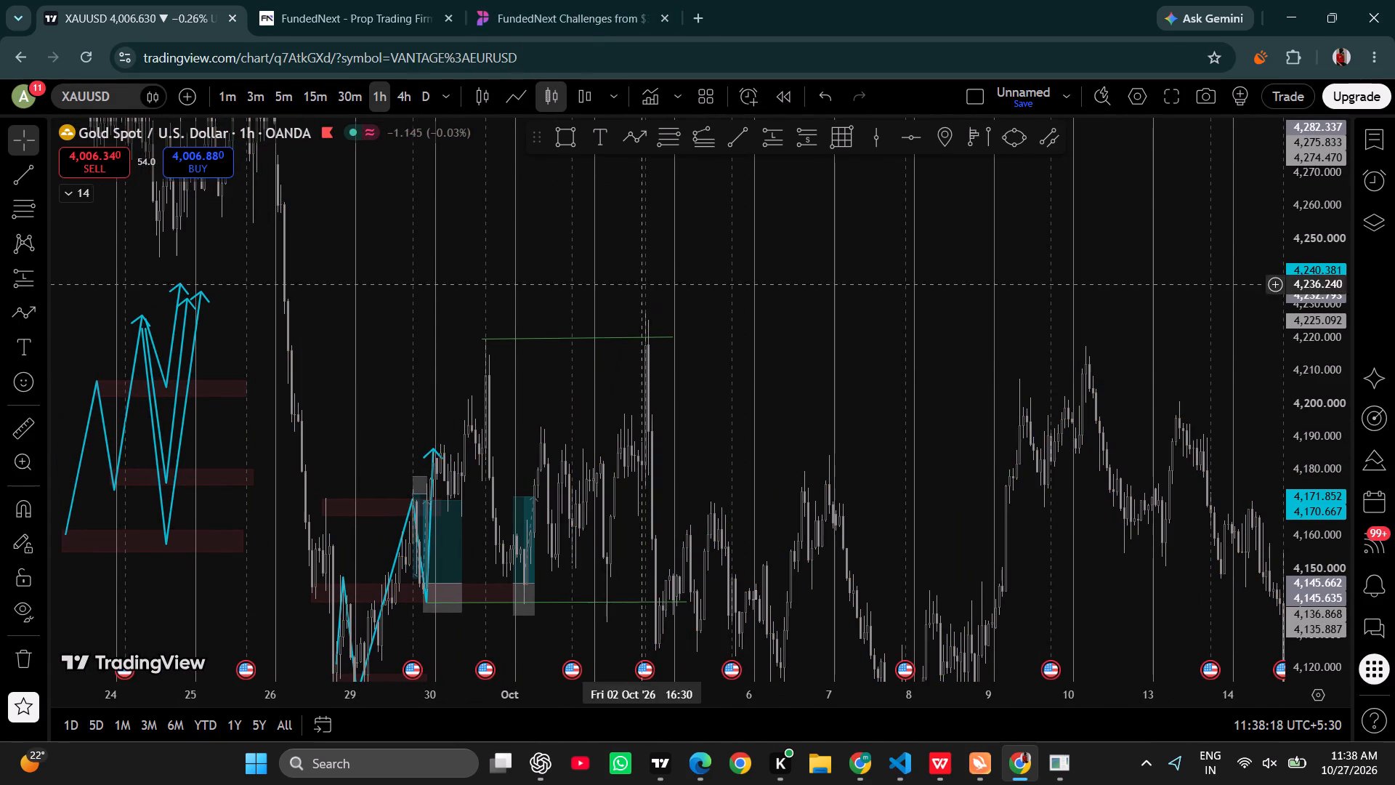
# Draw a rectangle zone from about 4,202 down to about 4,193, spanning 30 September 13:30 to 1 October 20:30.
pyautogui.moveTo(642, 699); pyautogui.dragTo(411, 691)
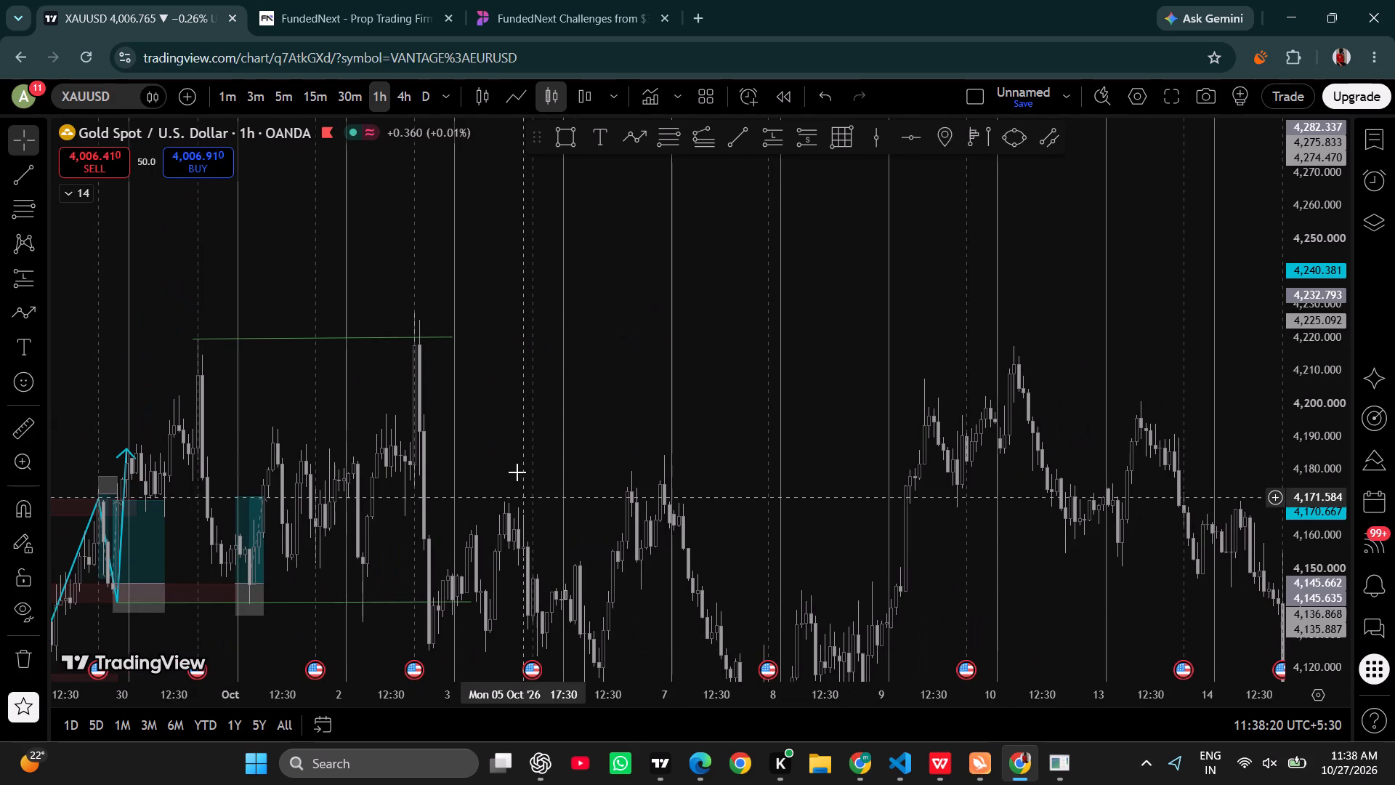
pyautogui.moveTo(511, 448); pyautogui.dragTo(598, 447)
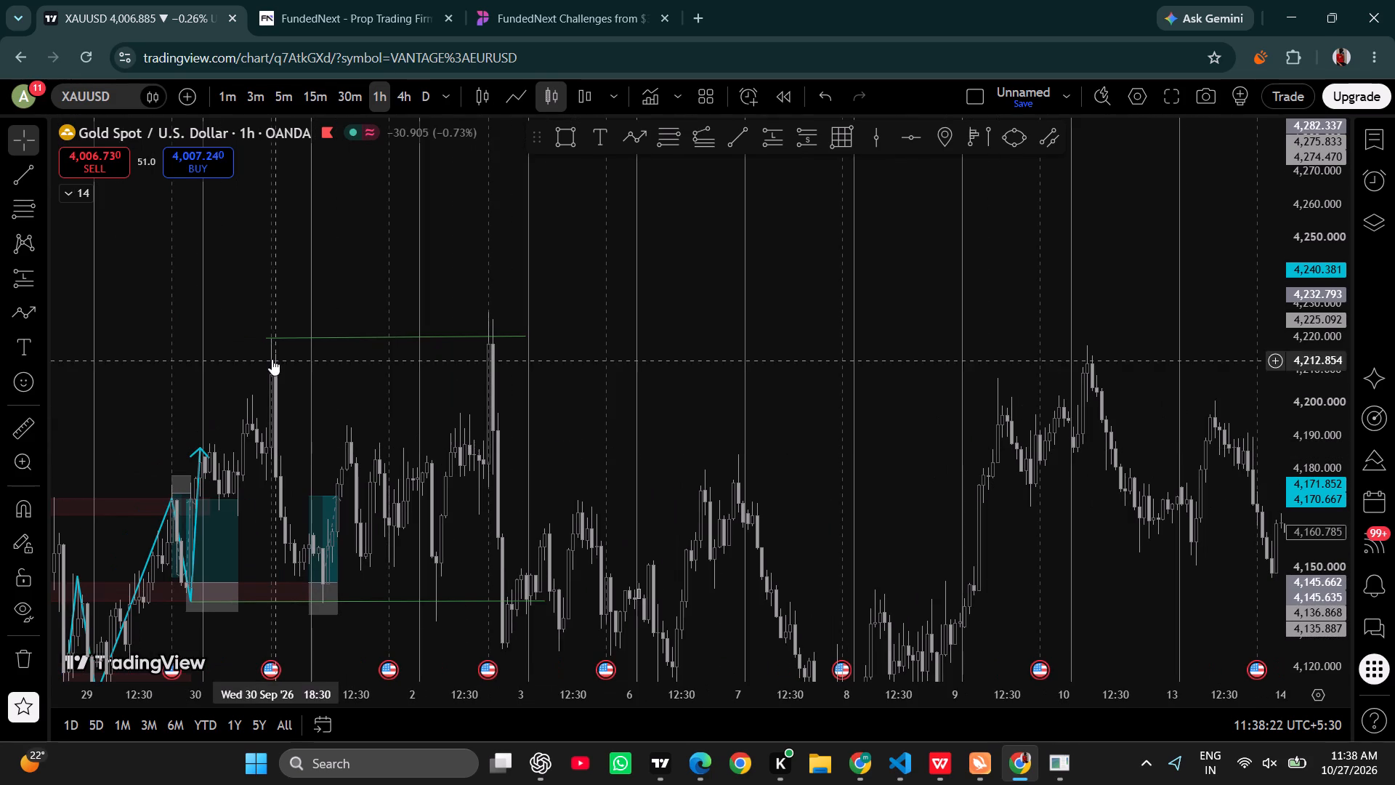
pyautogui.moveTo(351, 142); pyautogui.dragTo(355, 143)
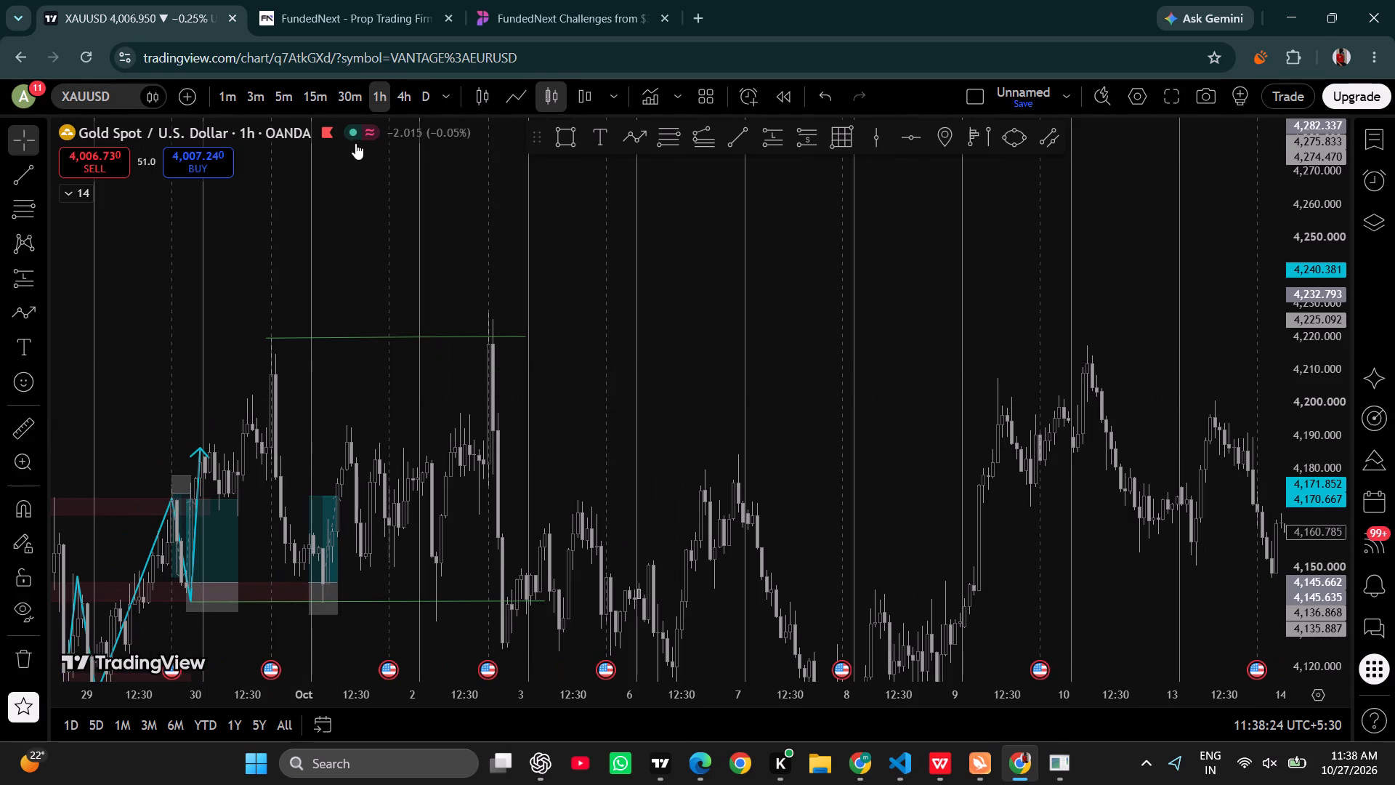
pyautogui.moveTo(355, 143); pyautogui.dragTo(420, 154)
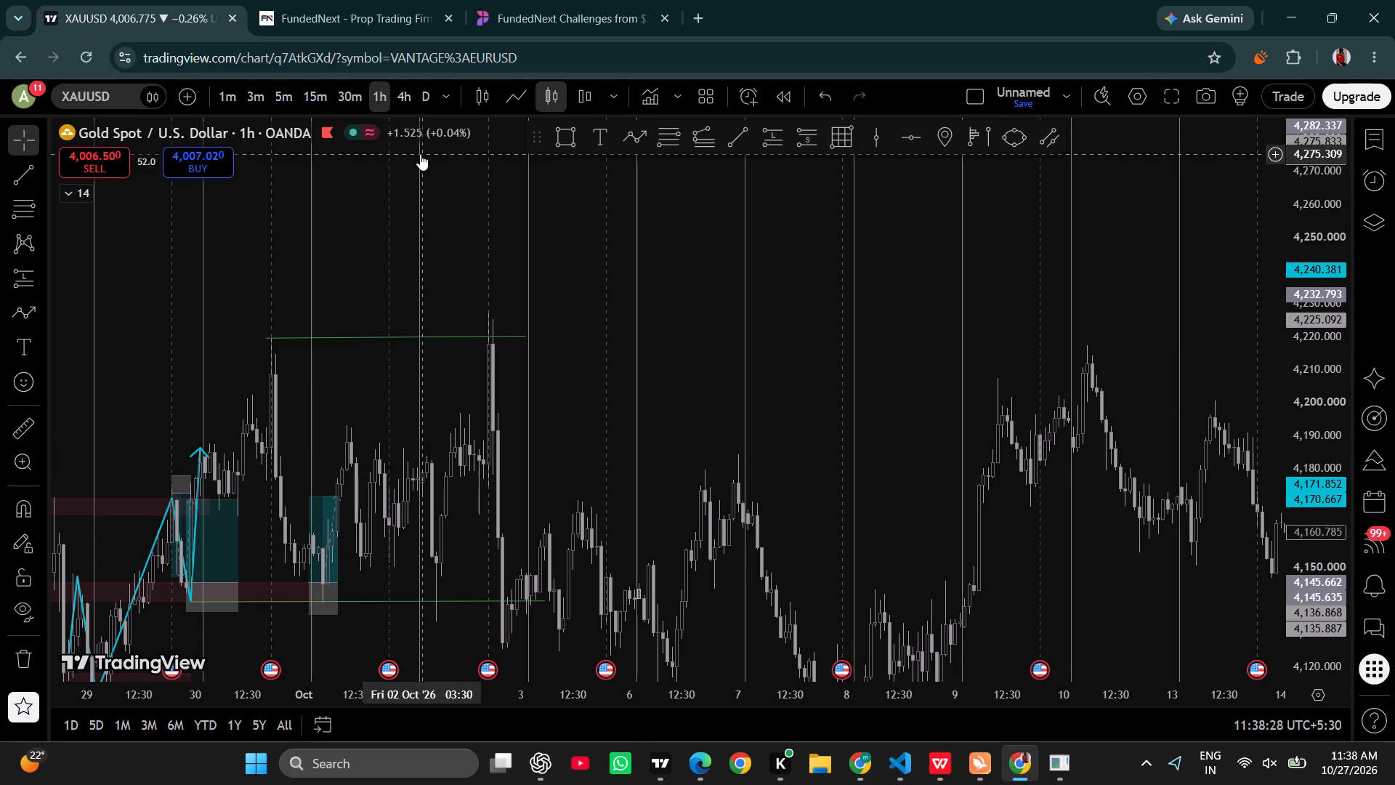
pyautogui.moveTo(331, 261); pyautogui.dragTo(508, 214)
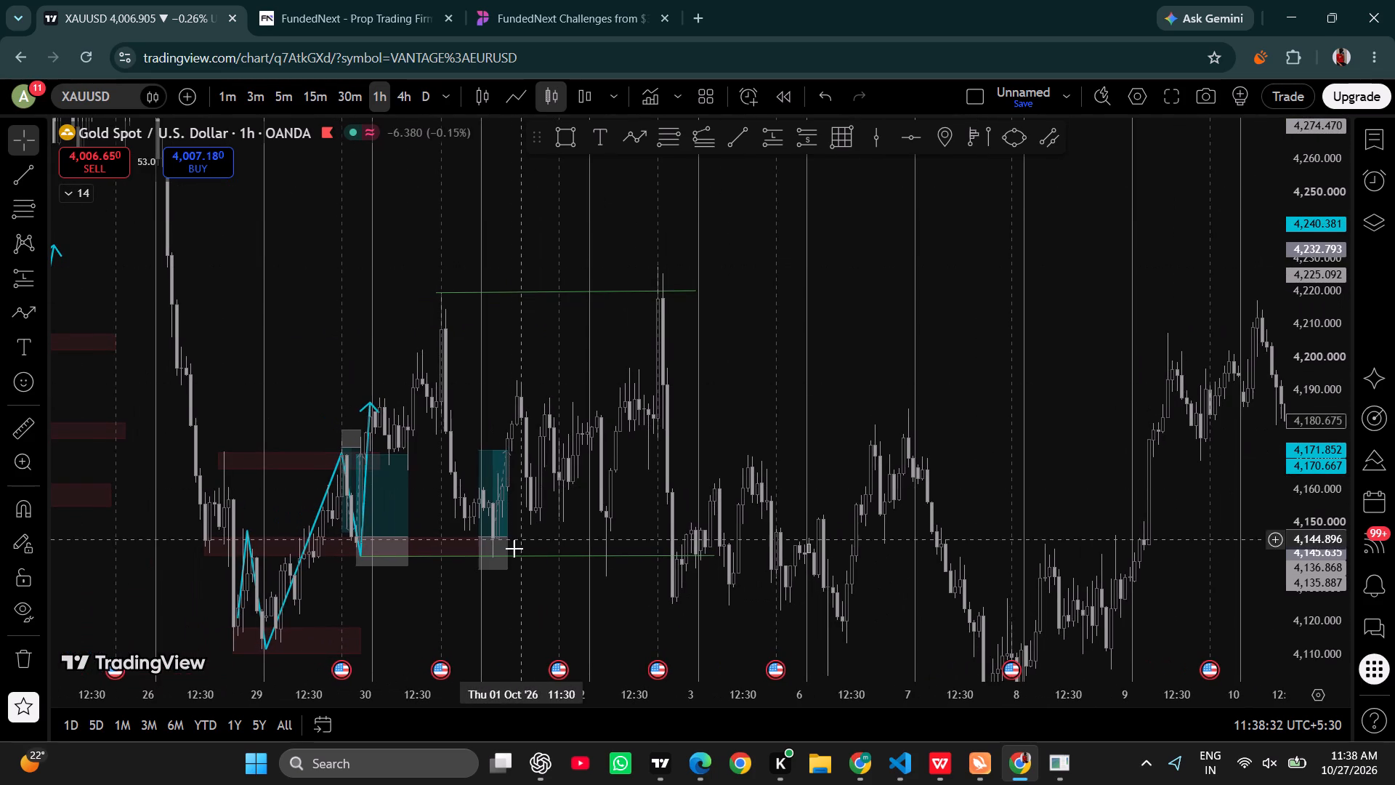
pyautogui.moveTo(535, 699); pyautogui.dragTo(368, 683)
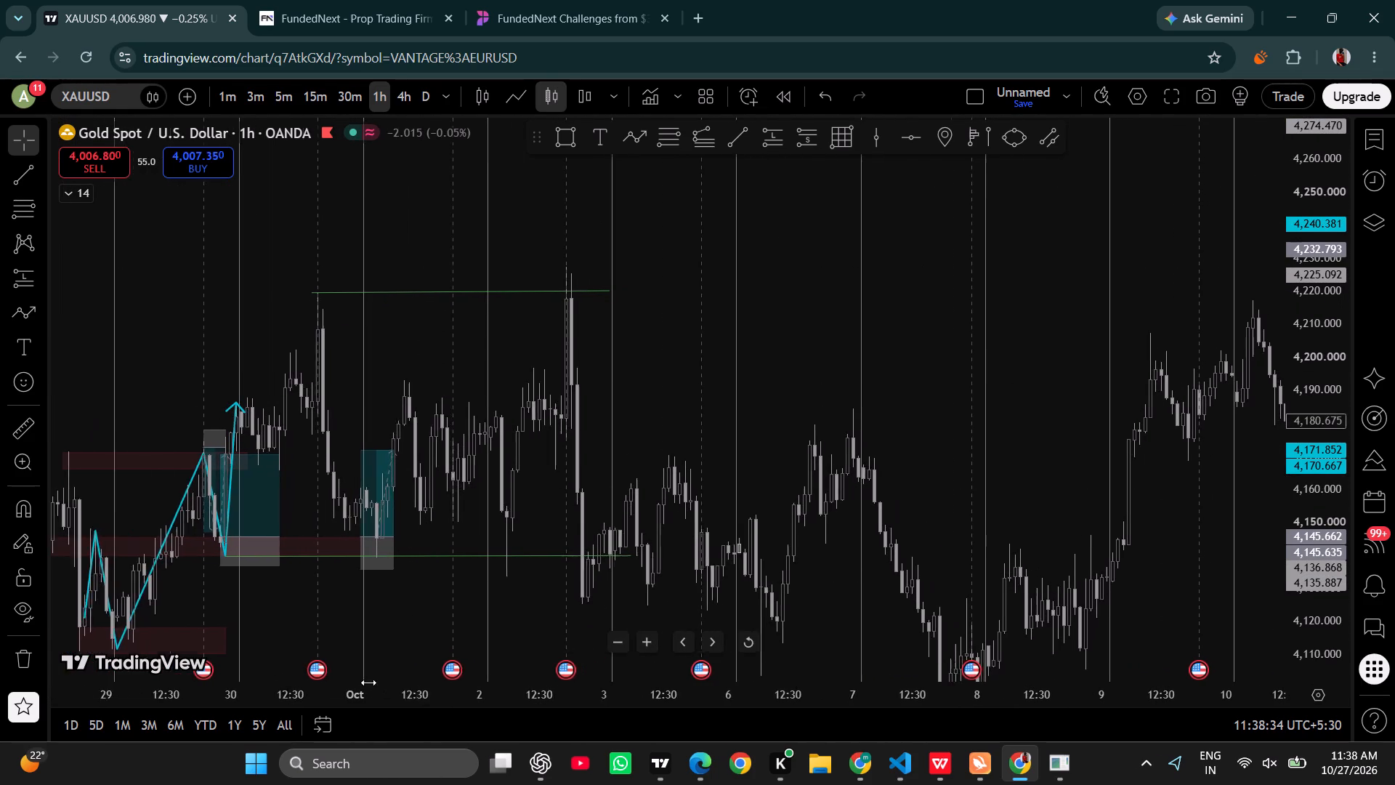
pyautogui.moveTo(368, 683); pyautogui.dragTo(295, 659)
pyautogui.moveTo(225, 352); pyautogui.dragTo(385, 369)
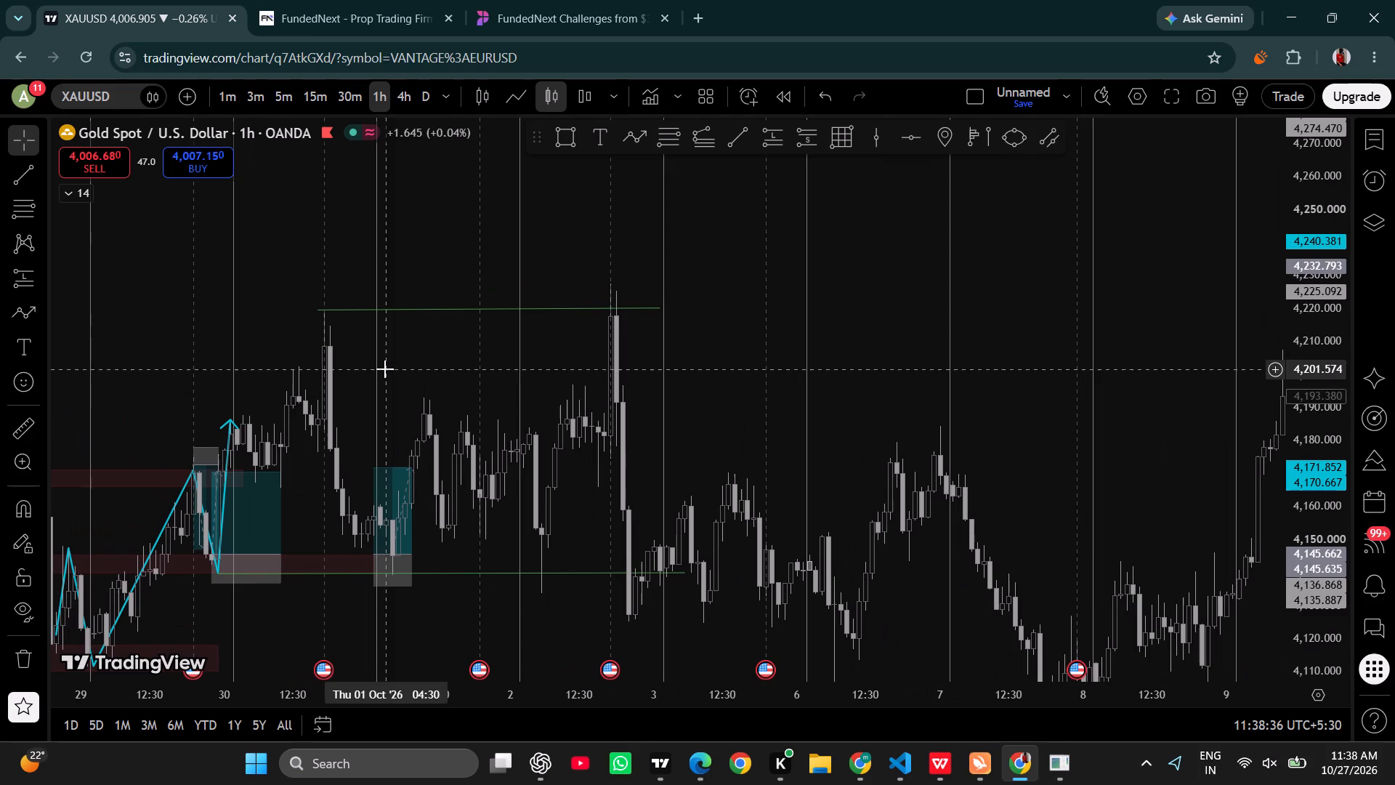
pyautogui.click(563, 129)
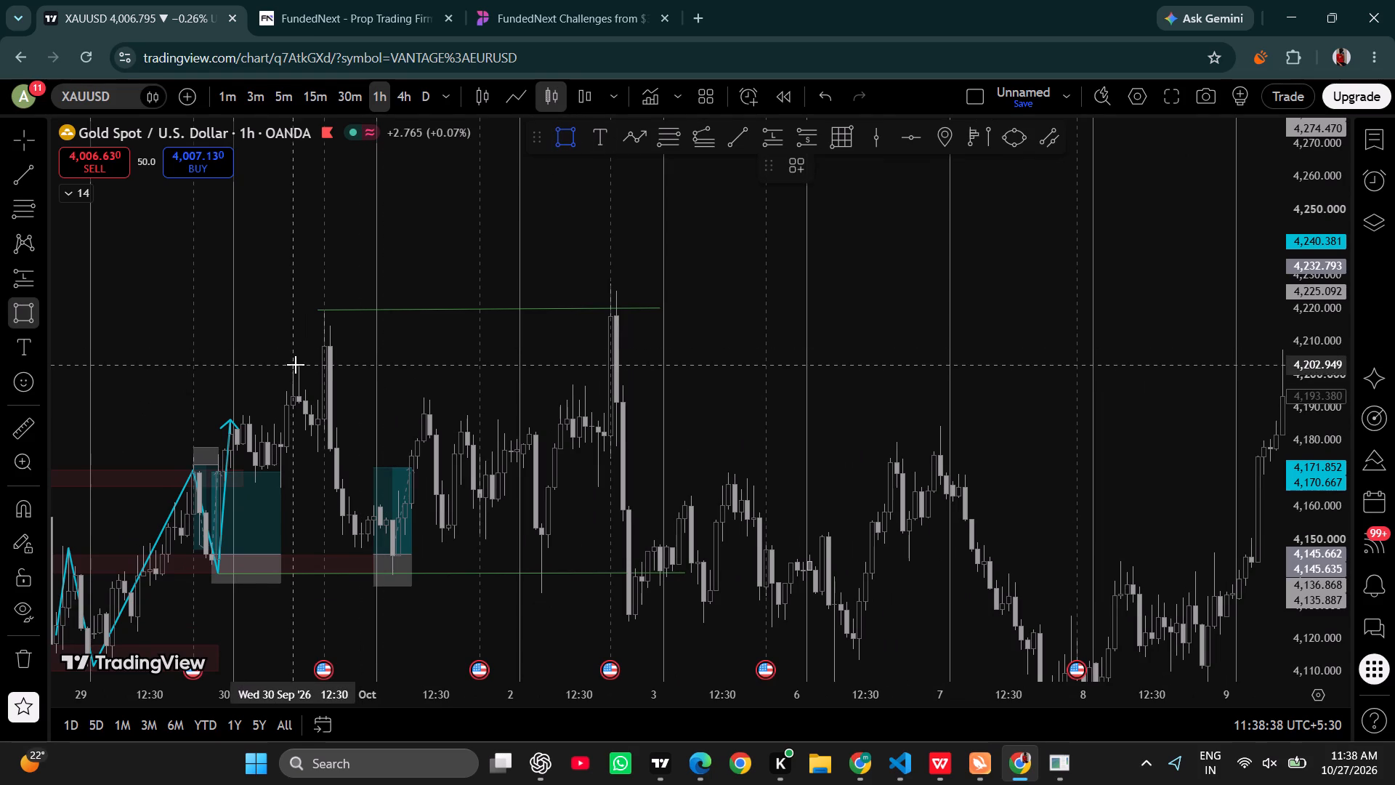
pyautogui.moveTo(296, 367); pyautogui.dragTo(434, 387)
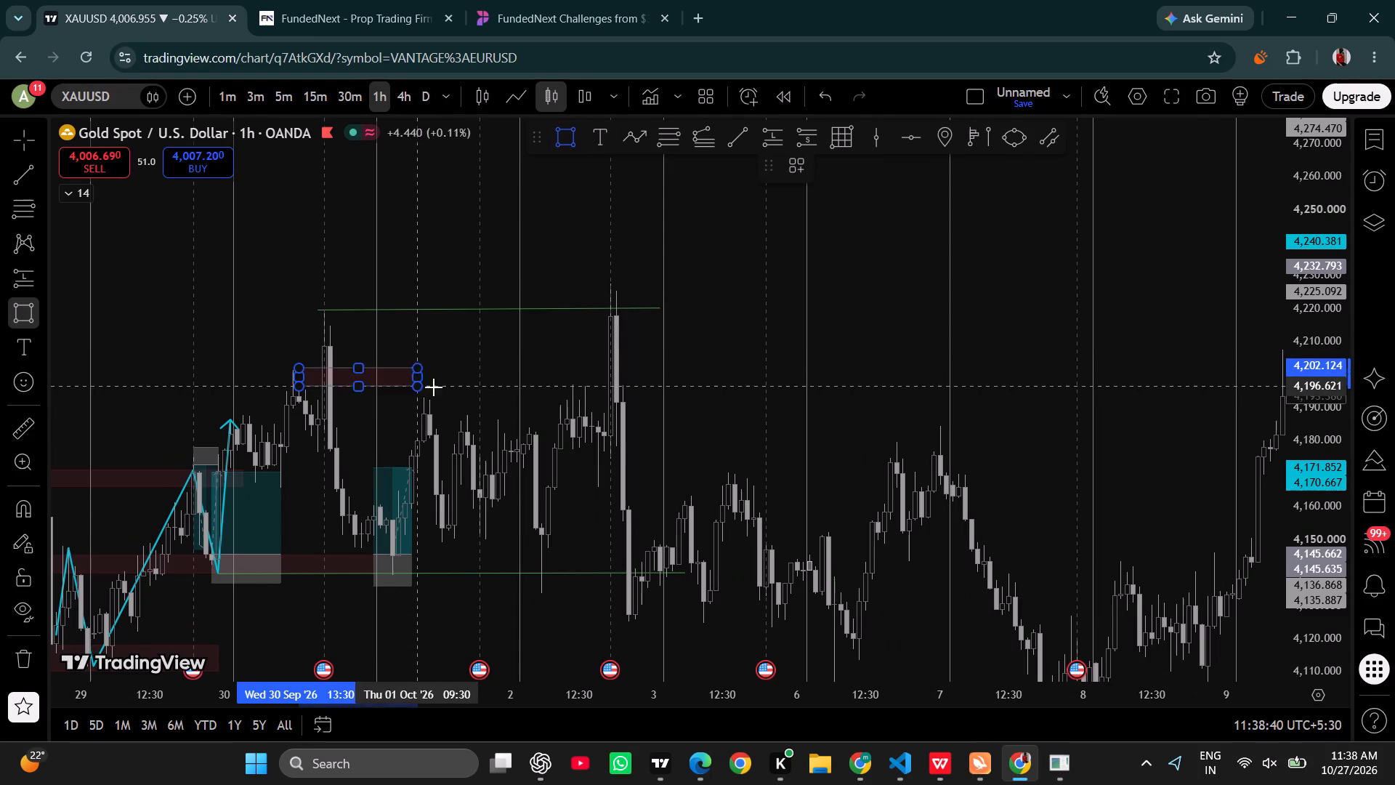
pyautogui.moveTo(434, 387); pyautogui.dragTo(487, 395)
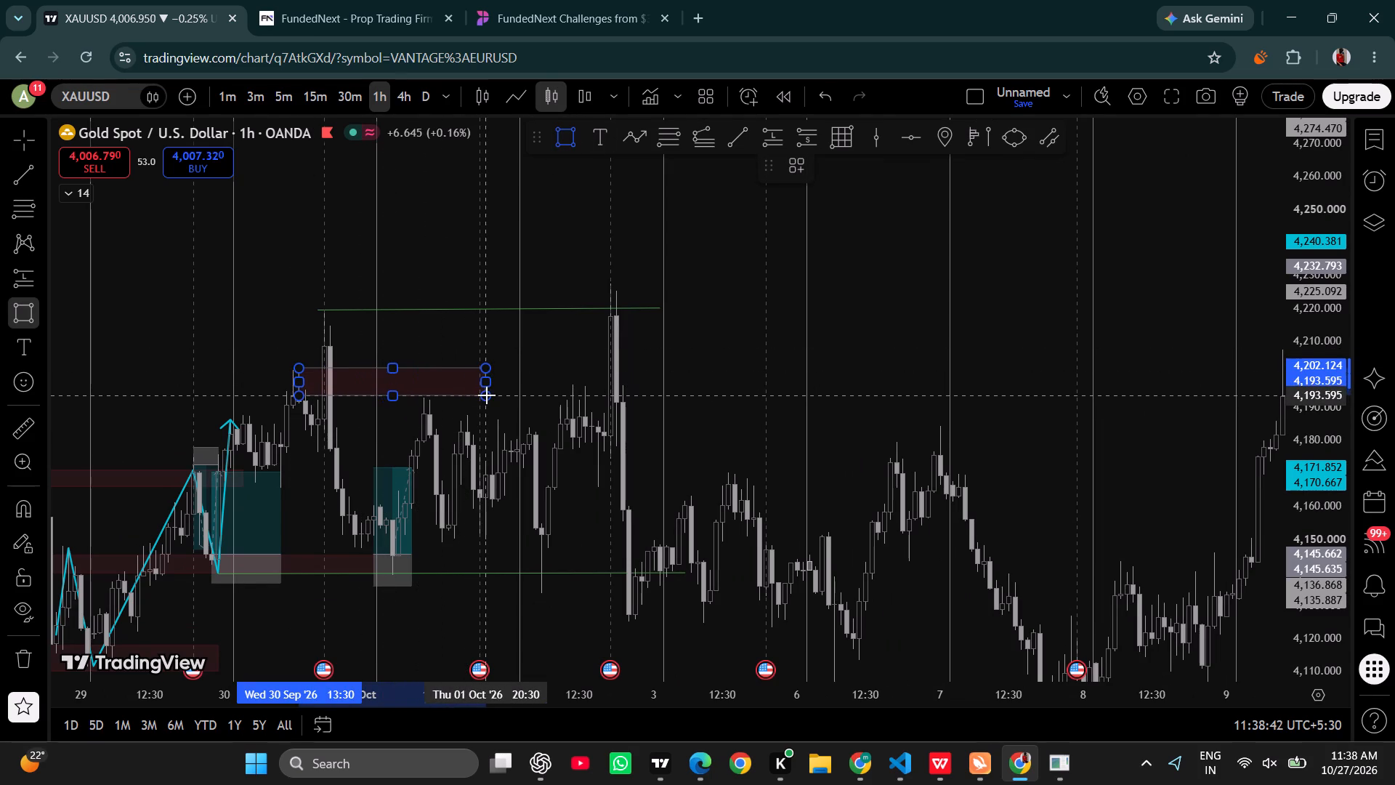
pyautogui.moveTo(487, 395); pyautogui.dragTo(486, 397)
pyautogui.click(486, 397)
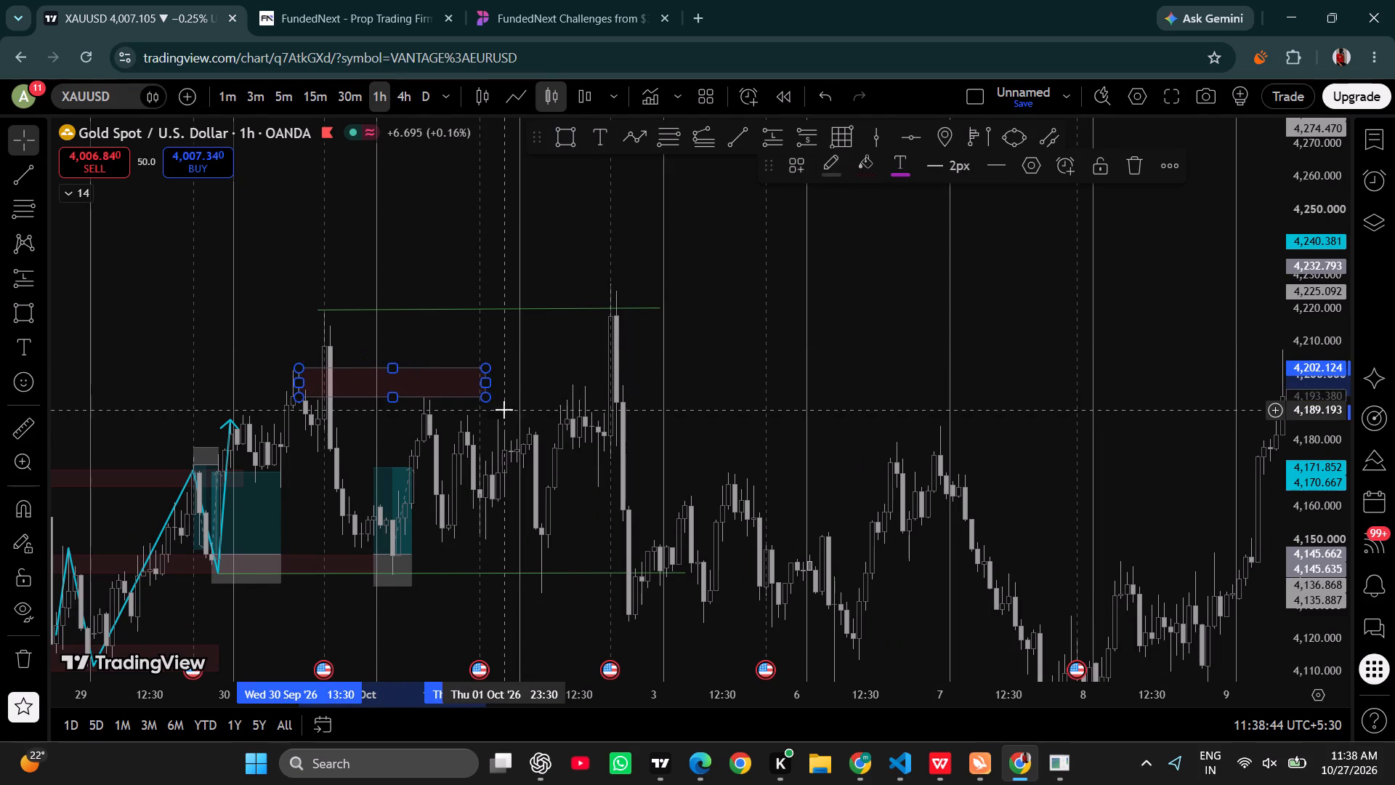
pyautogui.click(523, 395)
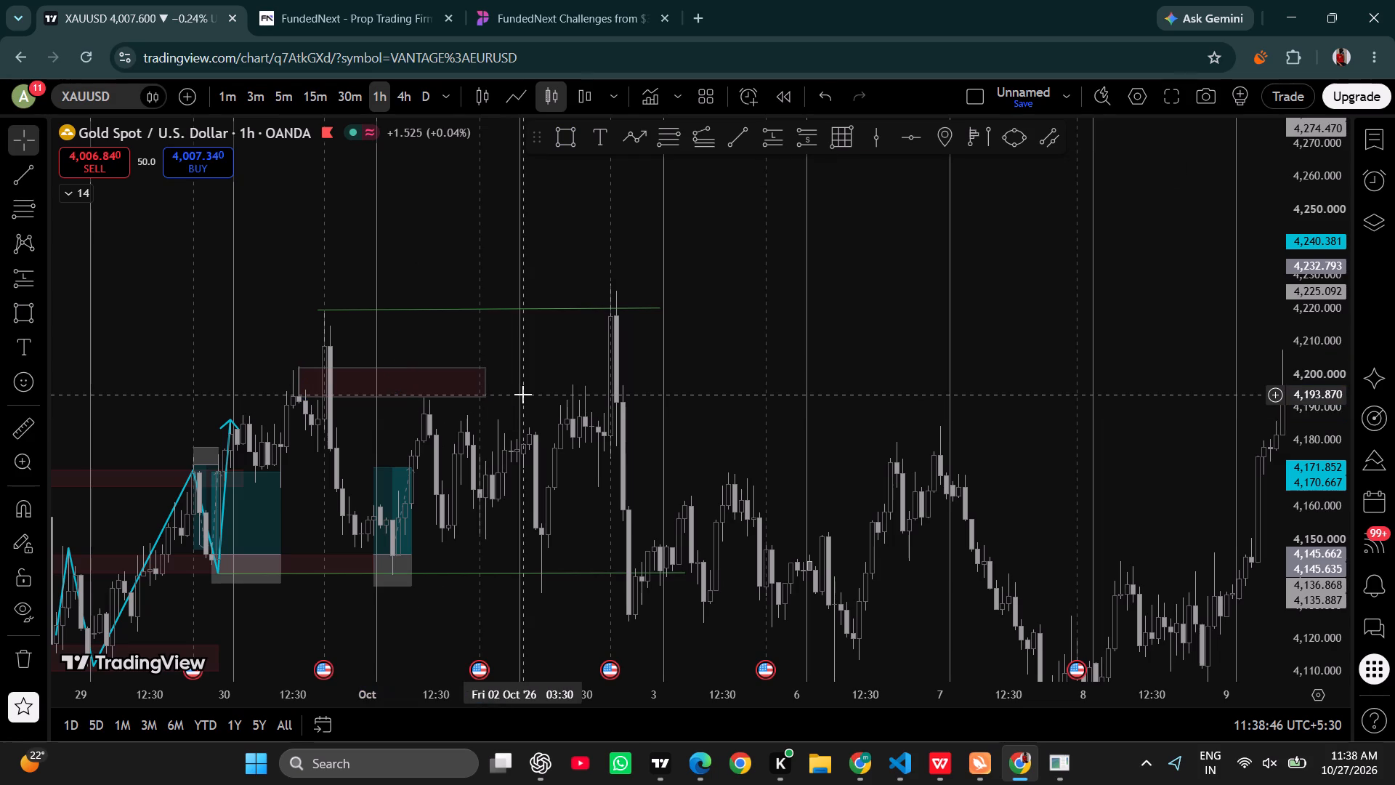
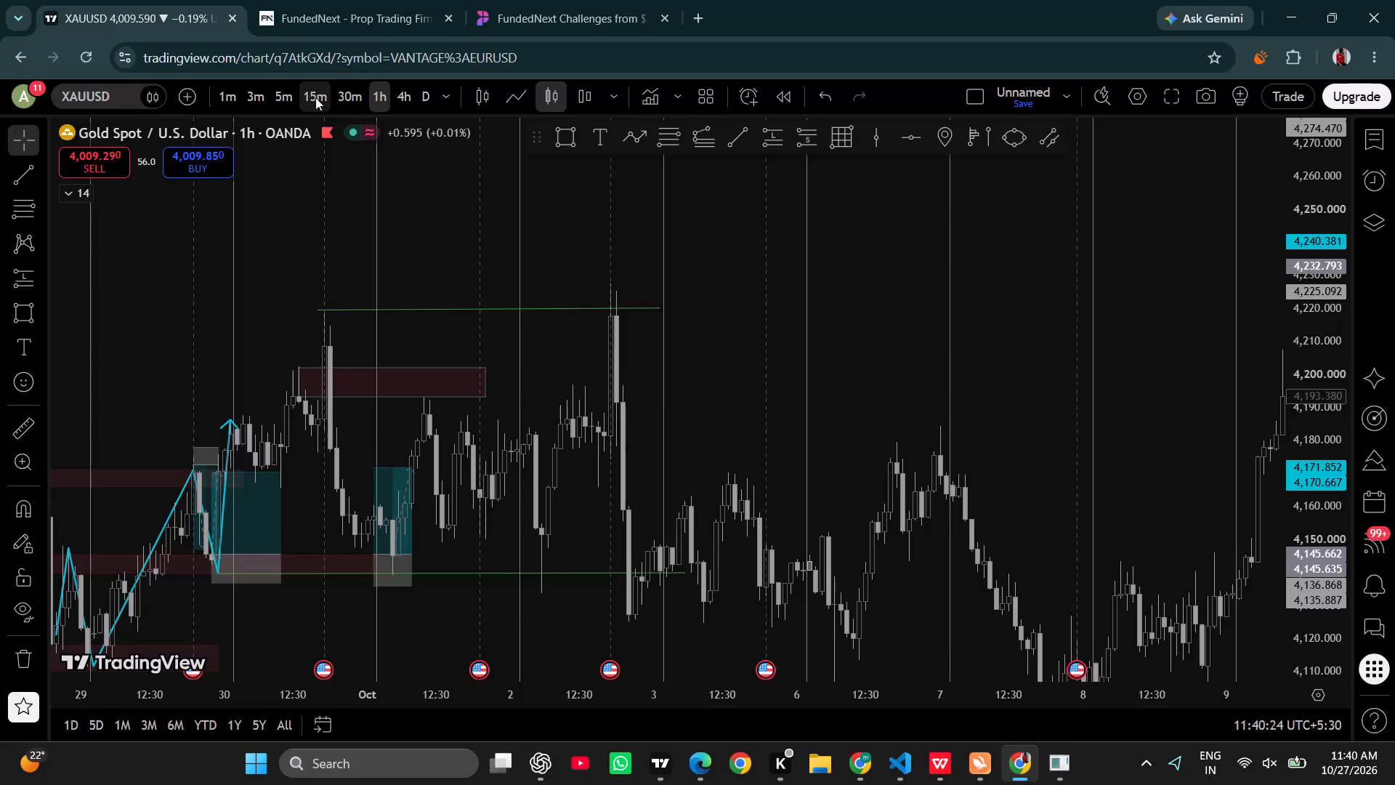
# Switch the XAUUSD chart to the 15-minute timeframe and examine the marked zones and range from 30 September to 2 October.
pyautogui.click(315, 97)
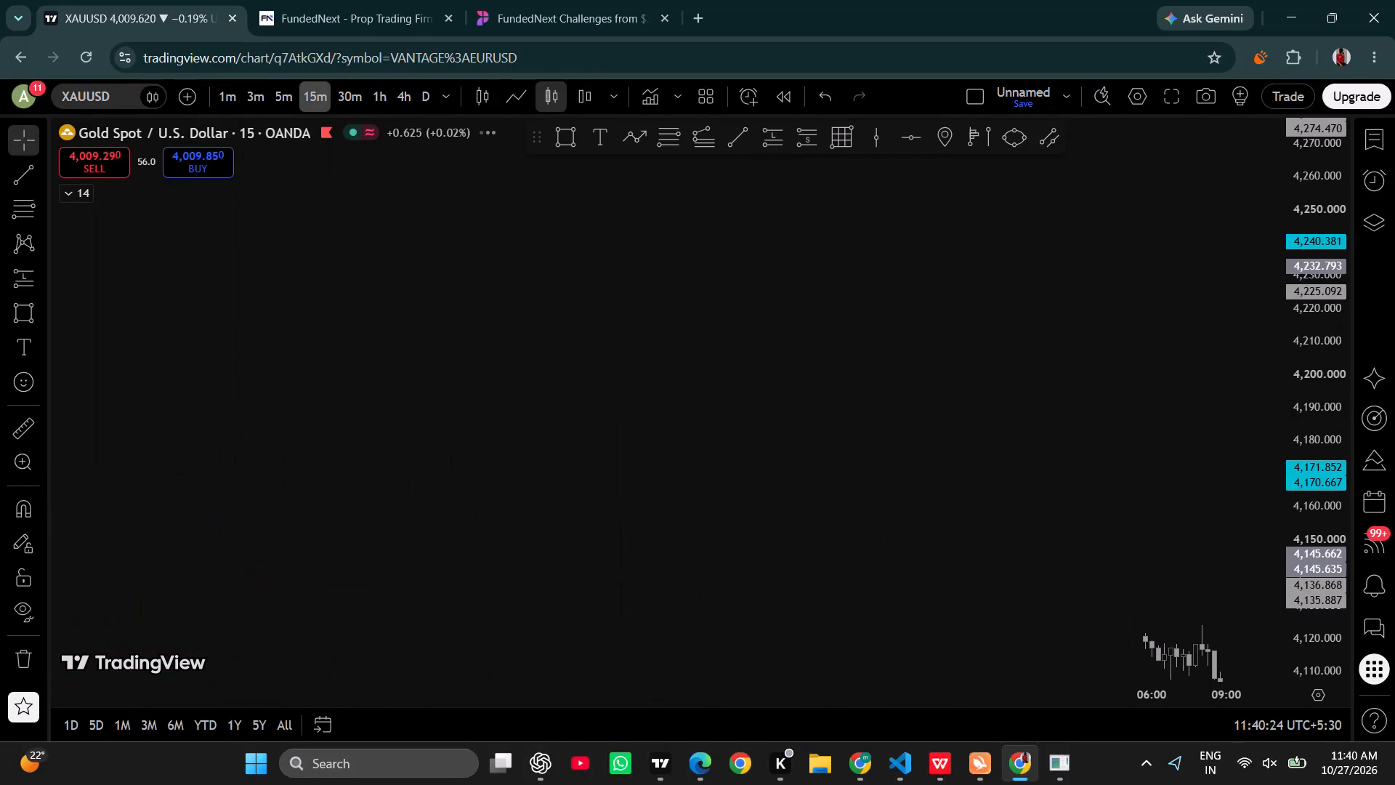
pyautogui.moveTo(365, 451); pyautogui.dragTo(895, 291)
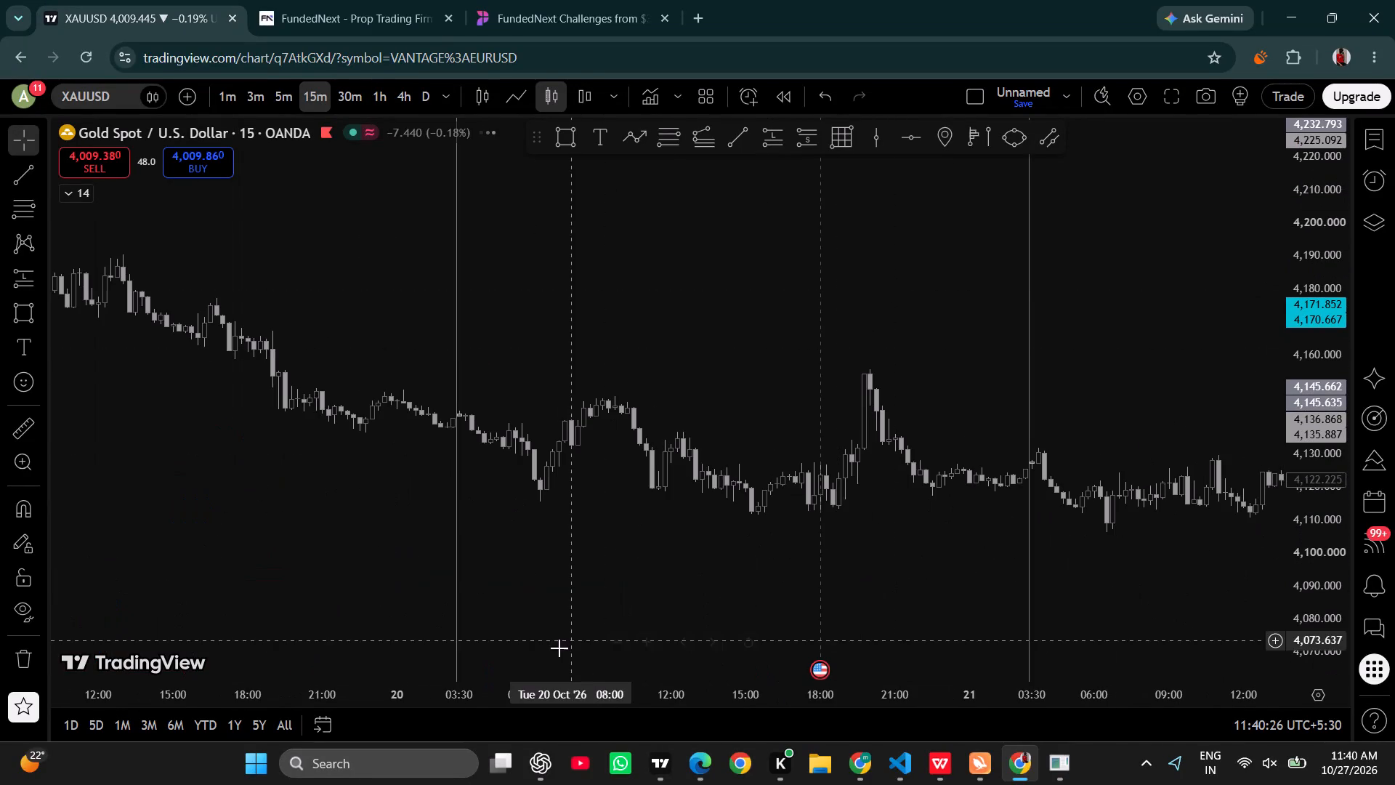
pyautogui.moveTo(455, 696); pyautogui.dragTo(1162, 654)
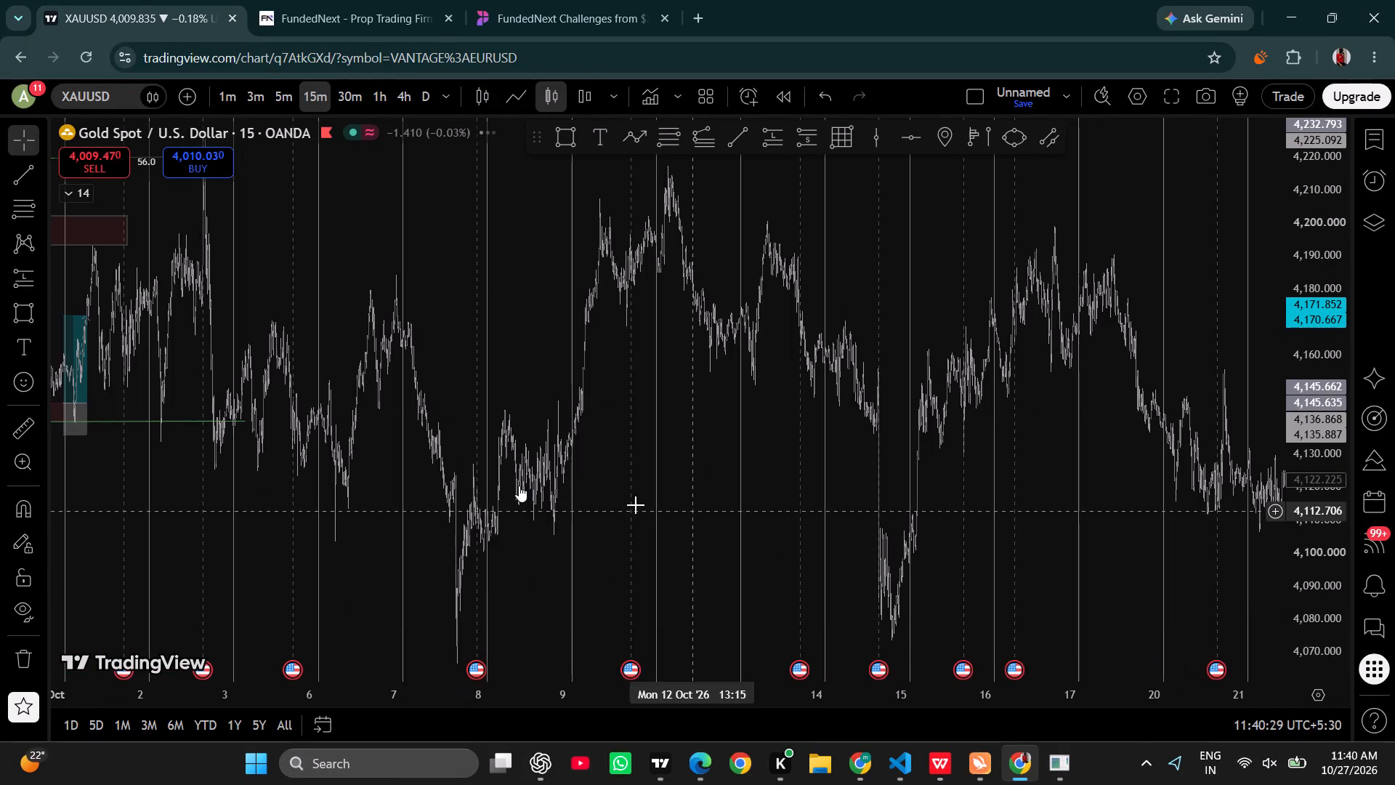
pyautogui.moveTo(367, 444); pyautogui.dragTo(910, 580)
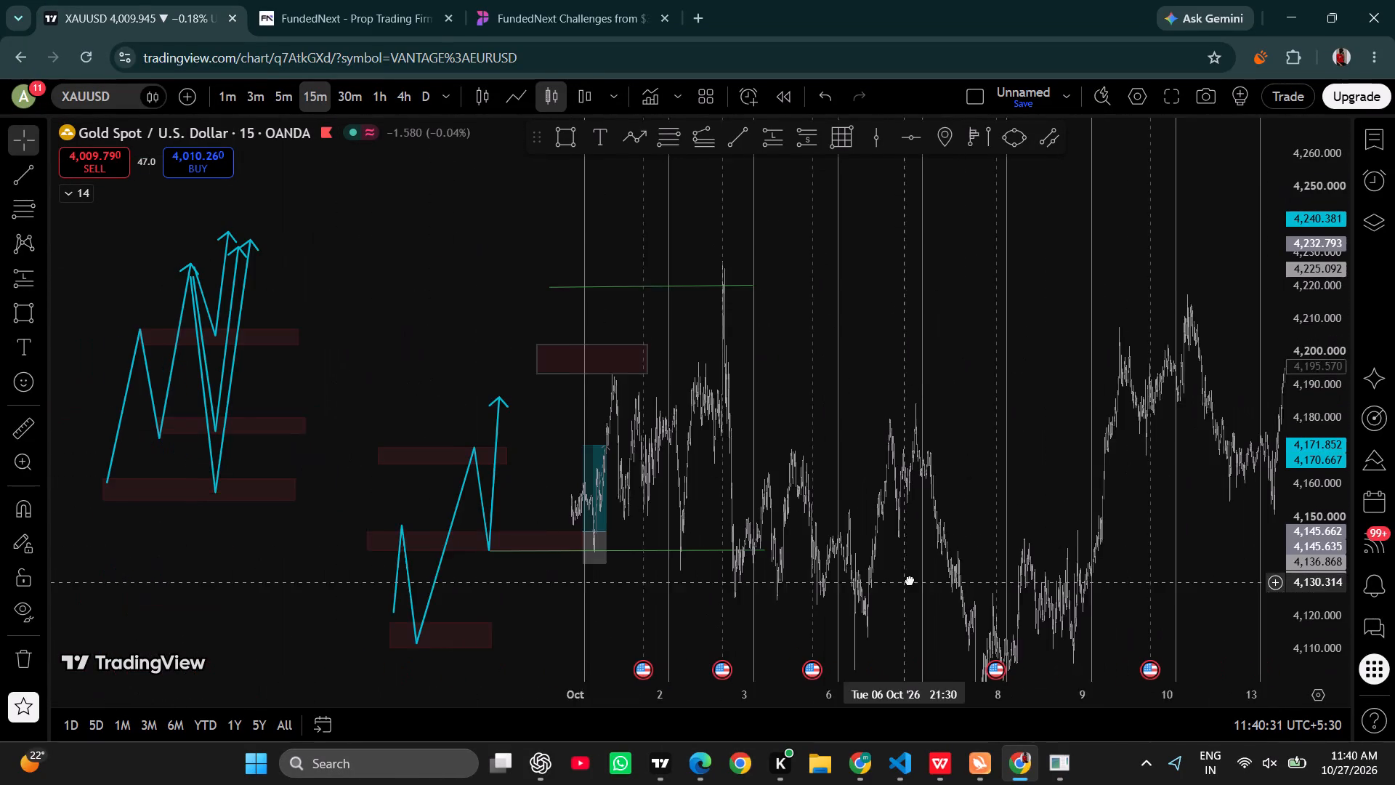
pyautogui.moveTo(910, 580); pyautogui.dragTo(910, 579)
pyautogui.moveTo(715, 699); pyautogui.dragTo(457, 642)
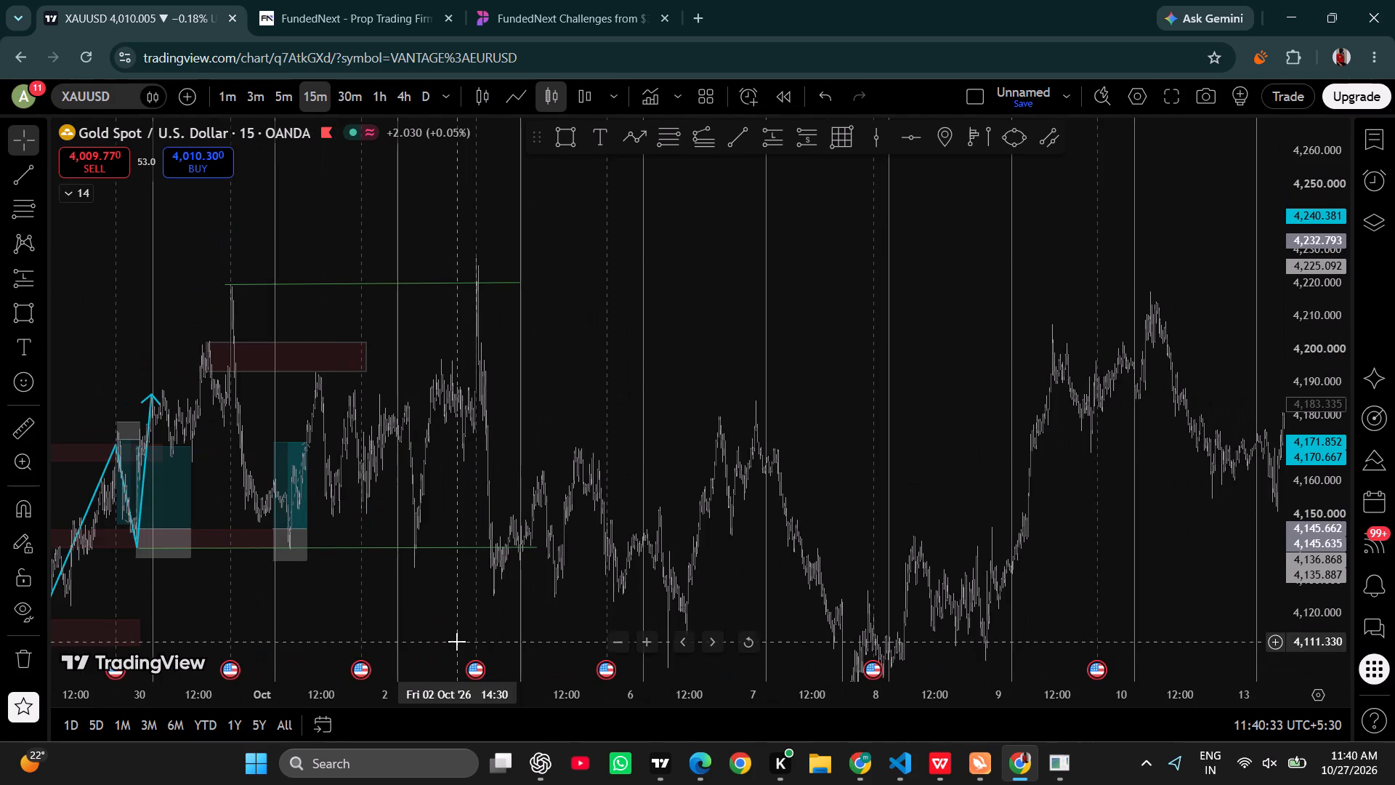
pyautogui.moveTo(442, 454); pyautogui.dragTo(797, 501)
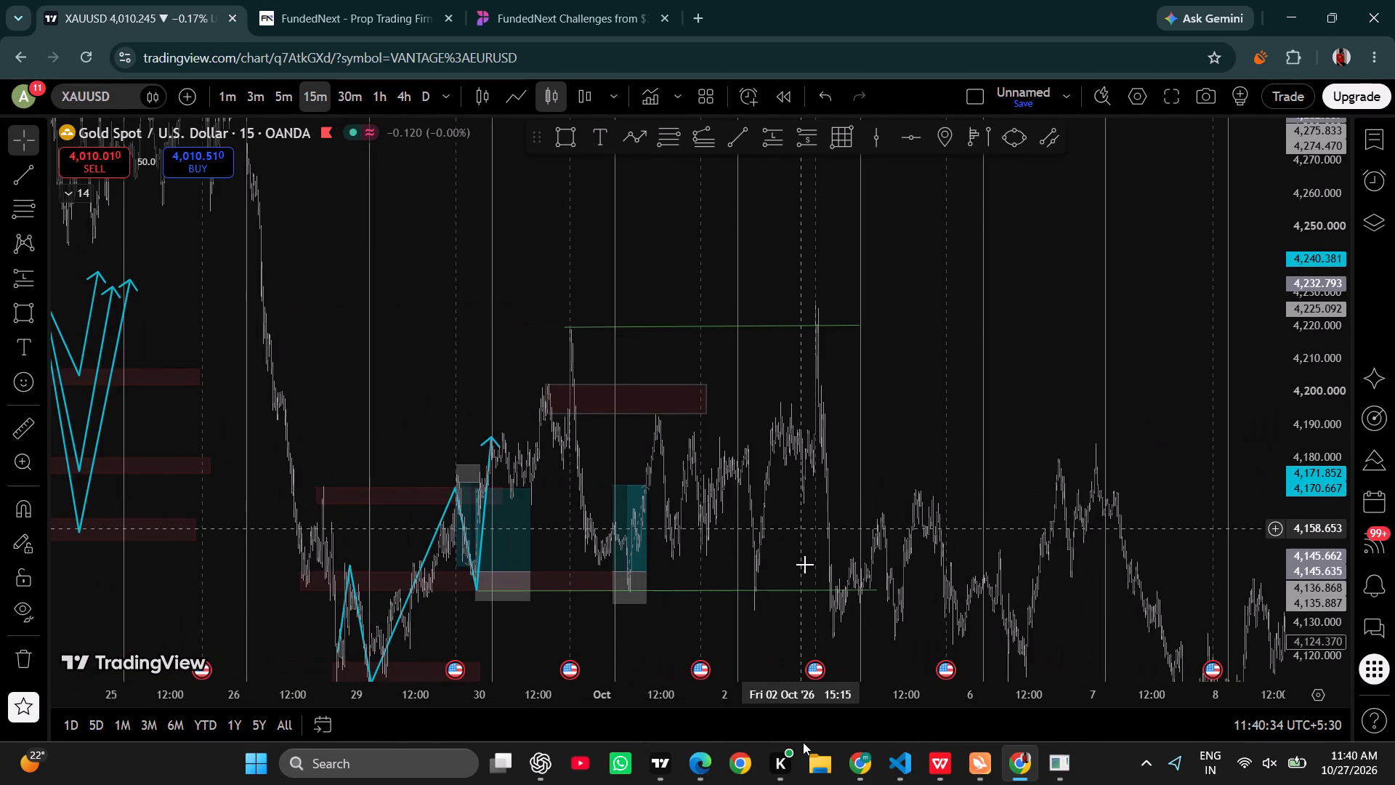
pyautogui.moveTo(774, 696); pyautogui.dragTo(549, 651)
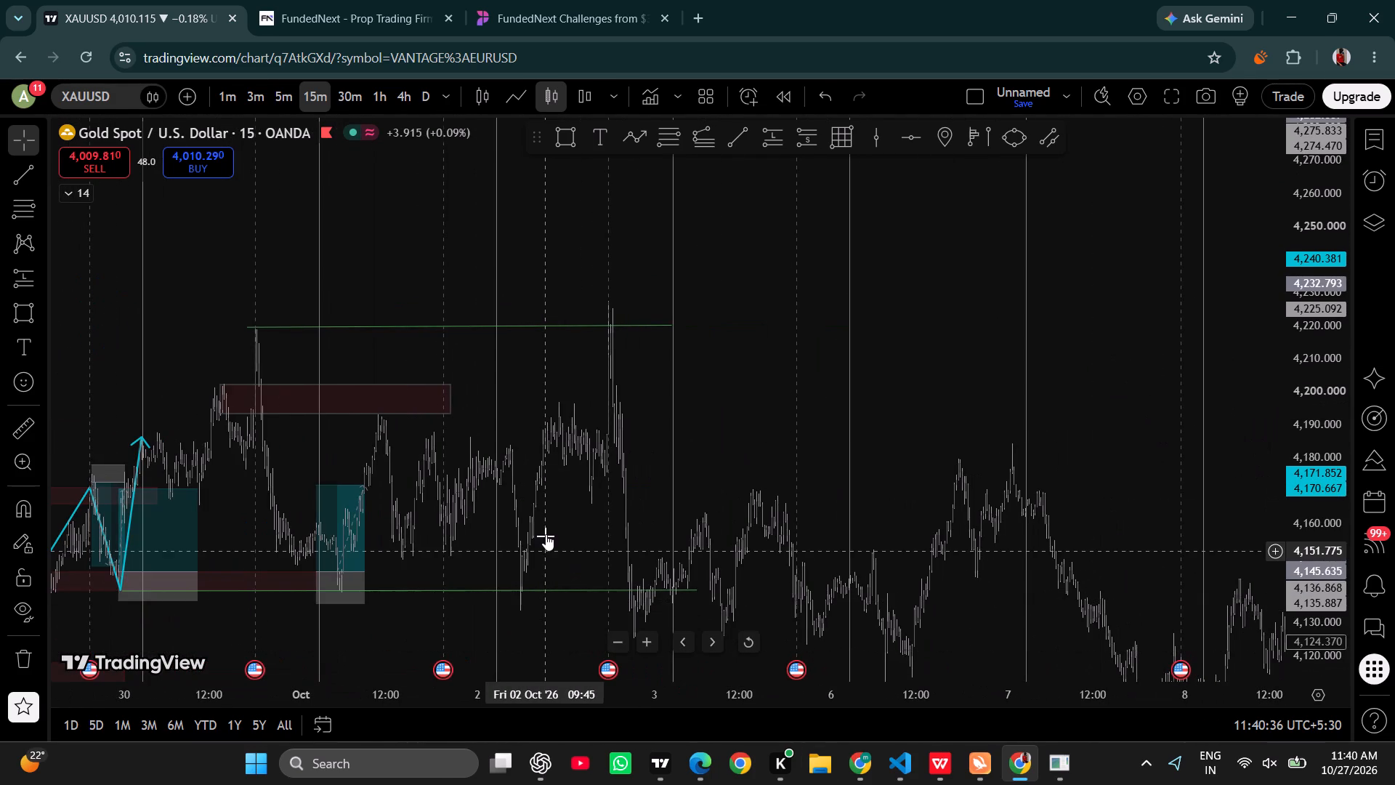
pyautogui.moveTo(532, 411); pyautogui.dragTo(658, 476)
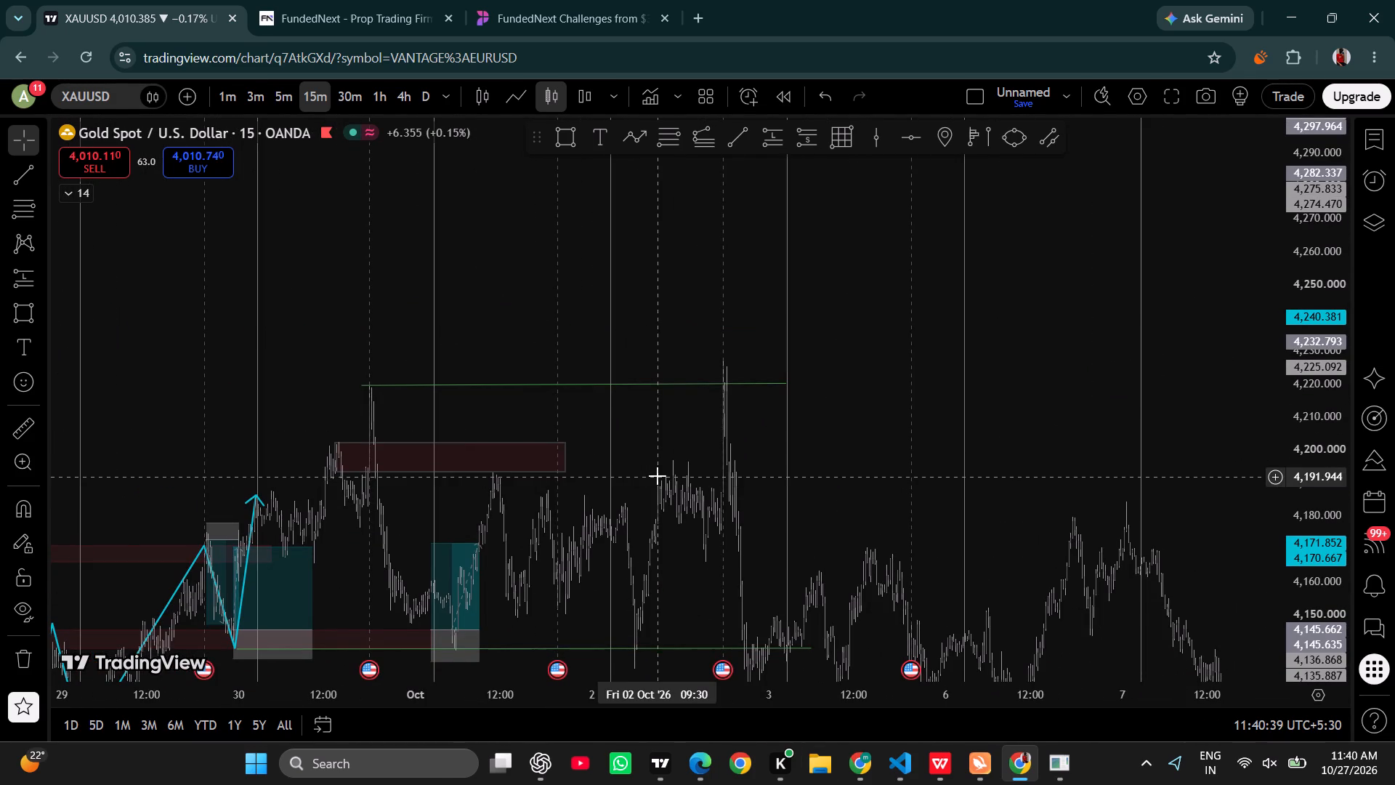
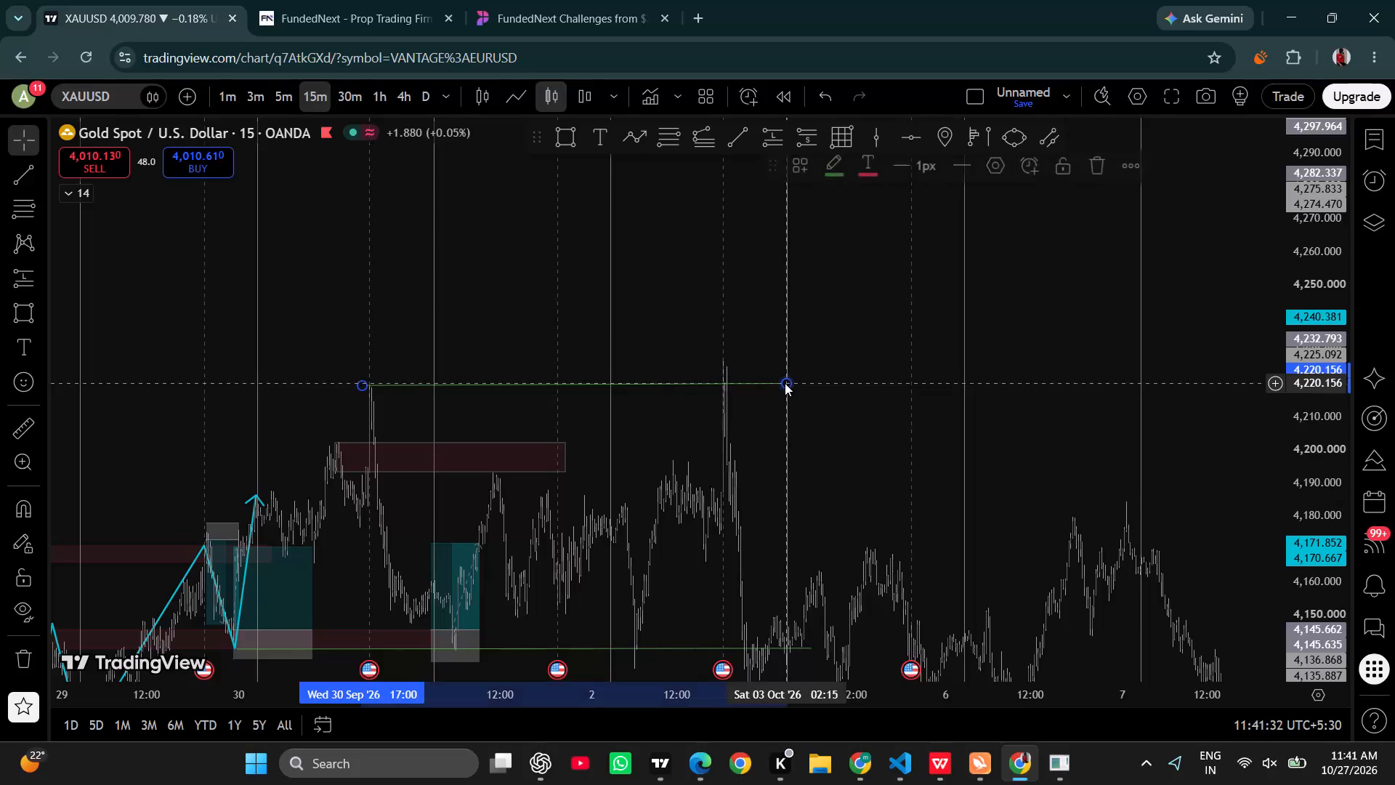
# Extend the end of the red zone near 4,200 to 1 October 21:45.
pyautogui.moveTo(870, 439); pyautogui.dragTo(863, 434)
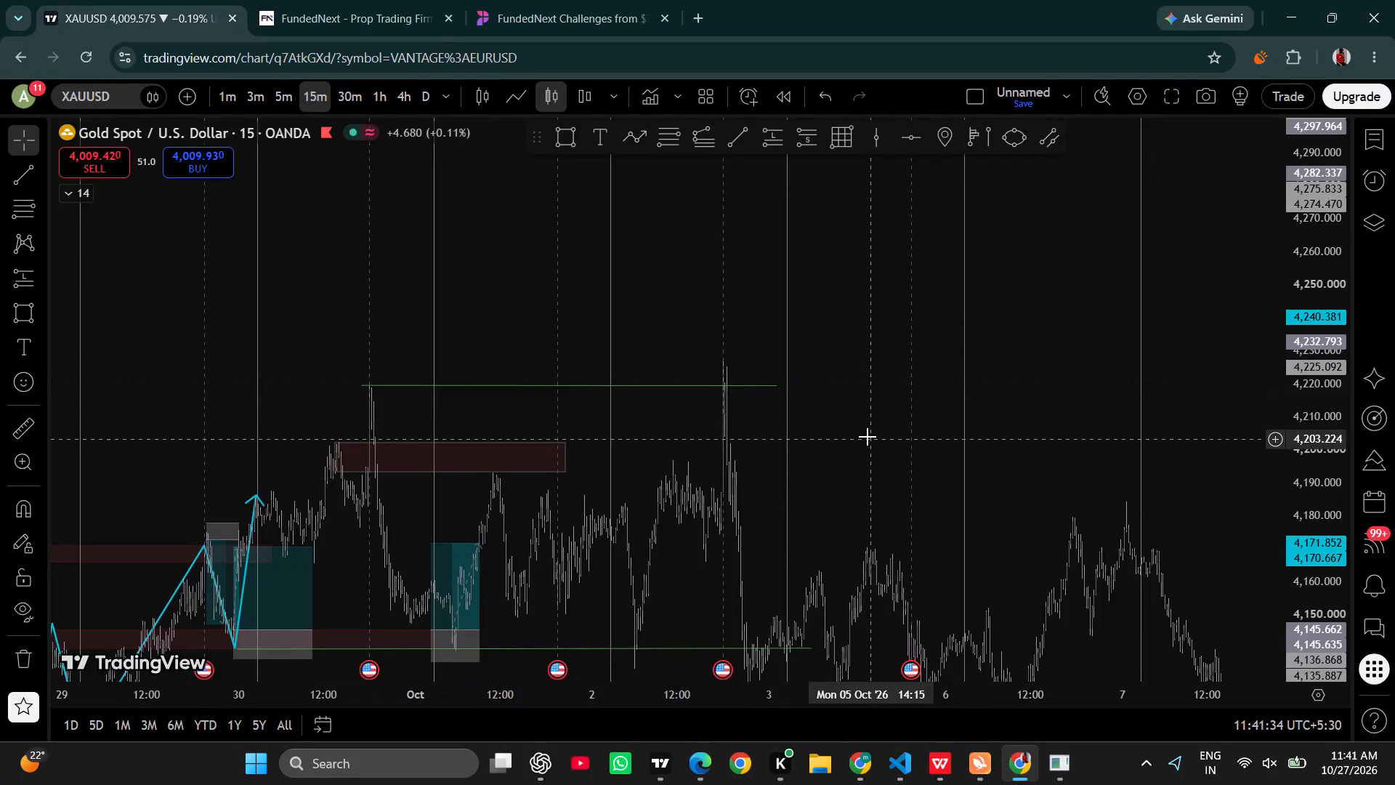
pyautogui.moveTo(863, 434); pyautogui.dragTo(848, 419)
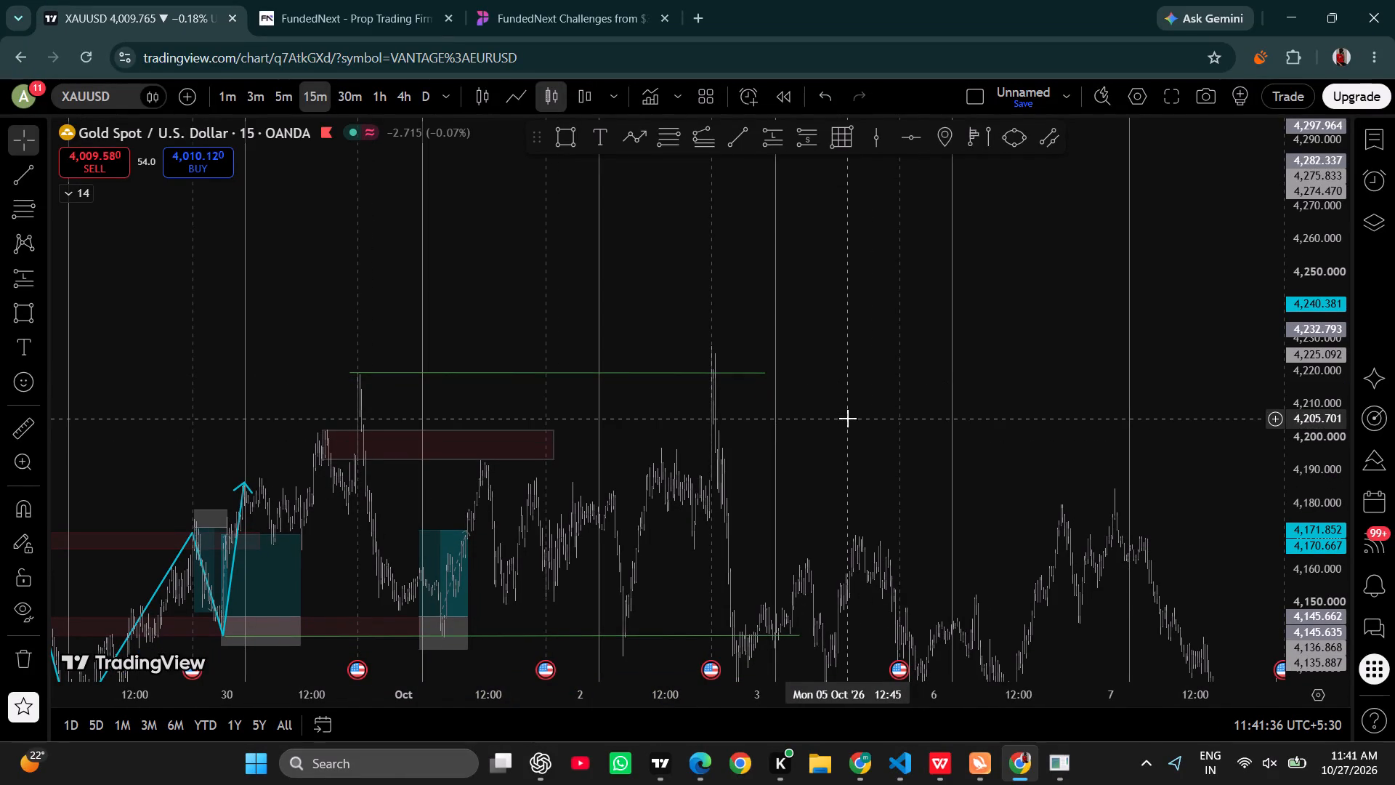
pyautogui.click(560, 444)
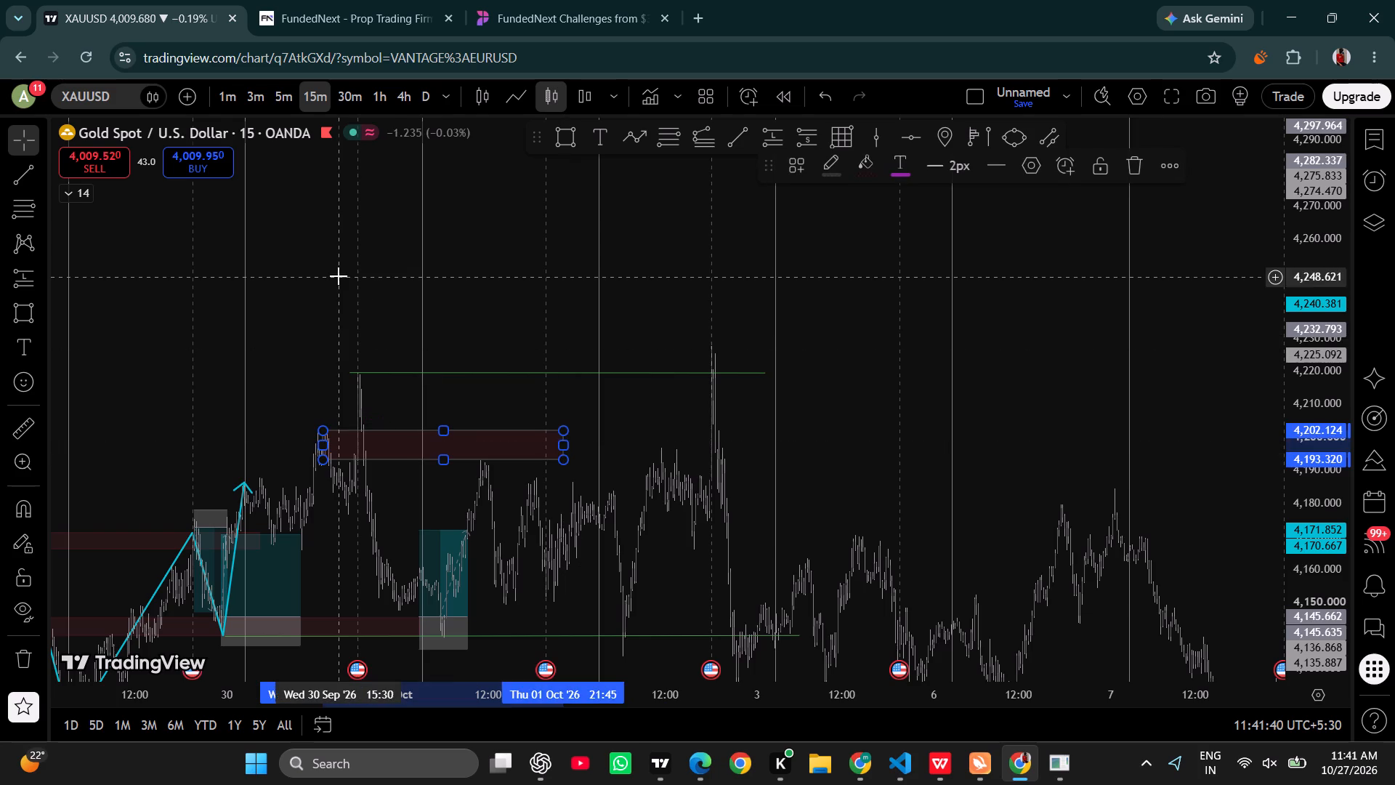
pyautogui.moveTo(339, 276); pyautogui.dragTo(399, 283)
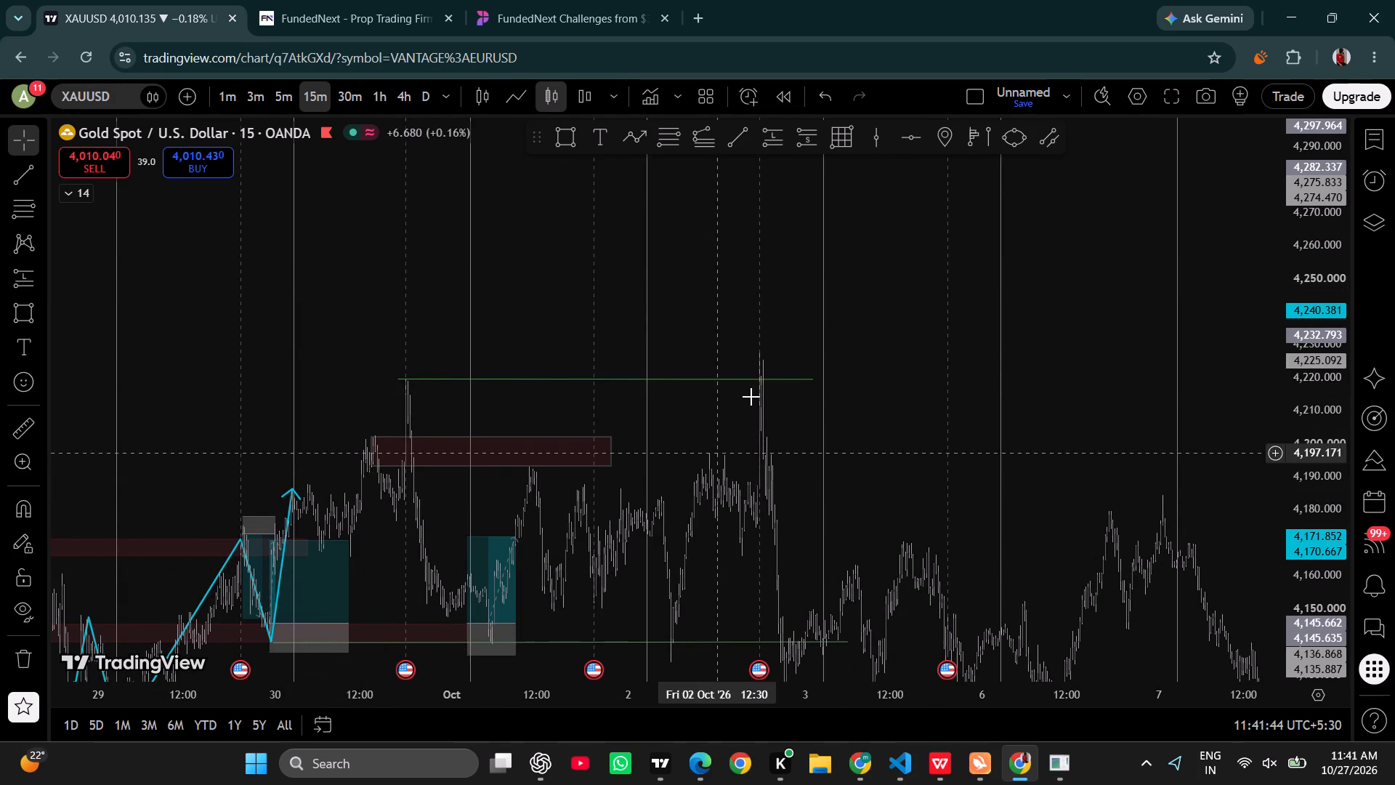
# Place a short position below the red zone on 1 October, with entry about 4,192.77, stop about 4,206.80 and target about 4,160.85, narrowed to end that day.
pyautogui.moveTo(703, 274); pyautogui.dragTo(644, 262)
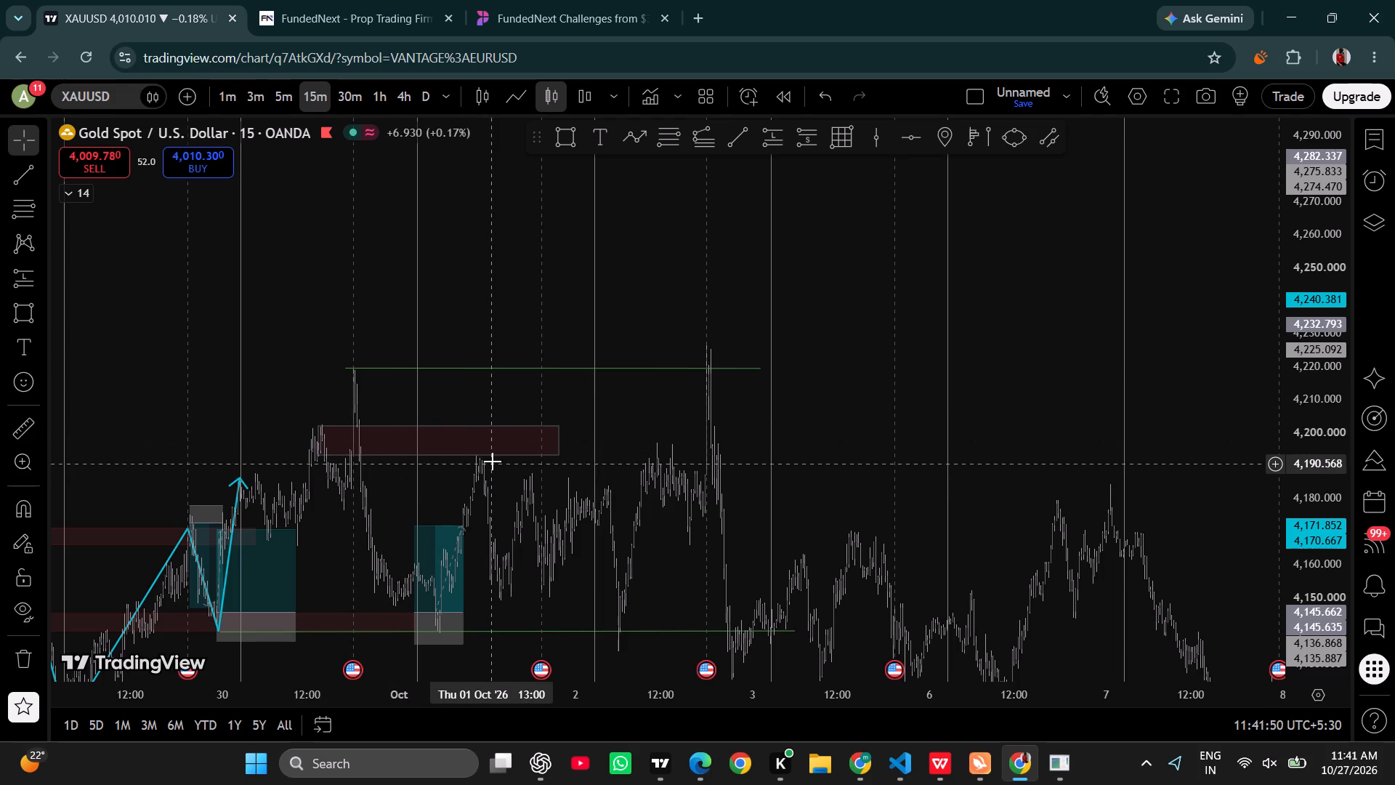
pyautogui.click(796, 134)
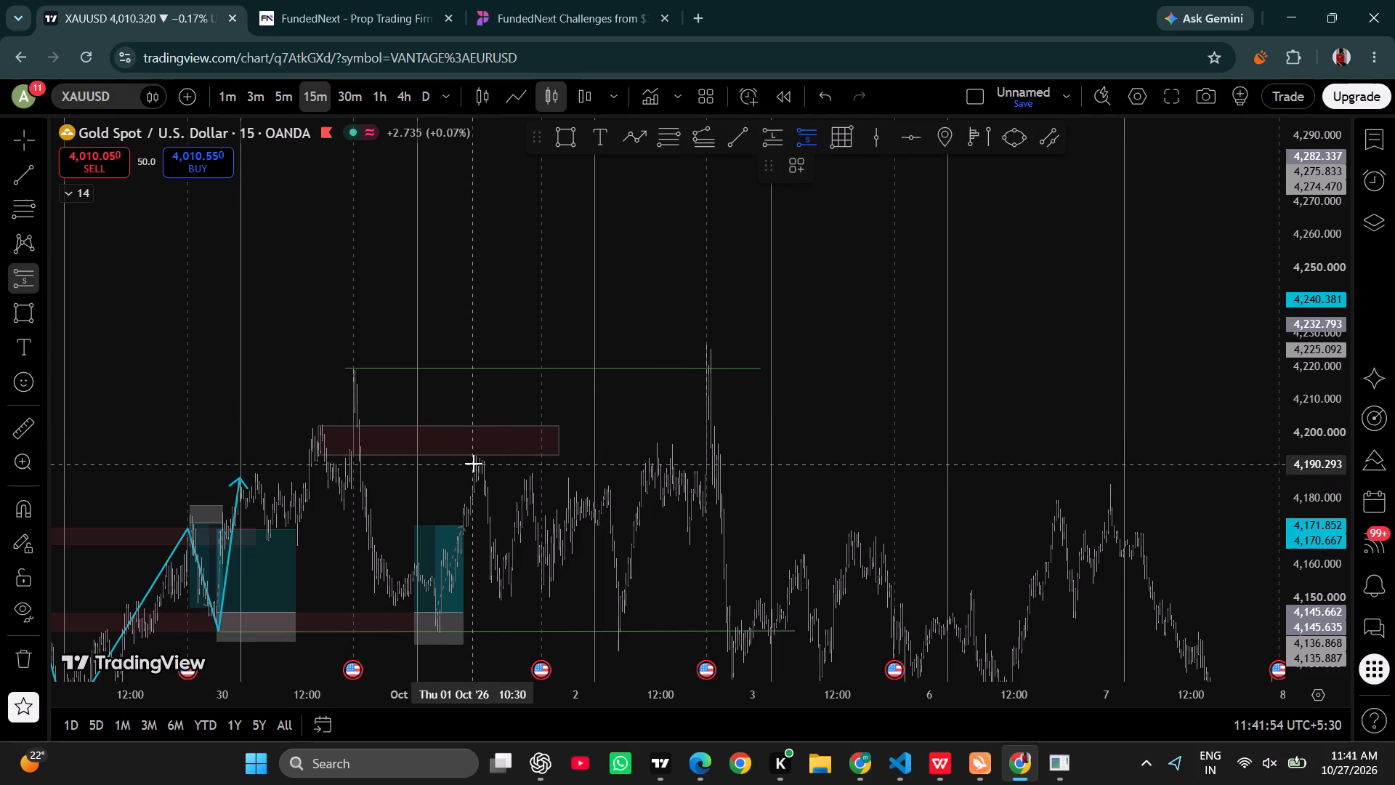
pyautogui.click(474, 456)
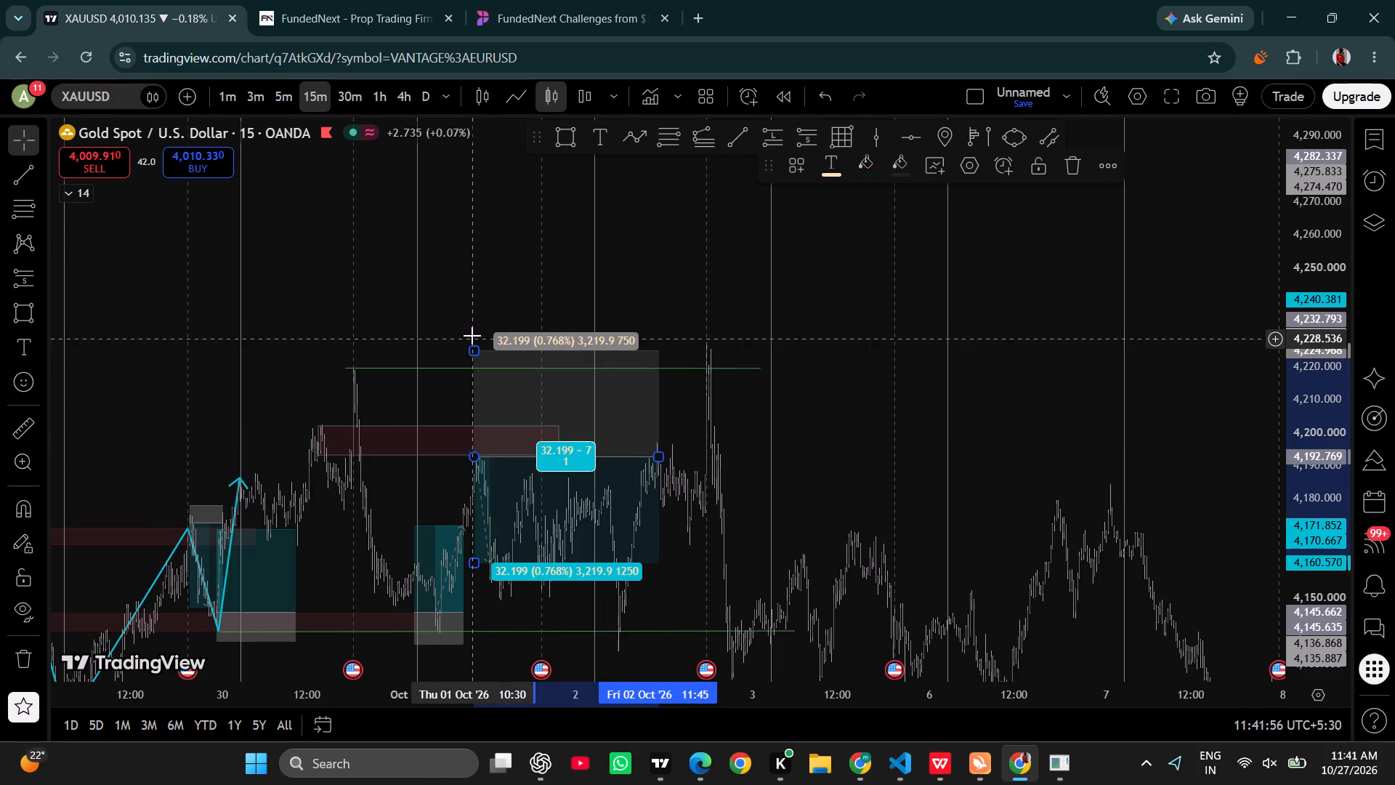
pyautogui.moveTo(475, 346); pyautogui.dragTo(579, 410)
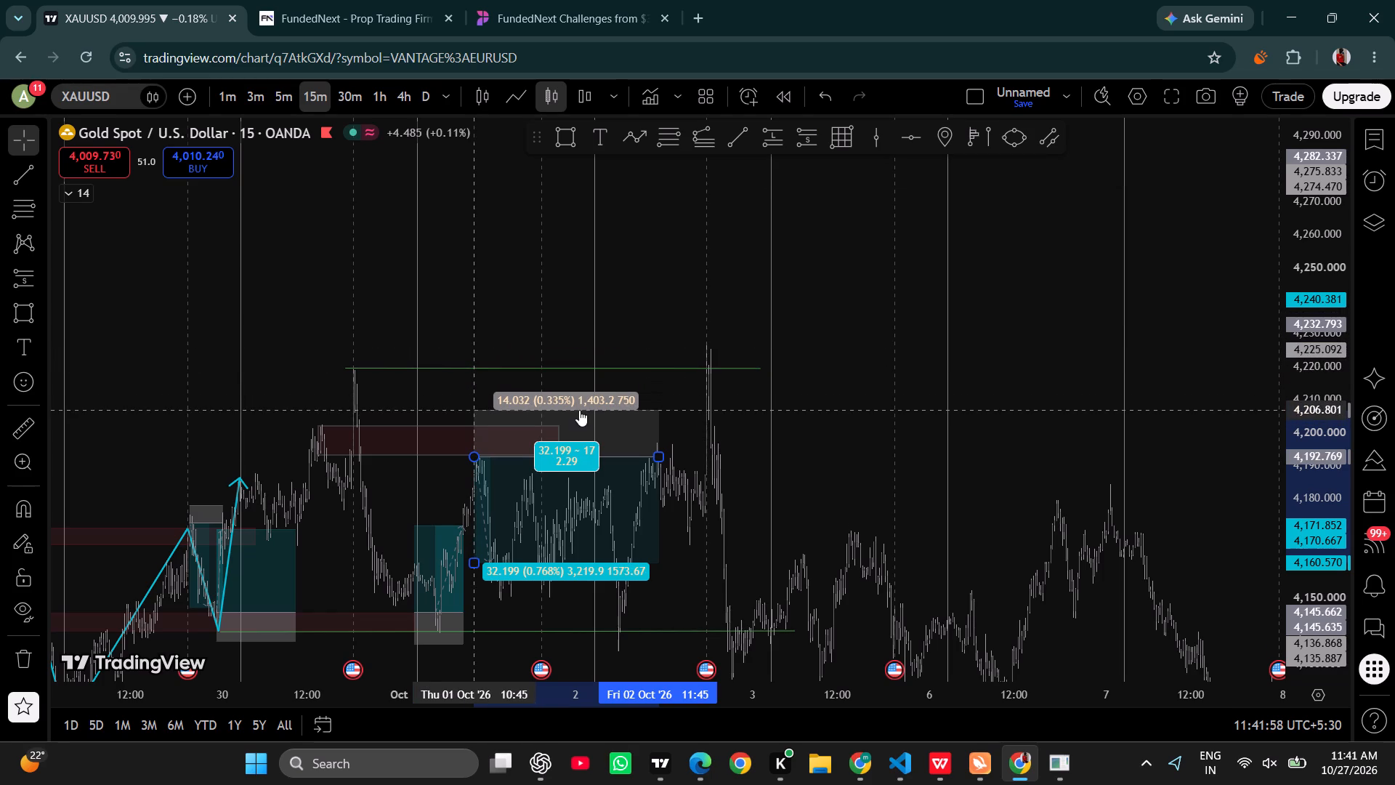
pyautogui.click(480, 562)
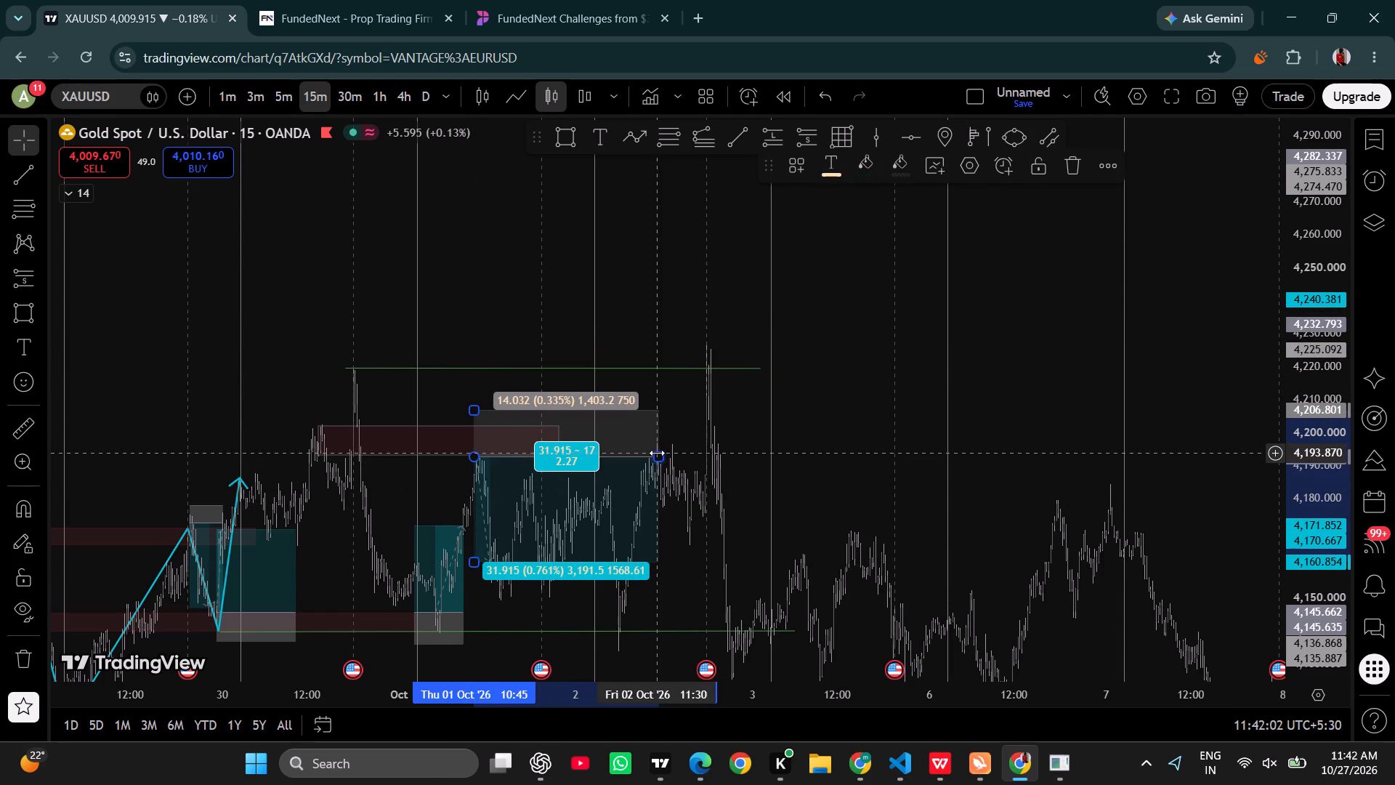
pyautogui.moveTo(657, 453); pyautogui.dragTo(547, 461)
pyautogui.click(909, 340)
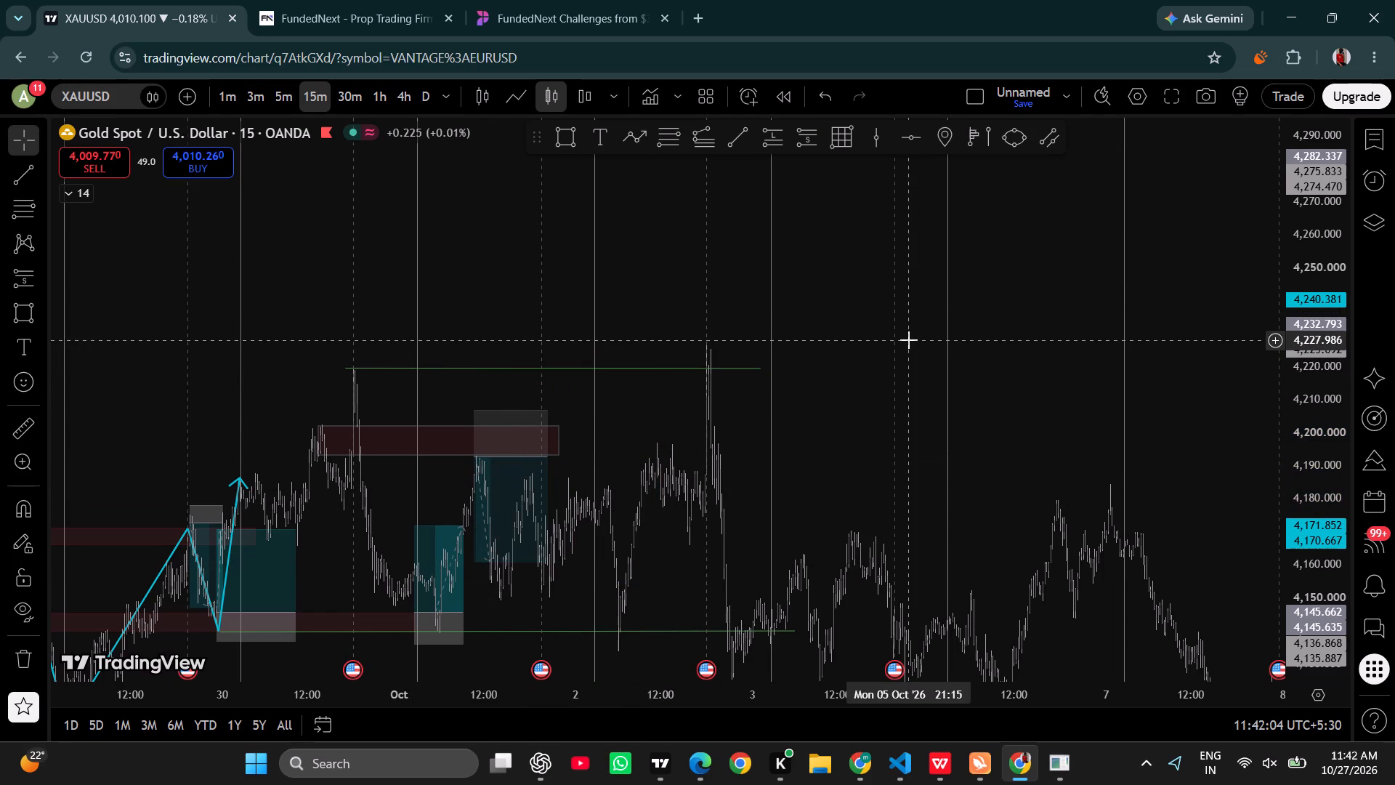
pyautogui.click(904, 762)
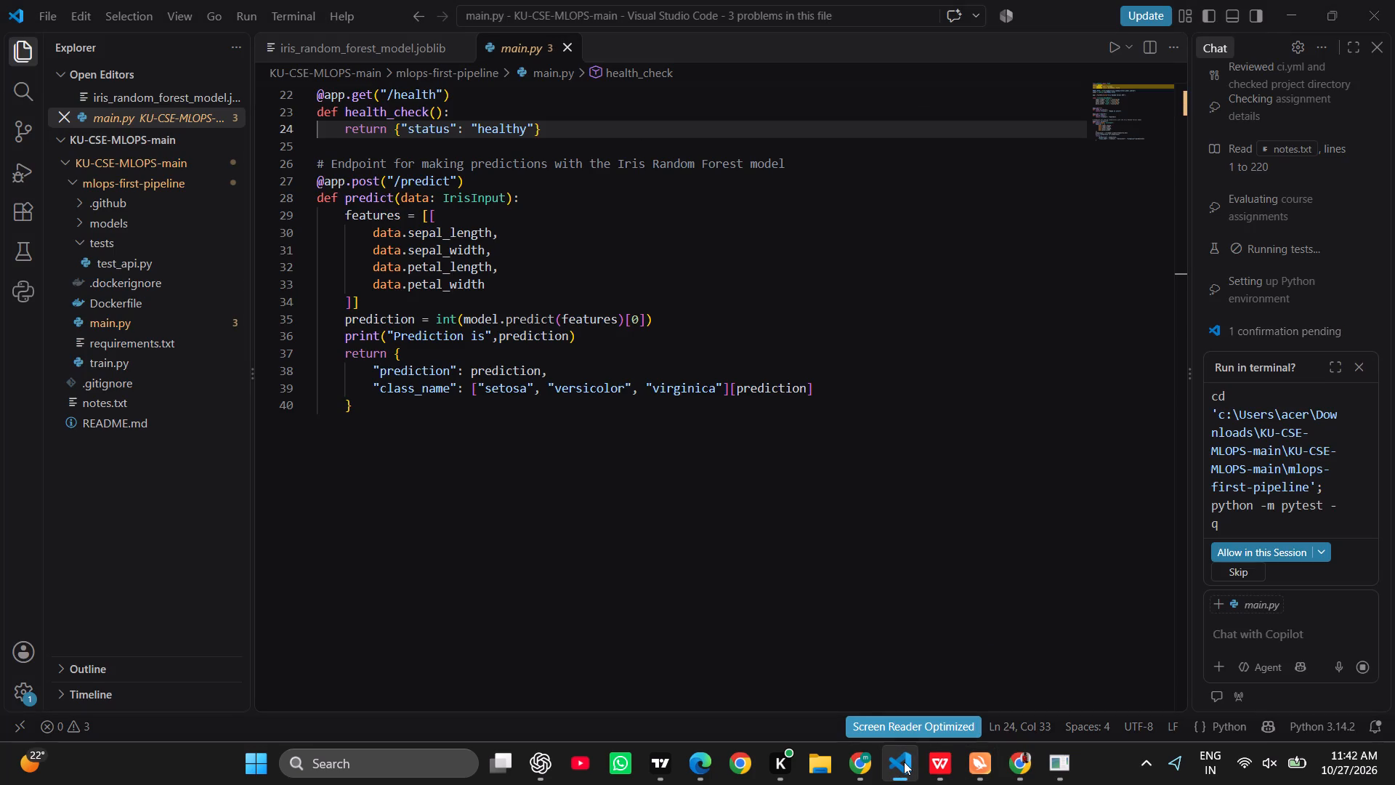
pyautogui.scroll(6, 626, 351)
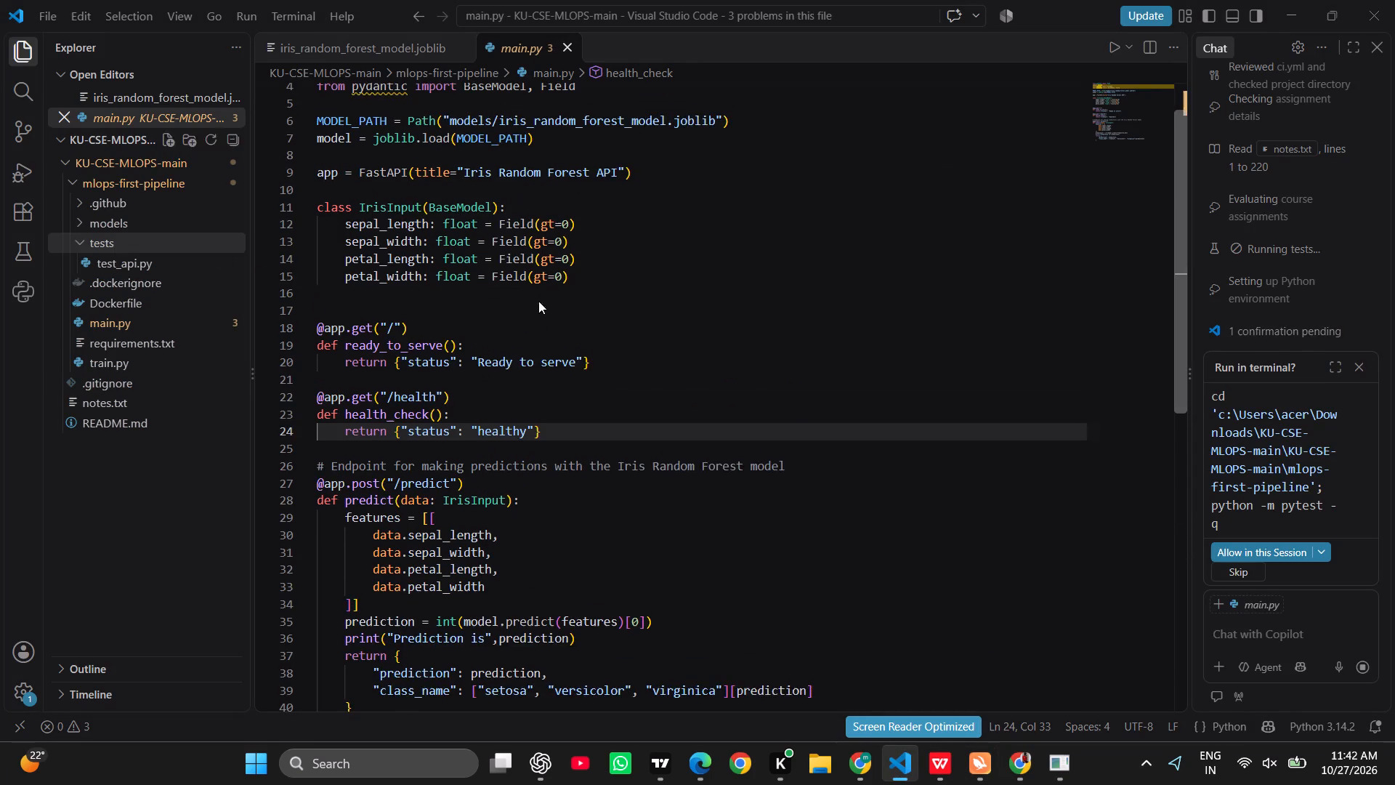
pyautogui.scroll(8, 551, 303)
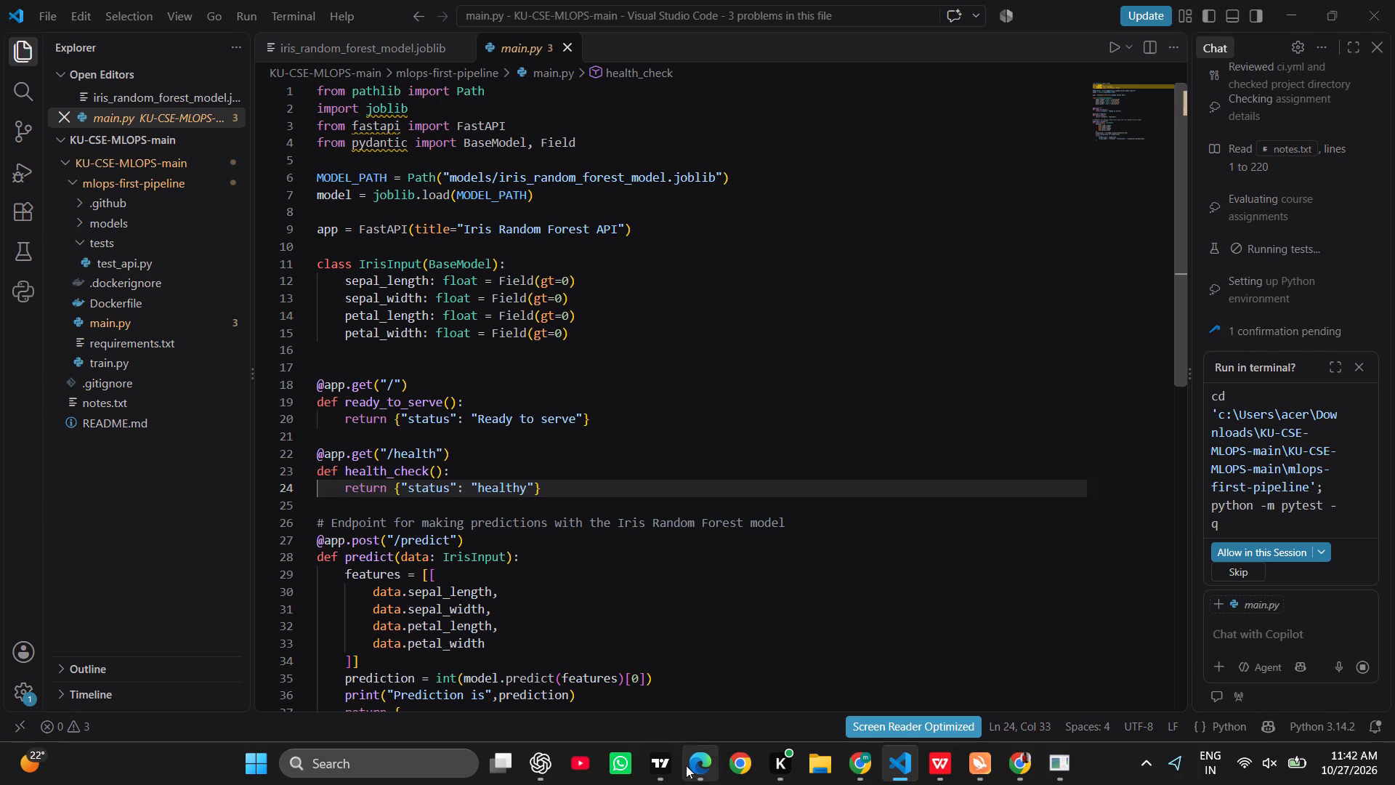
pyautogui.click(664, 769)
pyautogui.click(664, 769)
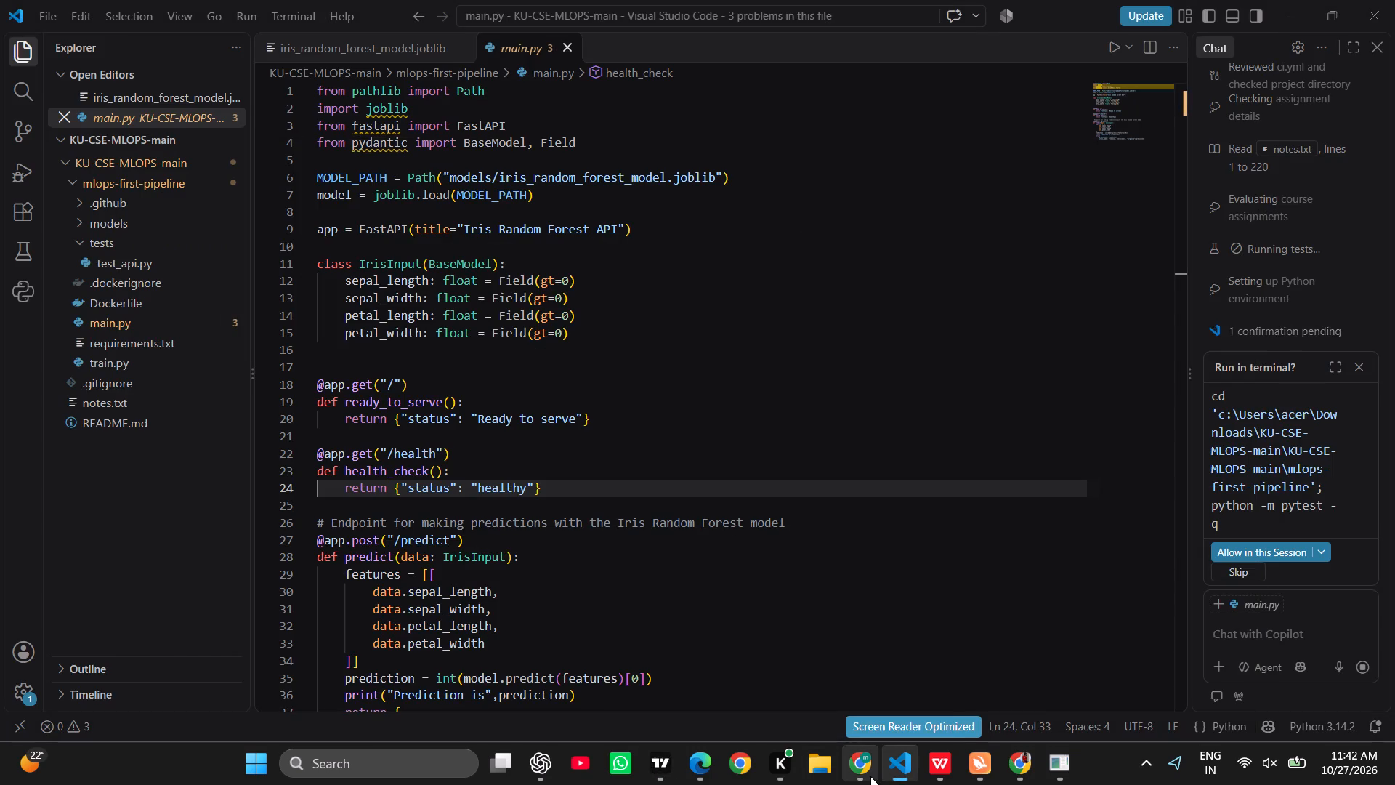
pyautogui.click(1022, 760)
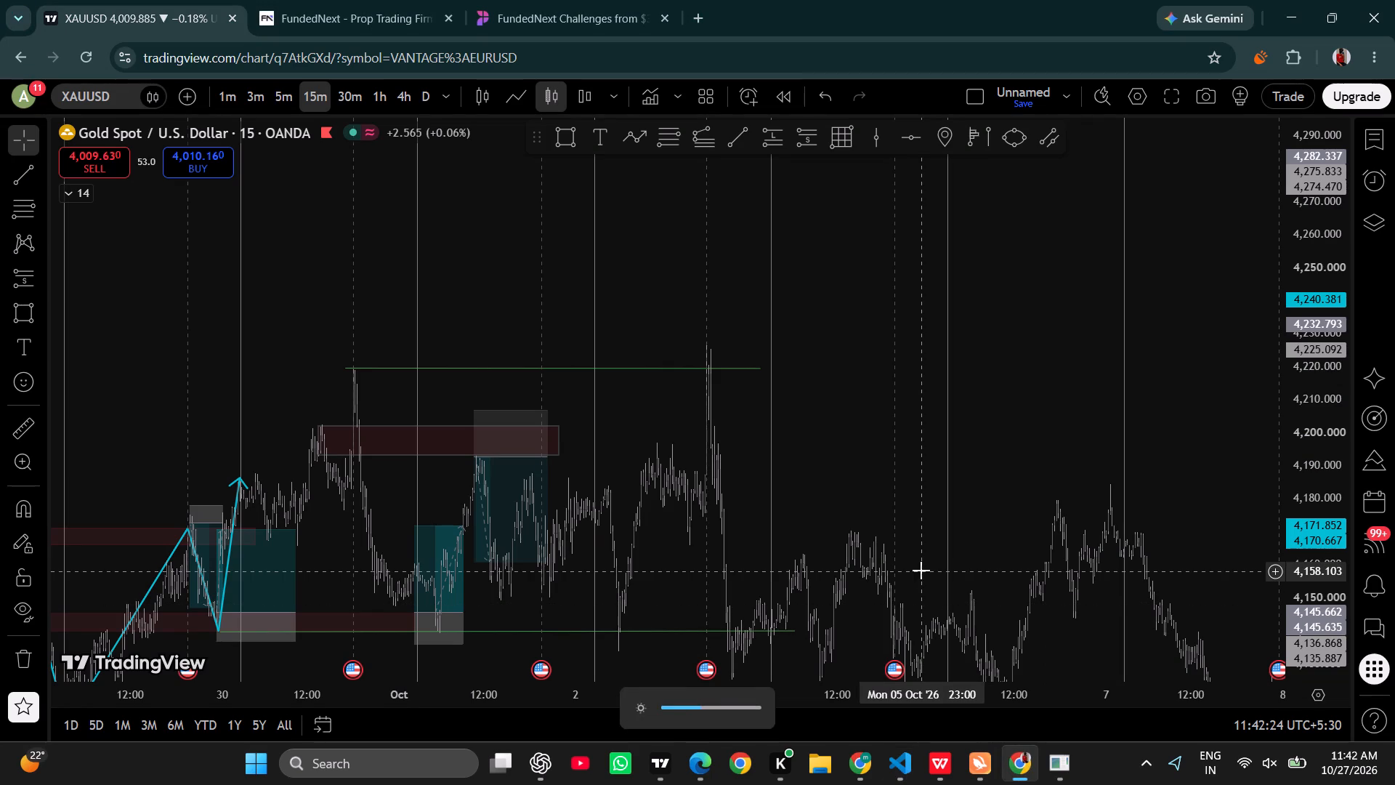
# Add a white text label "h1" inside the red zone near 4,200.
pyautogui.moveTo(808, 504); pyautogui.dragTo(705, 414)
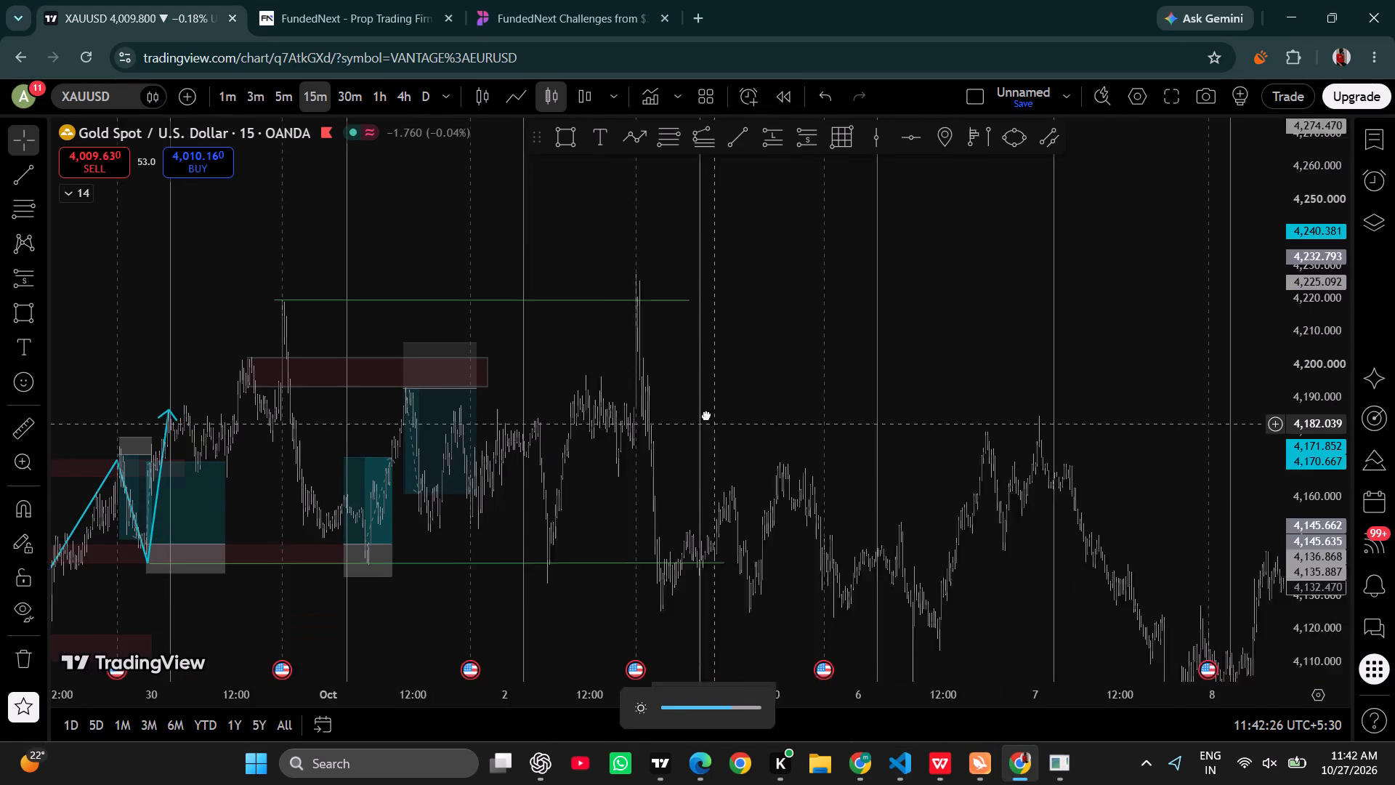
pyautogui.moveTo(705, 414); pyautogui.dragTo(667, 372)
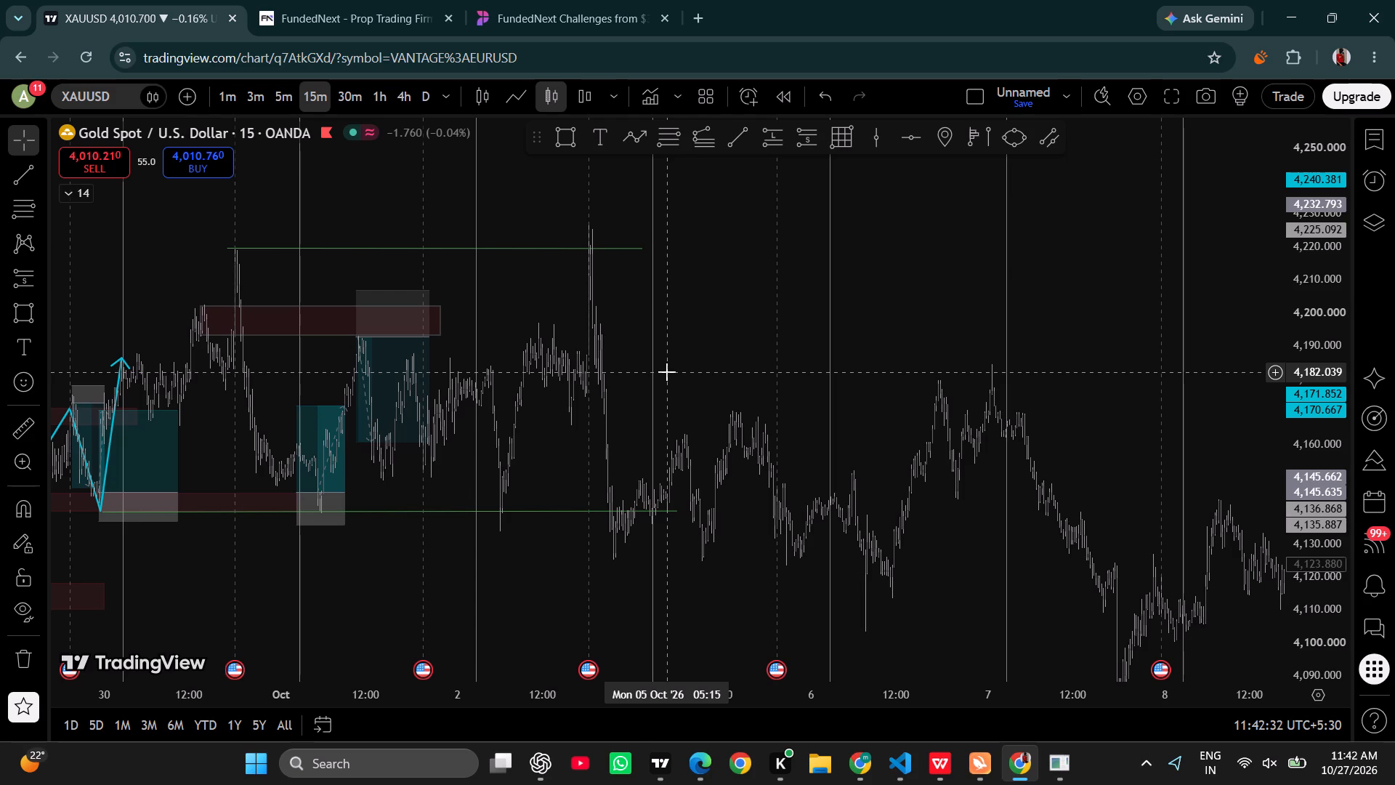
pyautogui.moveTo(684, 390); pyautogui.dragTo(655, 385)
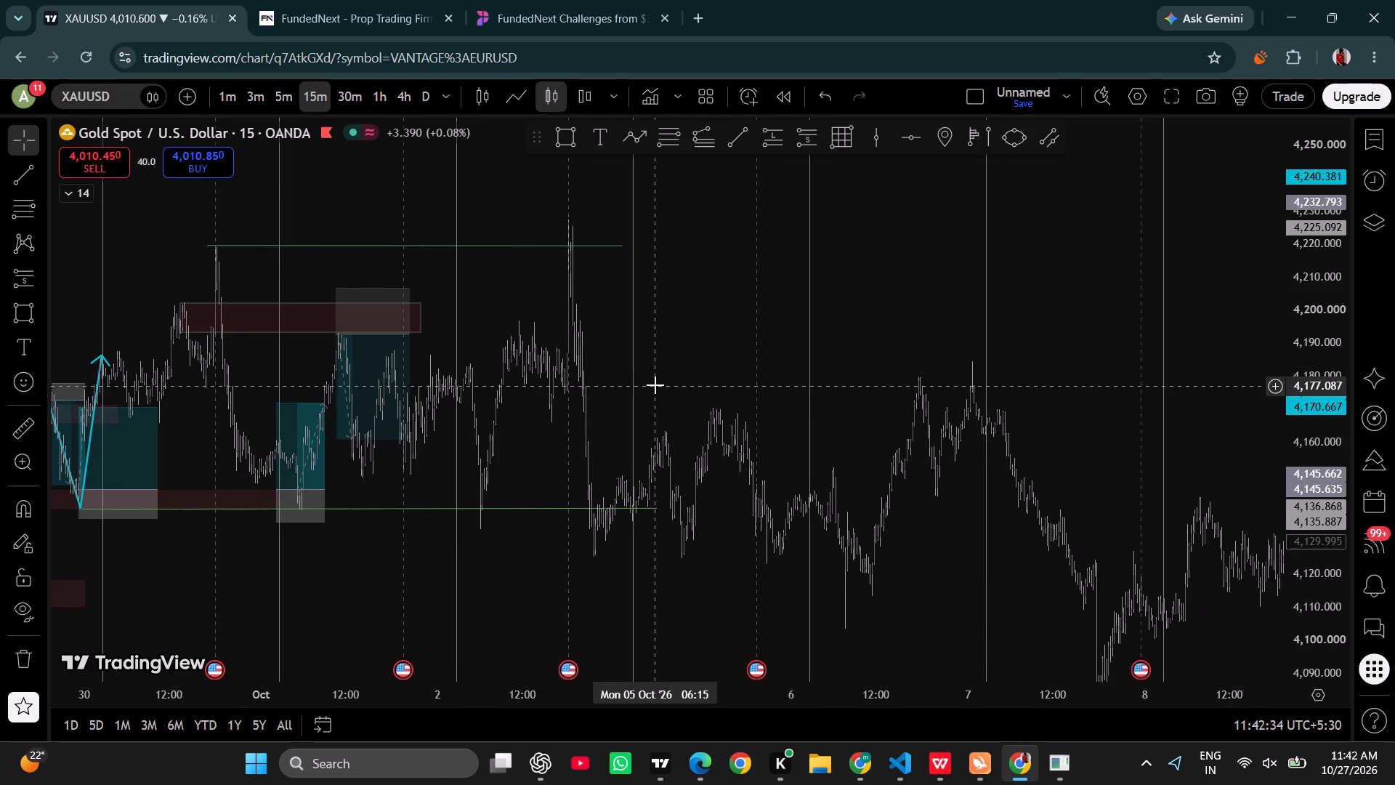
pyautogui.moveTo(496, 377); pyautogui.dragTo(620, 386)
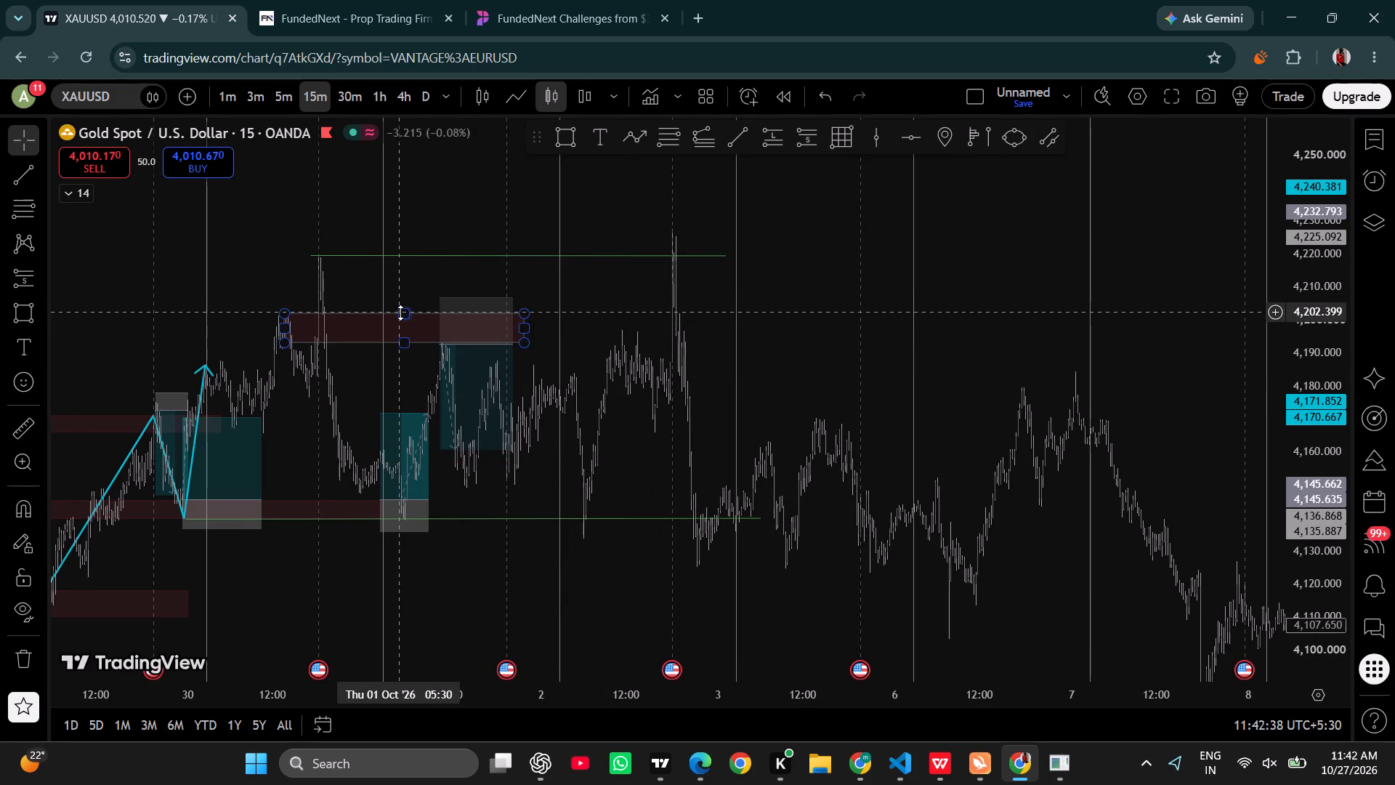
pyautogui.click(400, 313)
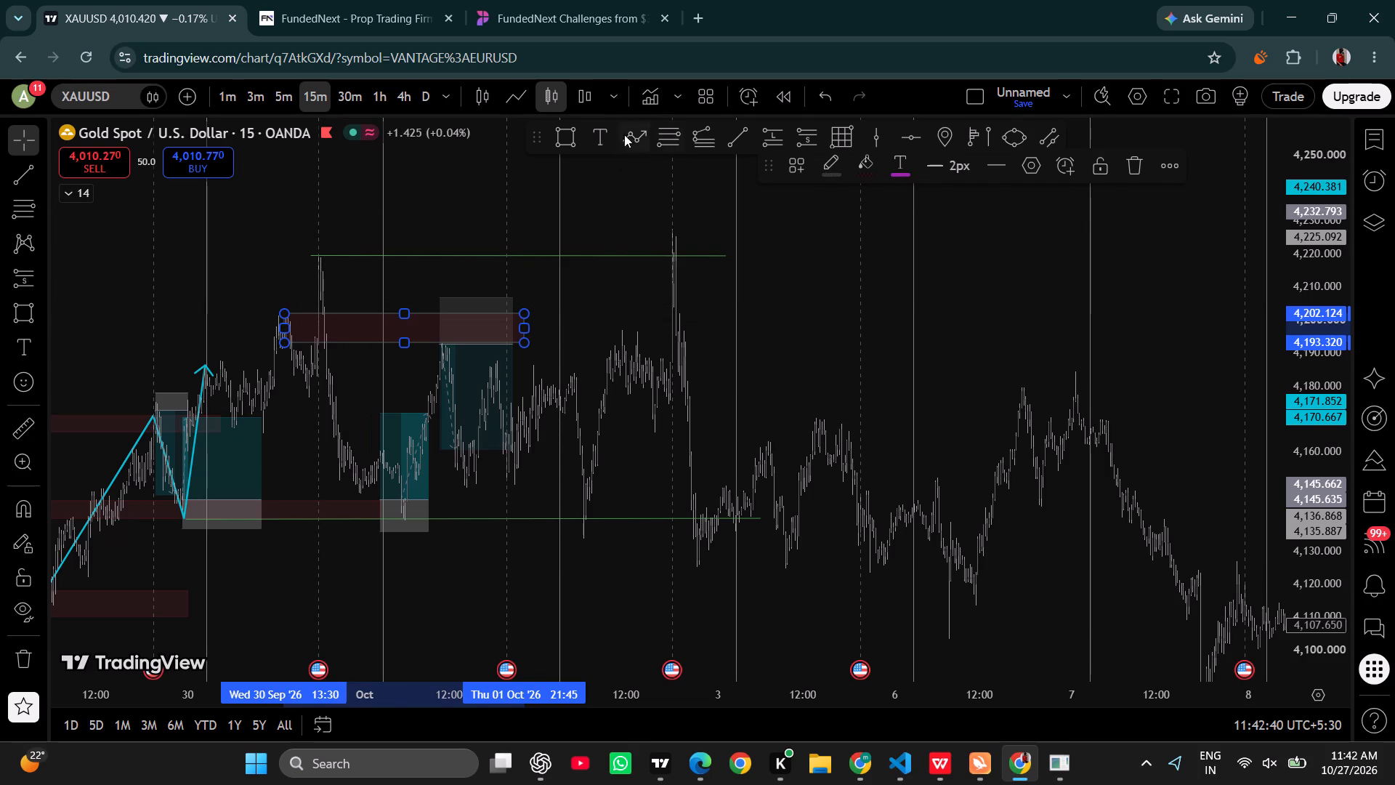
pyautogui.click(599, 137)
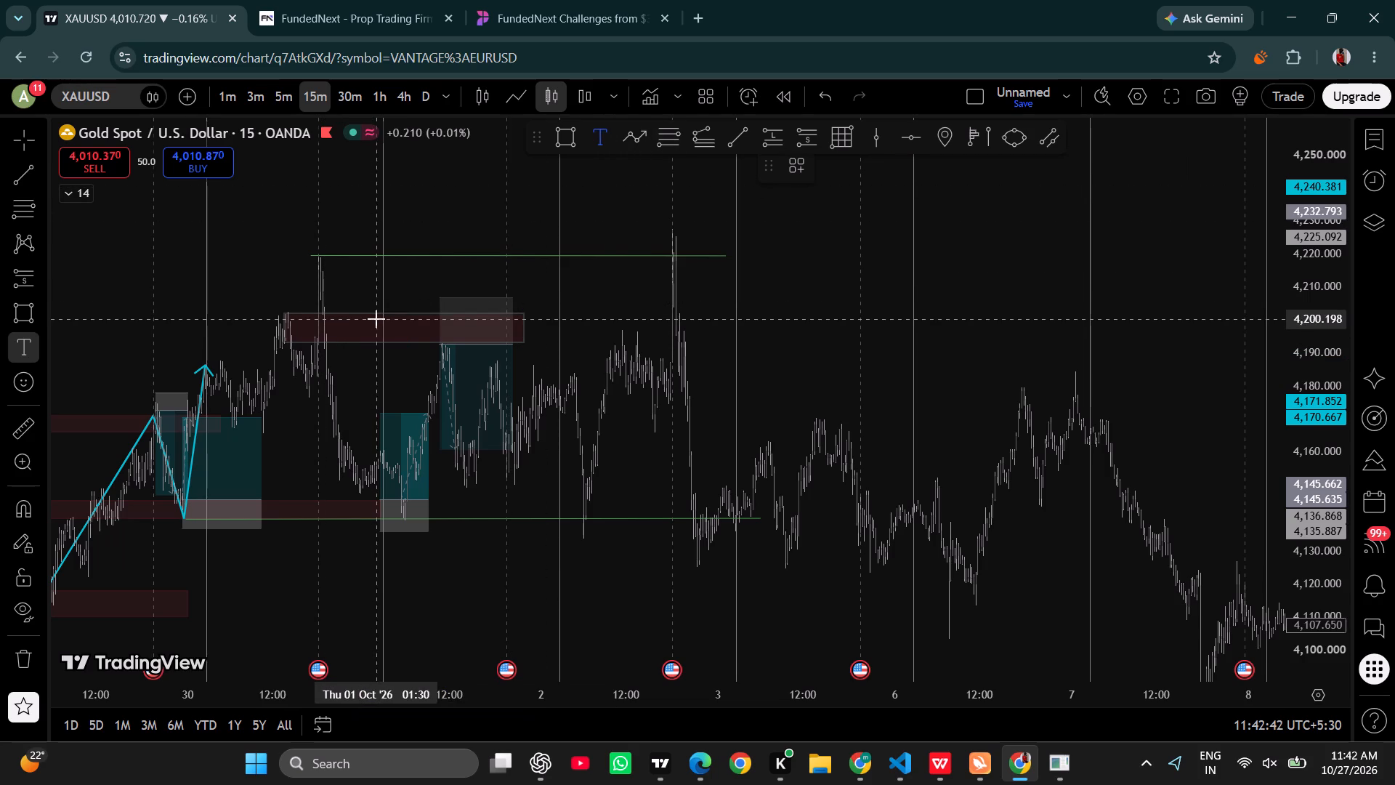
pyautogui.click(376, 319)
pyautogui.press('h')
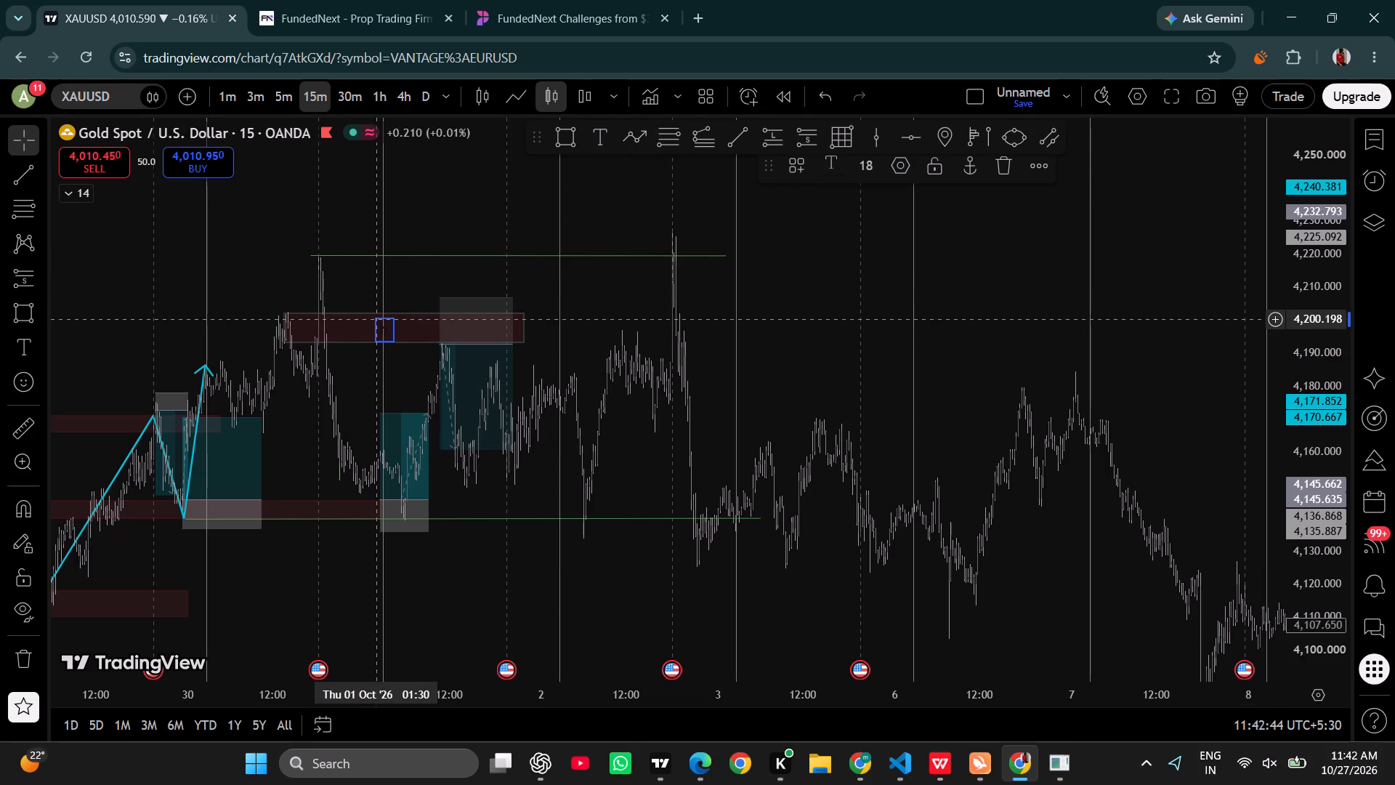
pyautogui.press('1')
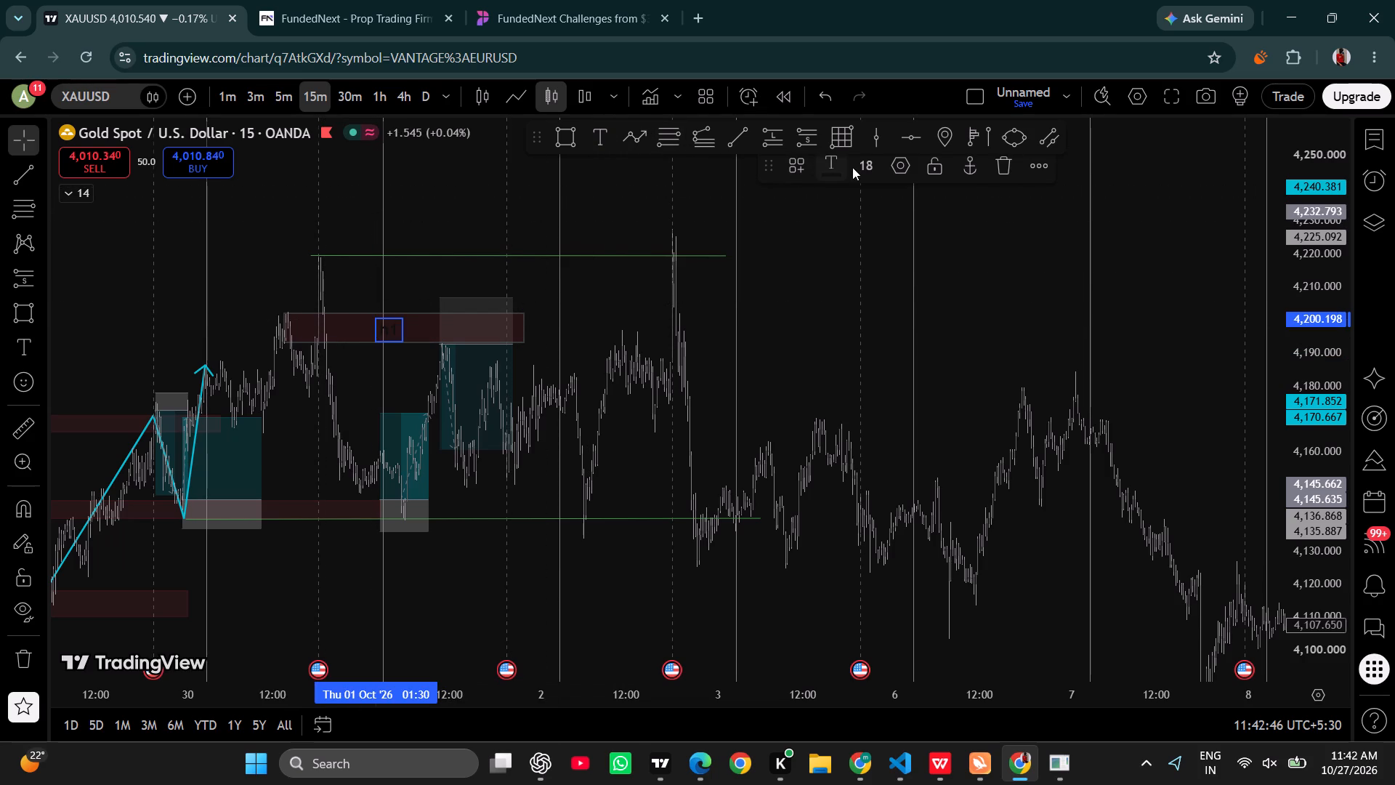
pyautogui.click(828, 164)
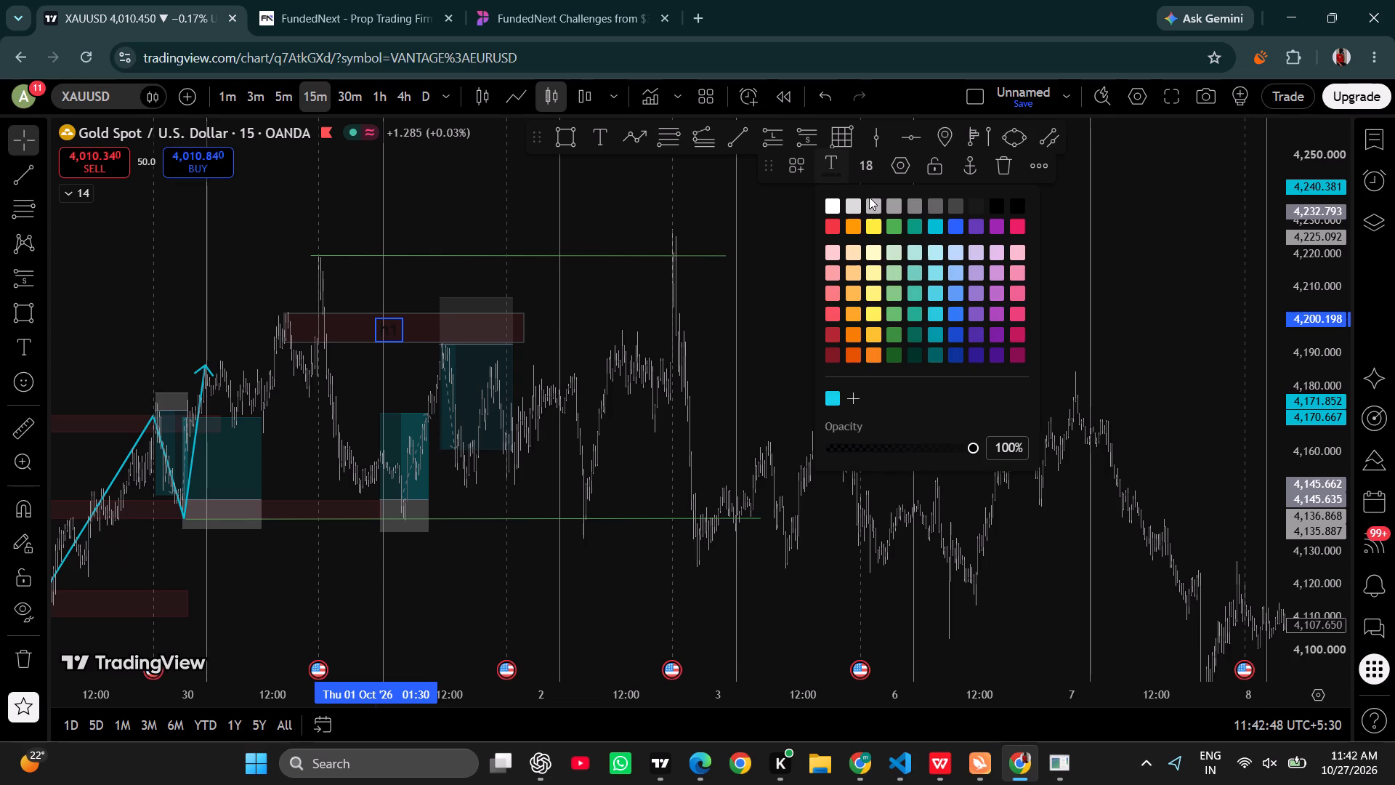
pyautogui.click(838, 210)
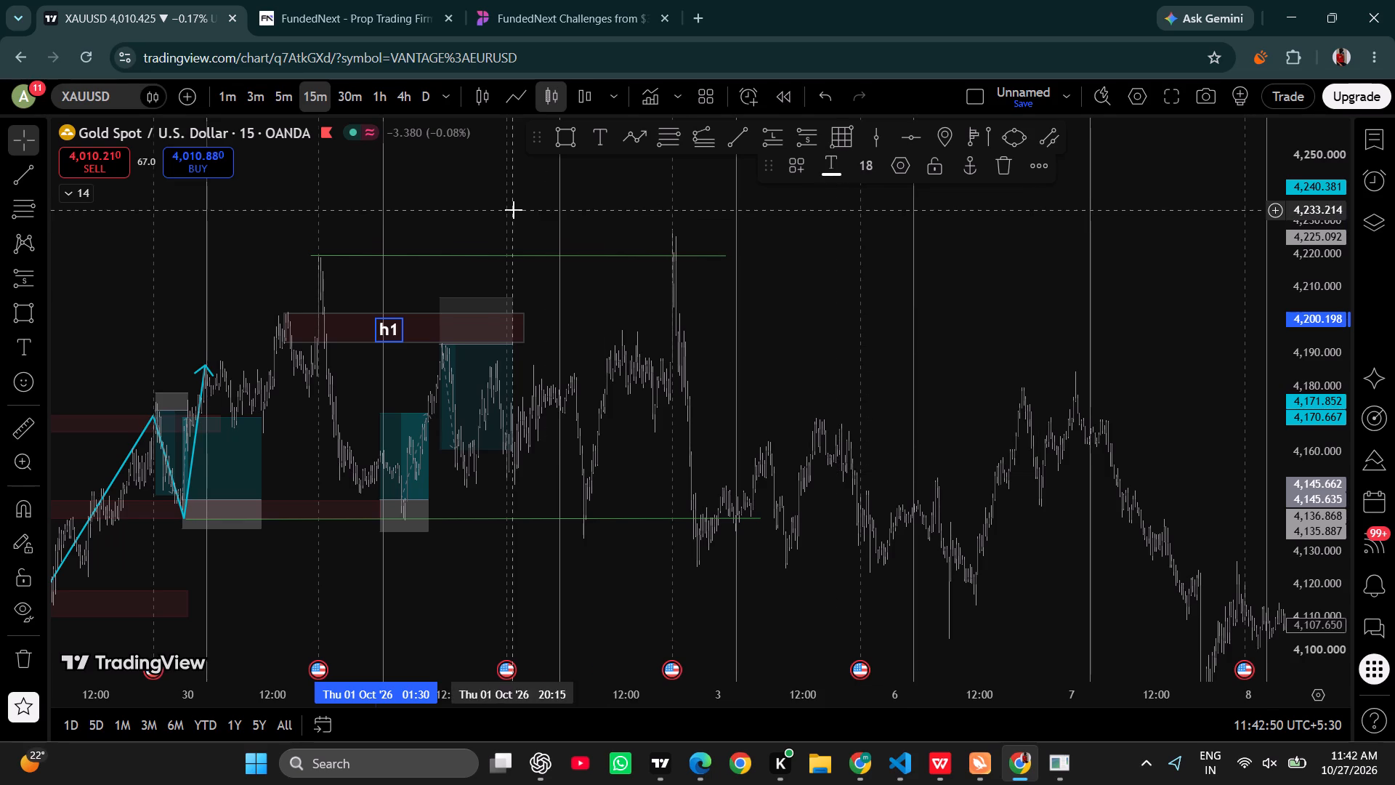
# Change the red zone's "h1" label to read "h1A+".
pyautogui.click(401, 327)
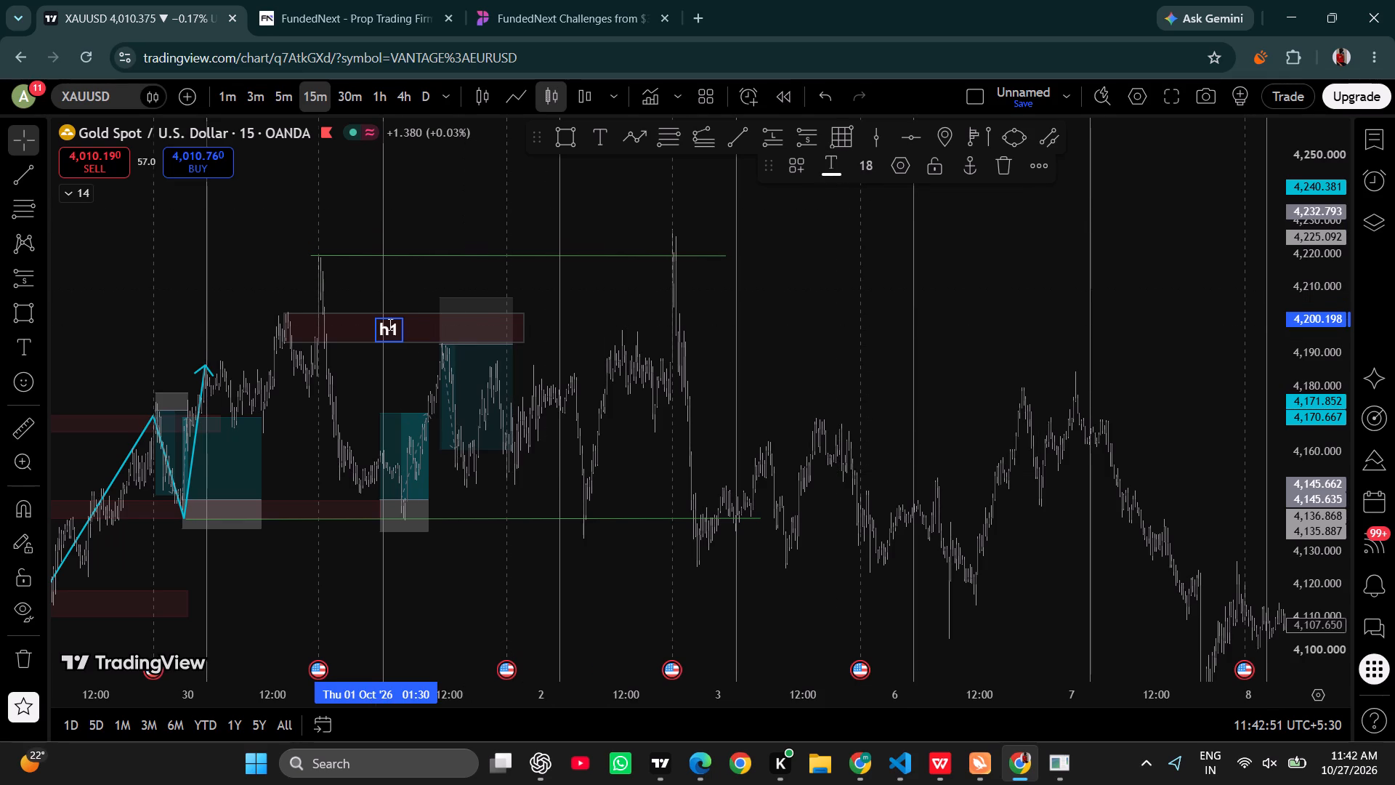
pyautogui.click(389, 324)
pyautogui.press('space')
pyautogui.press('a')
pyautogui.hotkey('shift', '+')
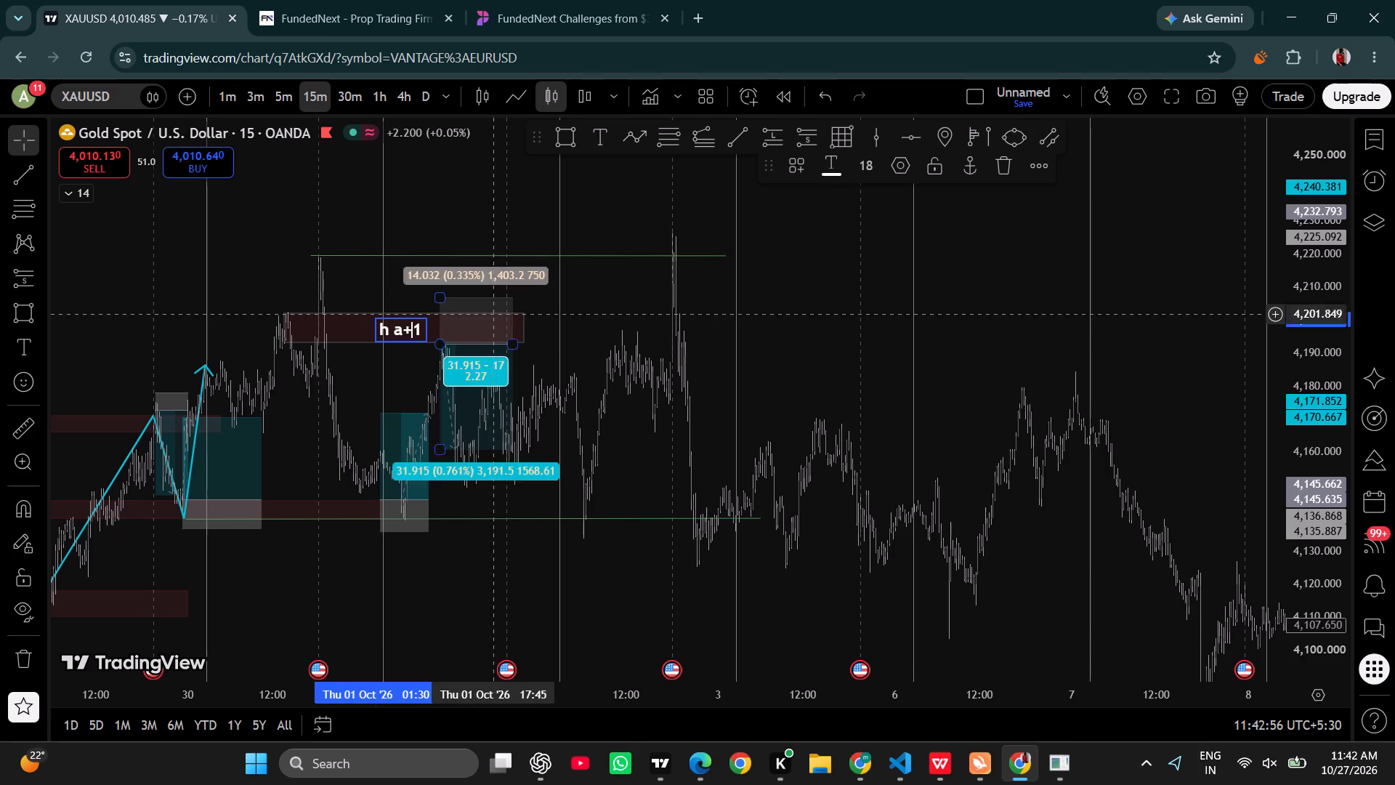
pyautogui.press('BackSpace')
pyautogui.press('BackSpace')
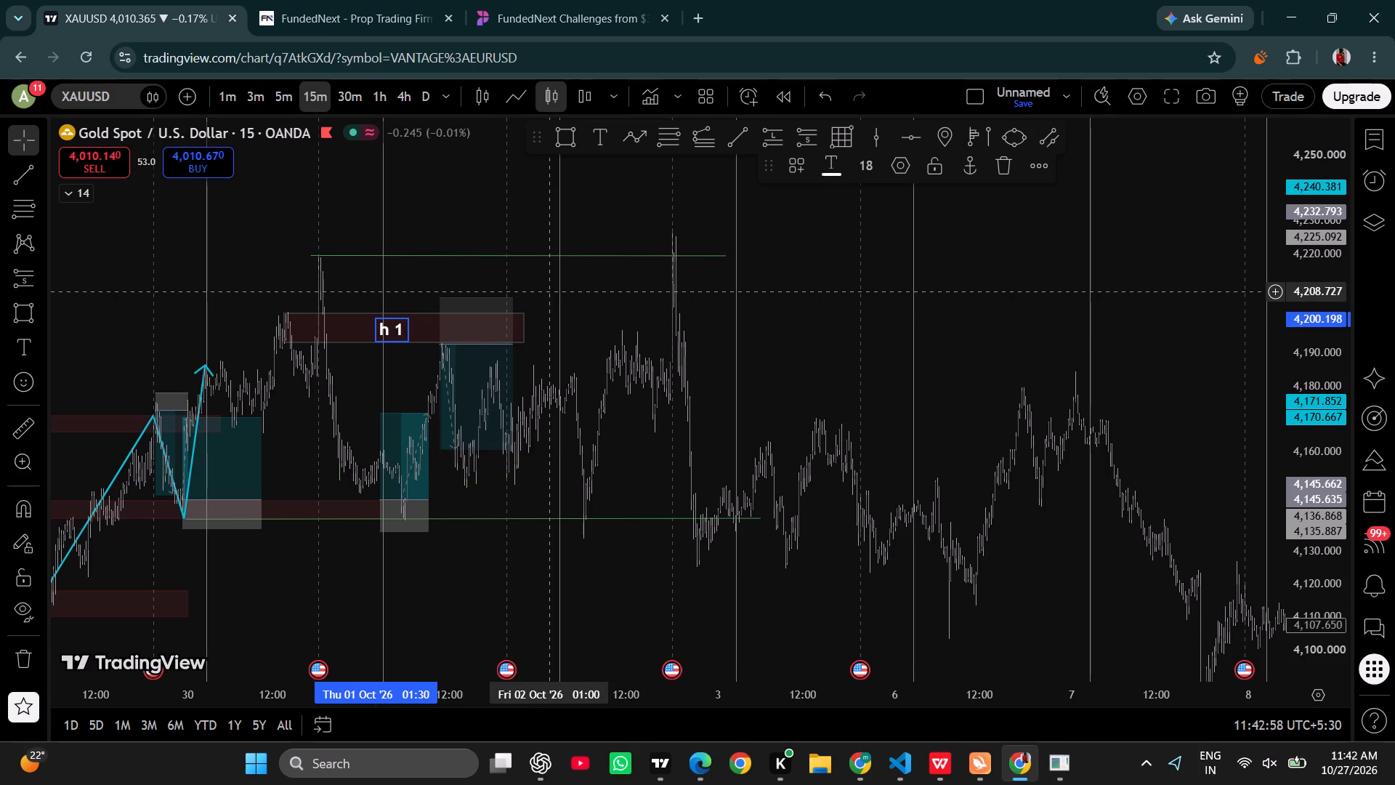
pyautogui.press('BackSpace')
pyautogui.press('Right')
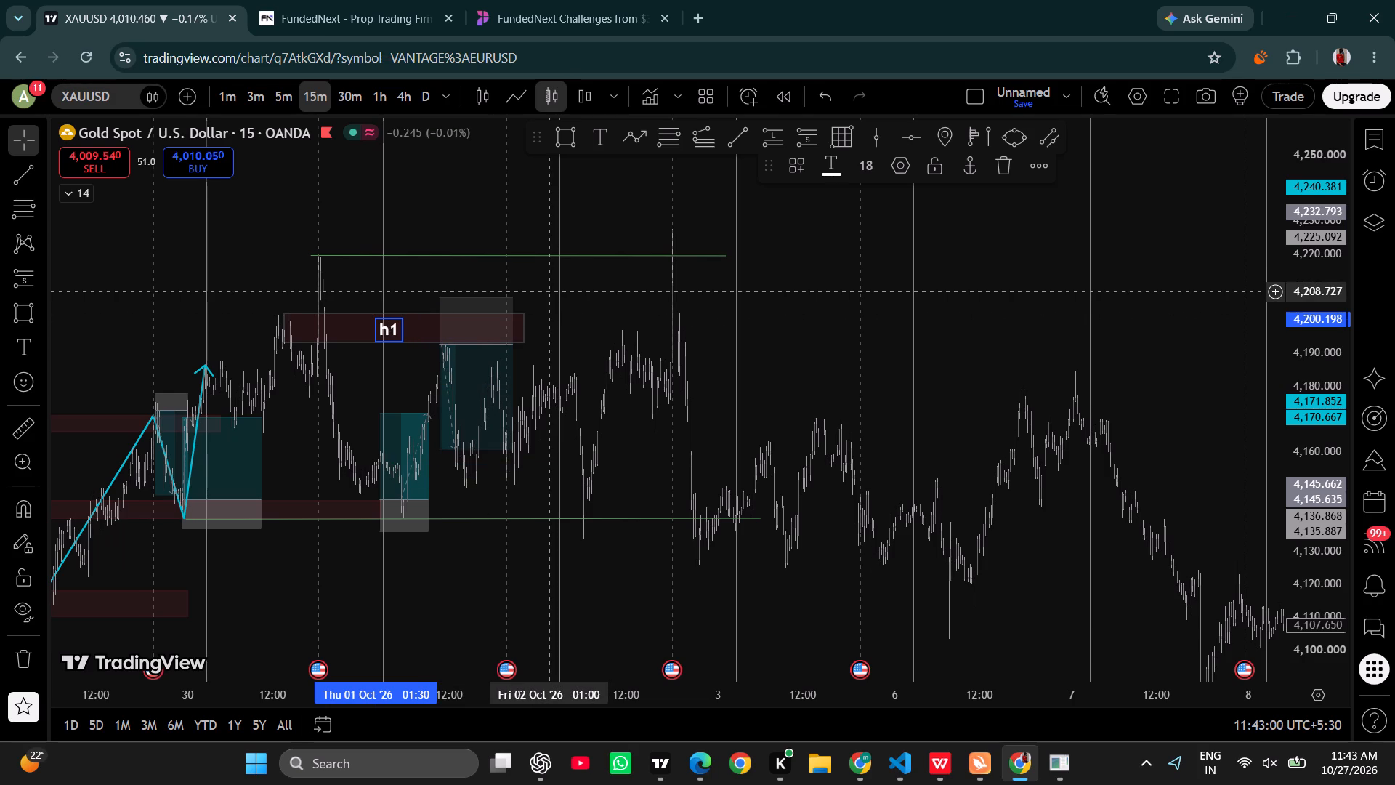
pyautogui.hotkey('shift', 'a')
pyautogui.press('=')
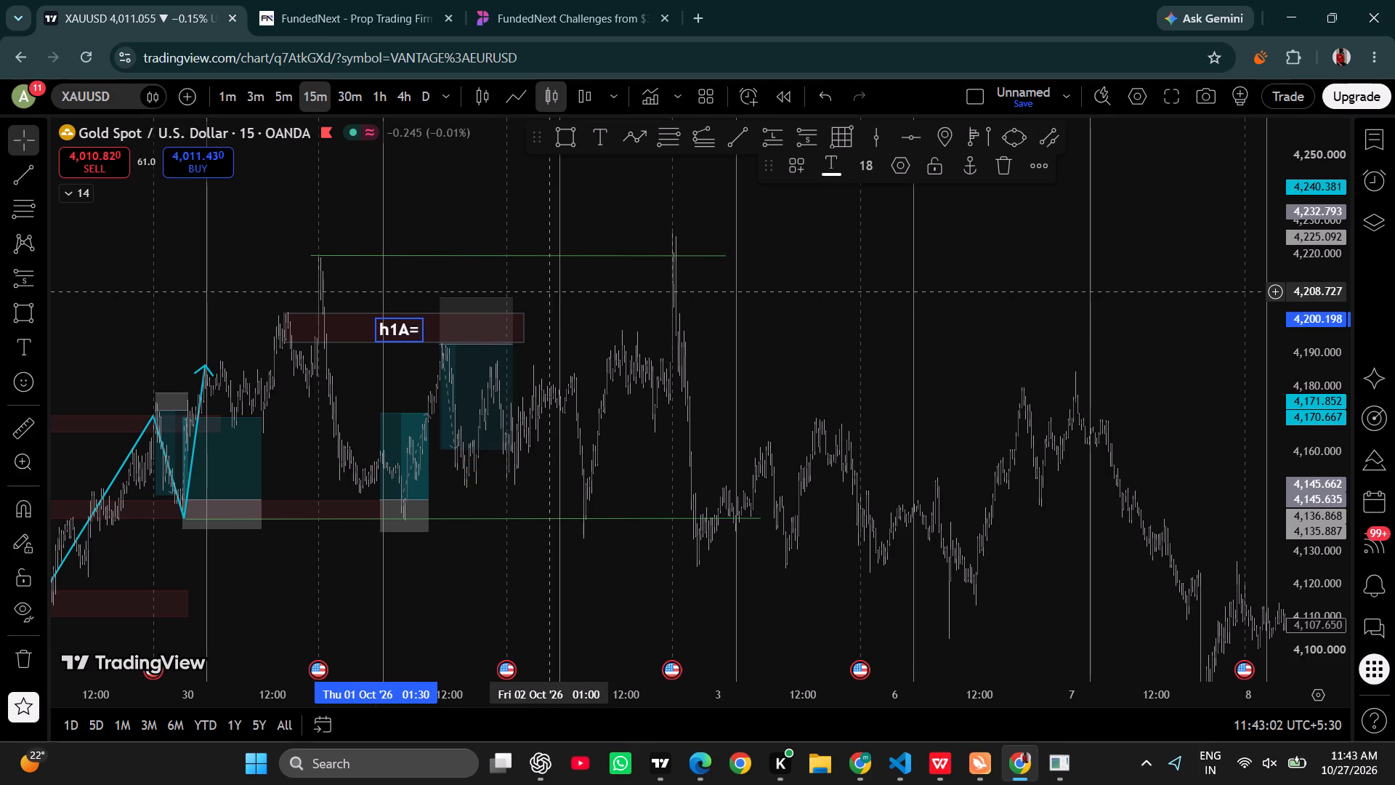
pyautogui.press('BackSpace')
pyautogui.hotkey('shift', '+')
pyautogui.click(857, 339)
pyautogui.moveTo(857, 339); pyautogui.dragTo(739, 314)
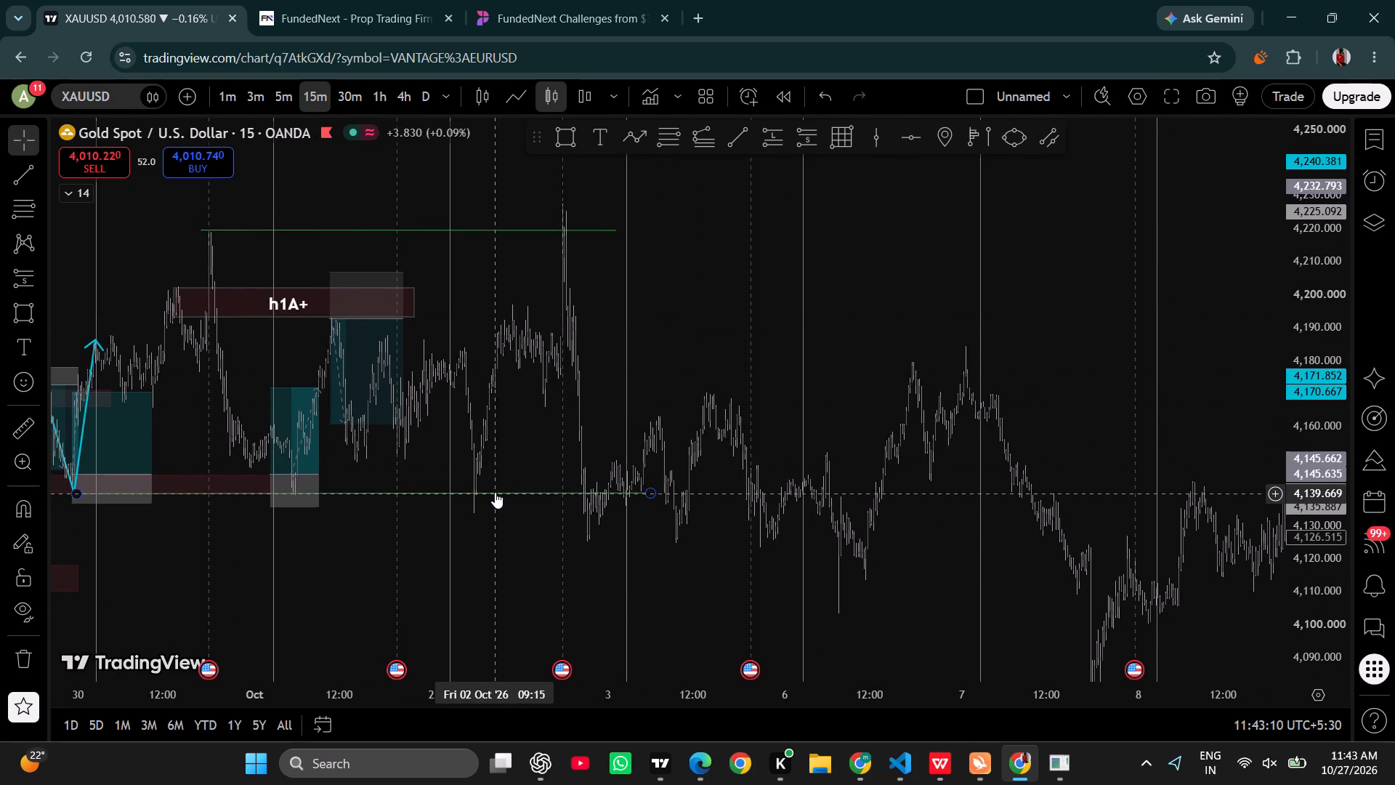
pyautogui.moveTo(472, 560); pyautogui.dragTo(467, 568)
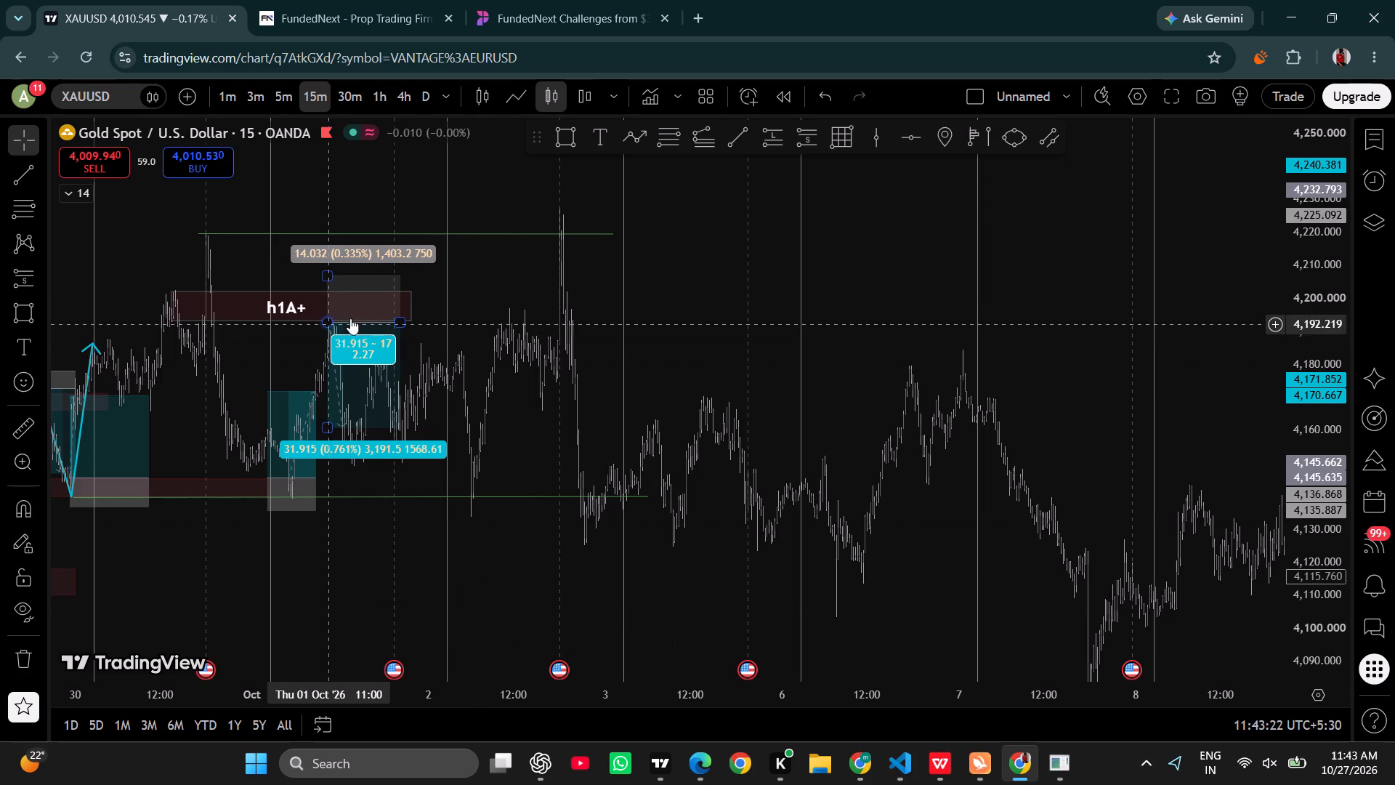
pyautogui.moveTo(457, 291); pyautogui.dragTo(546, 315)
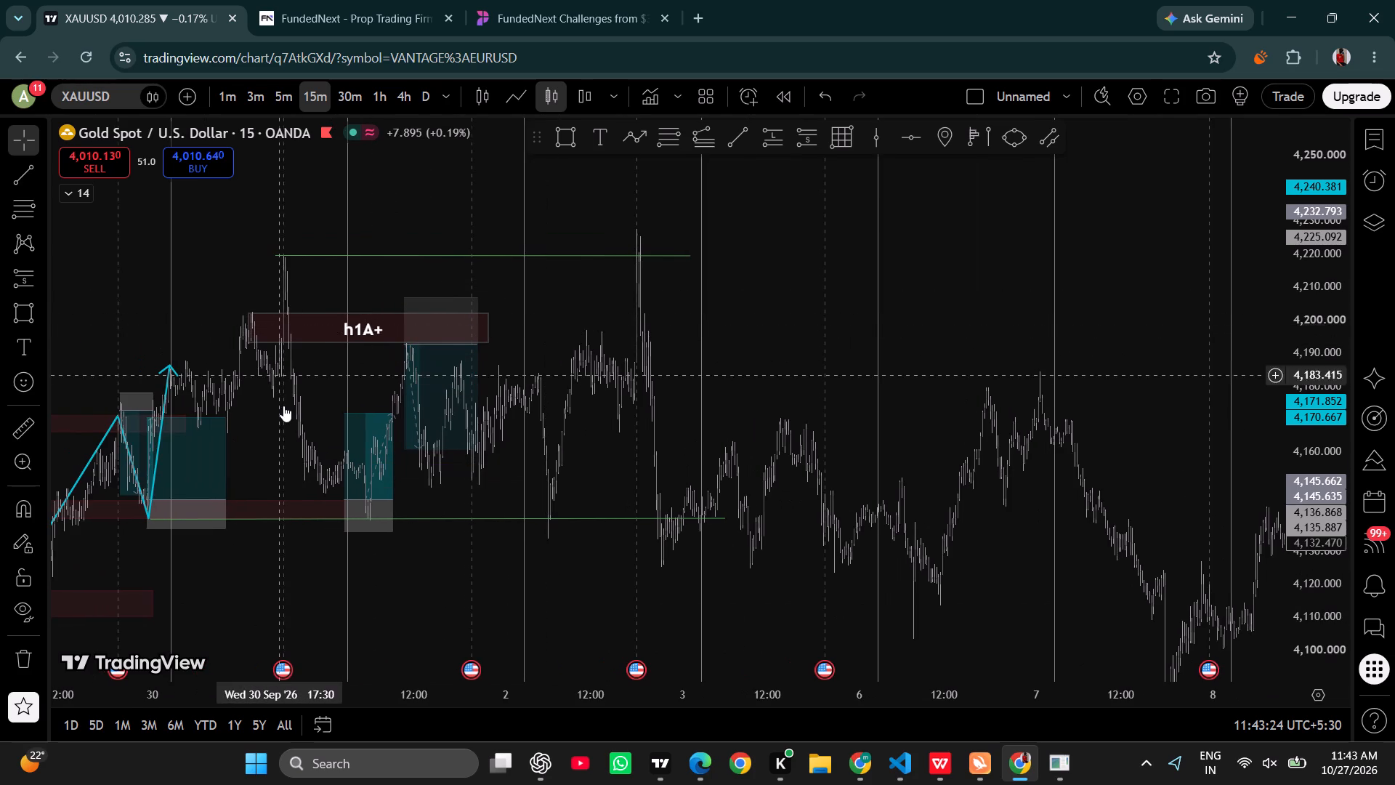
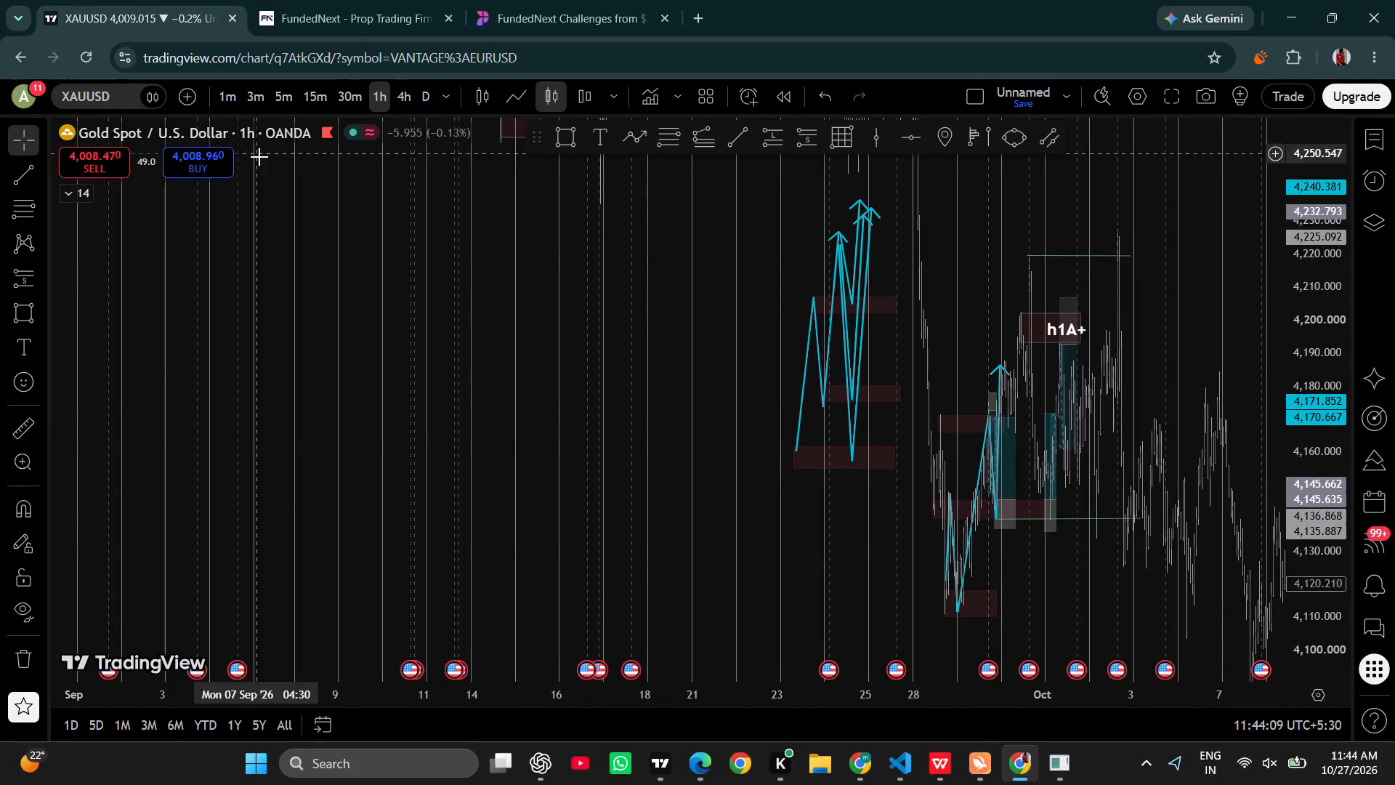
# Draw a short horizontal trend line at about 4,170 from 5 October 10:30 into early 6 October.
pyautogui.moveTo(827, 546); pyautogui.dragTo(215, 492)
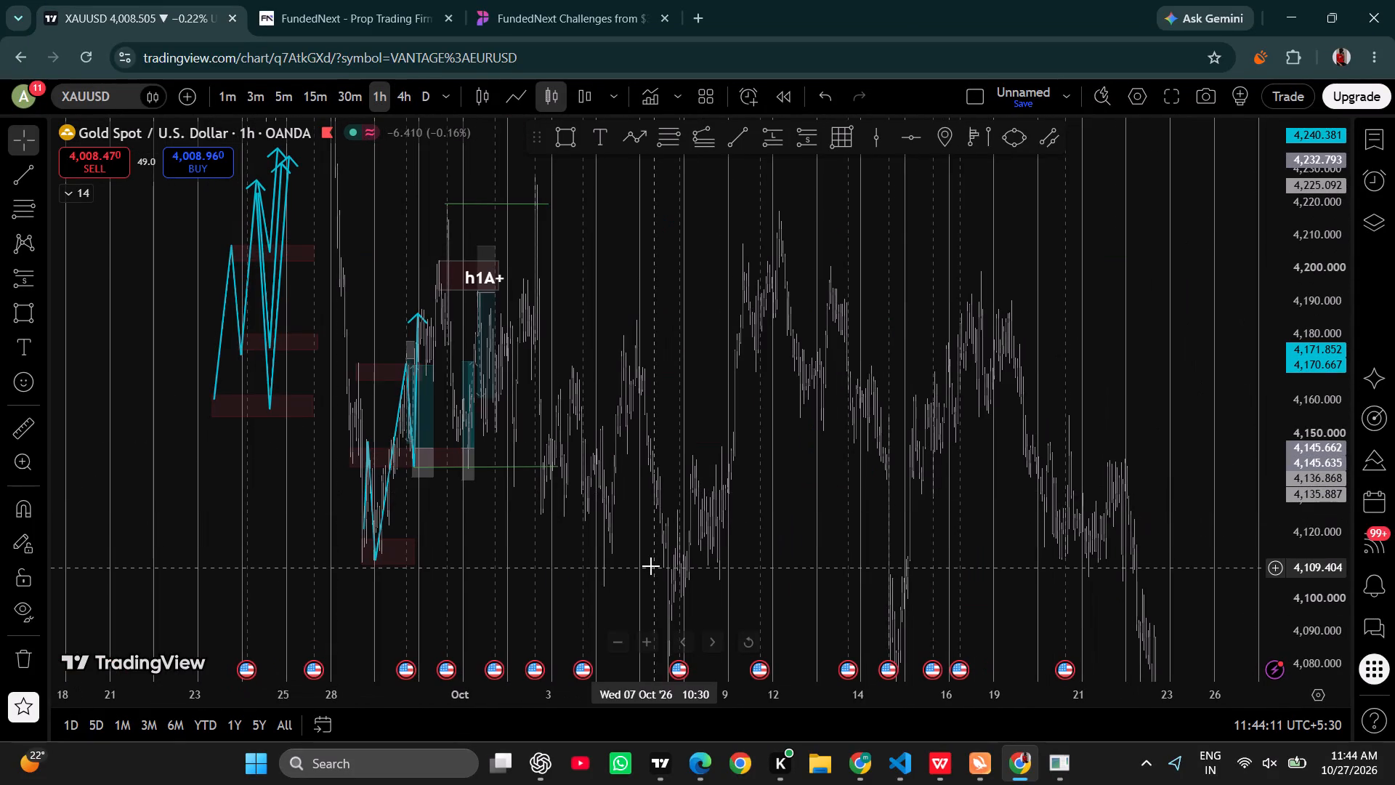
pyautogui.moveTo(573, 570); pyautogui.dragTo(875, 581)
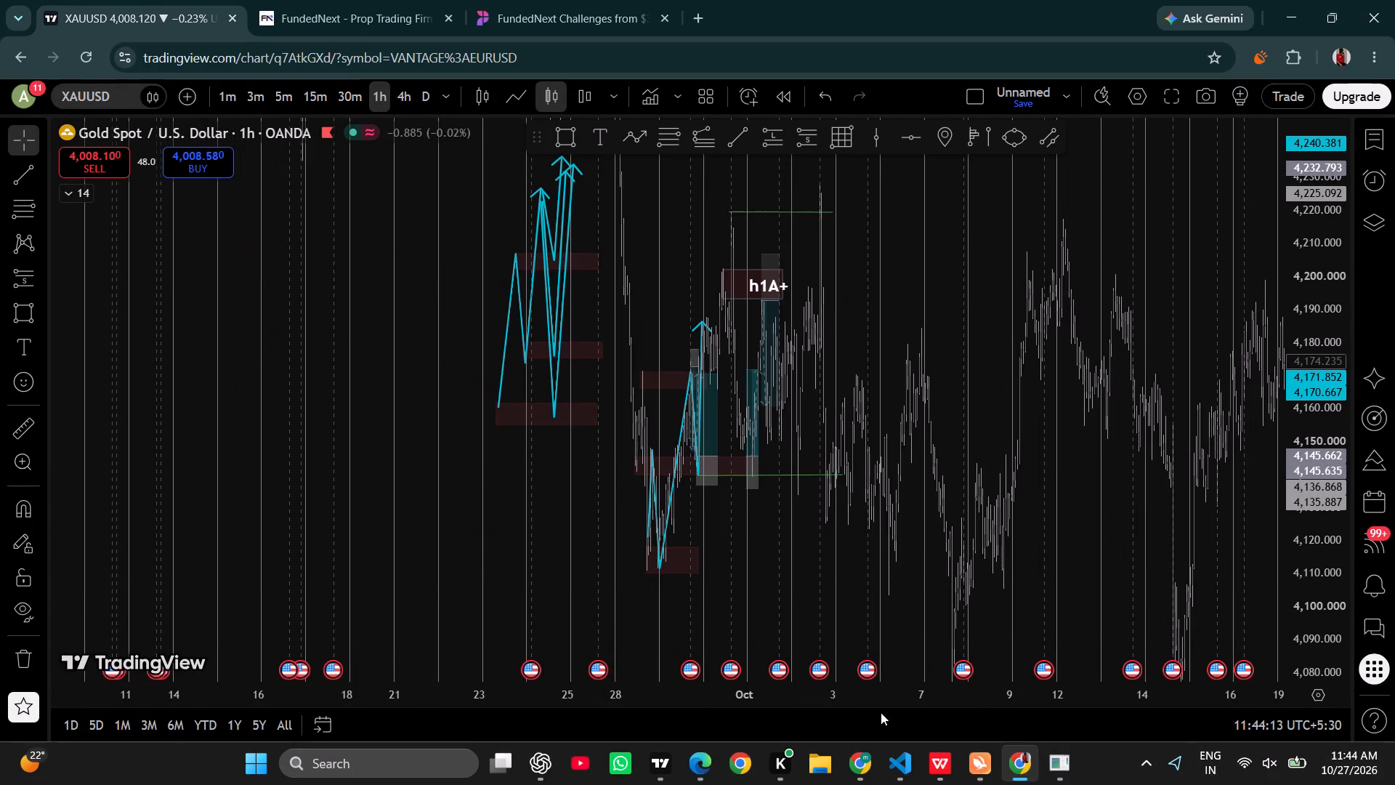
pyautogui.moveTo(876, 694); pyautogui.dragTo(443, 717)
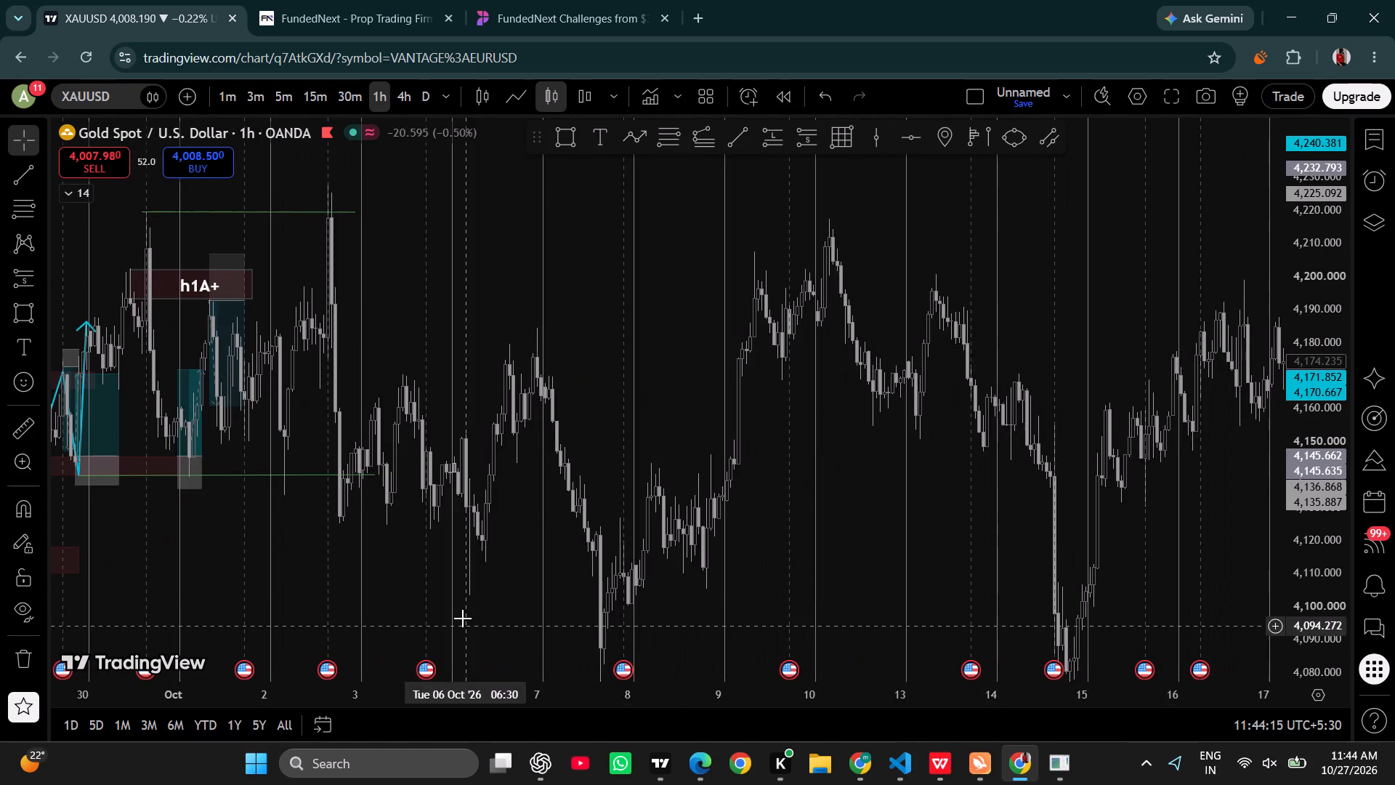
pyautogui.moveTo(463, 616); pyautogui.dragTo(565, 623)
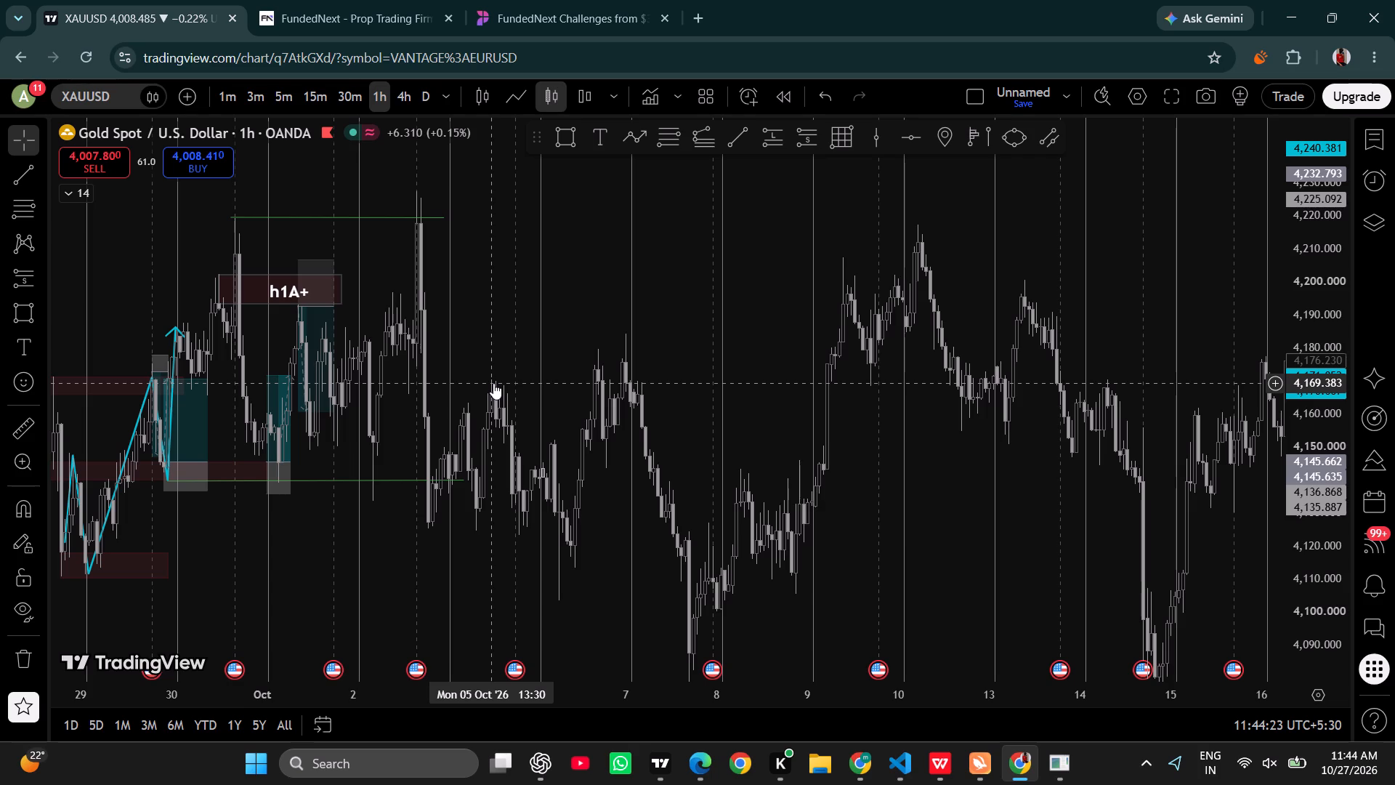
pyautogui.click(731, 140)
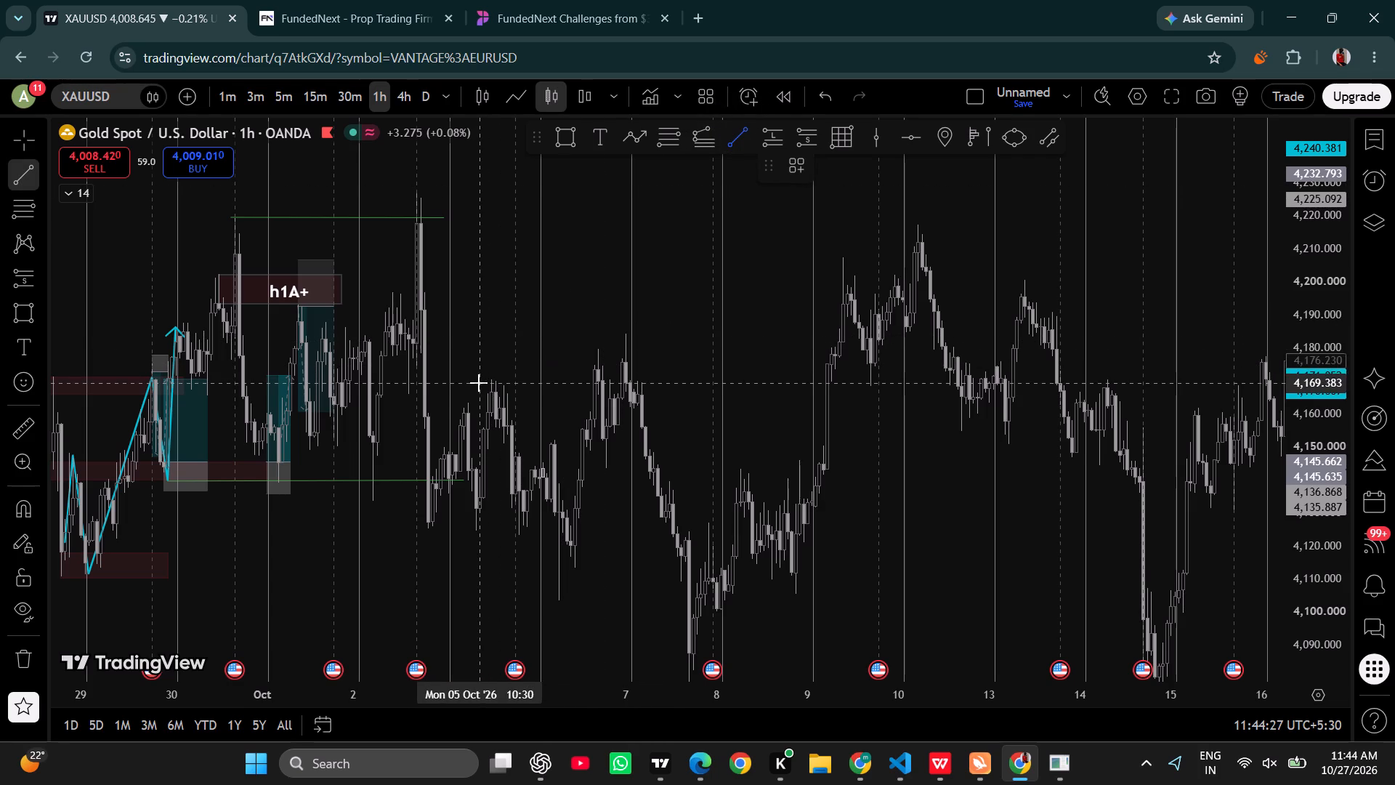
pyautogui.moveTo(480, 379); pyautogui.dragTo(556, 378)
pyautogui.moveTo(556, 378); pyautogui.dragTo(504, 307)
pyautogui.moveTo(504, 307); pyautogui.dragTo(692, 407)
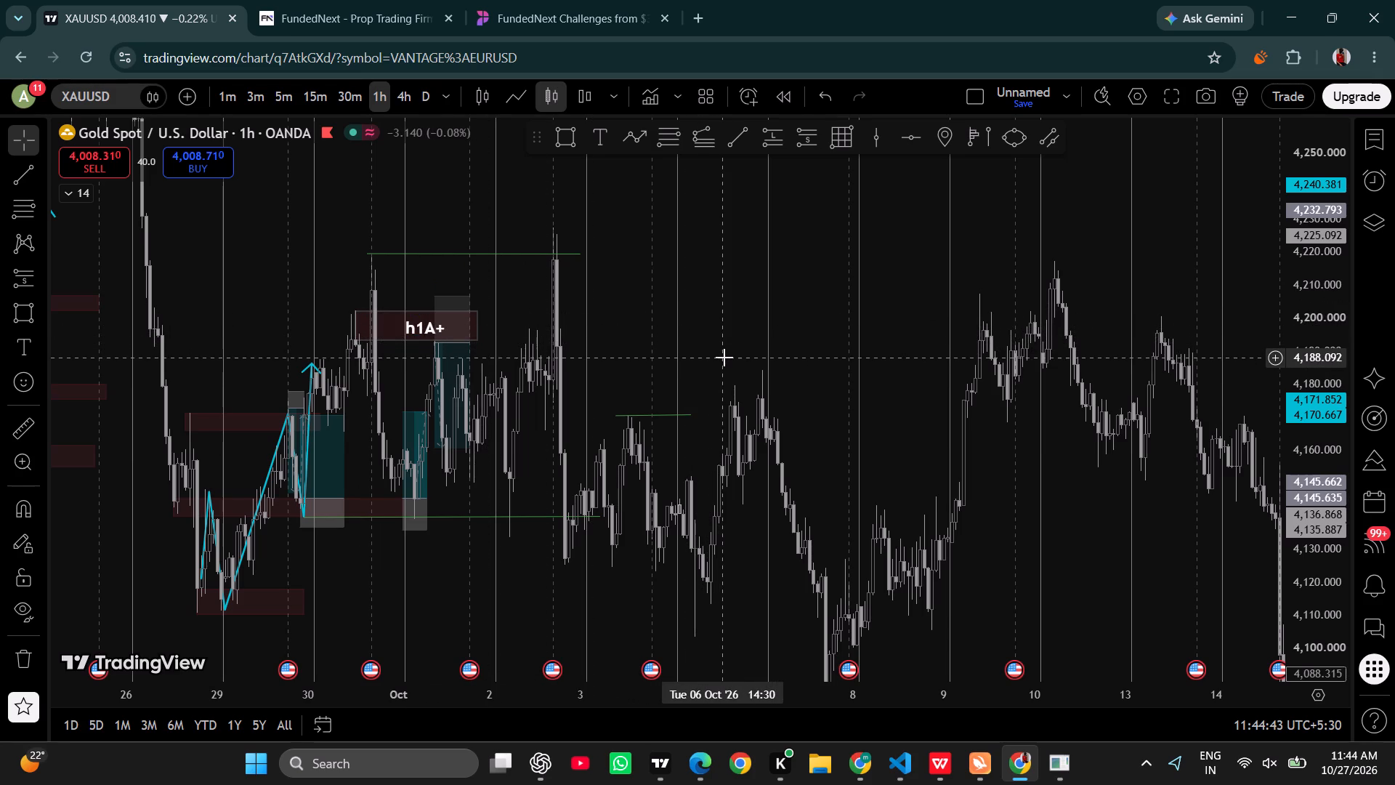
# Draw a red zone from 5 October 13:30 to 6 October 22:30, between about 4,170.48 and 4,167.46.
pyautogui.moveTo(724, 357); pyautogui.dragTo(733, 359)
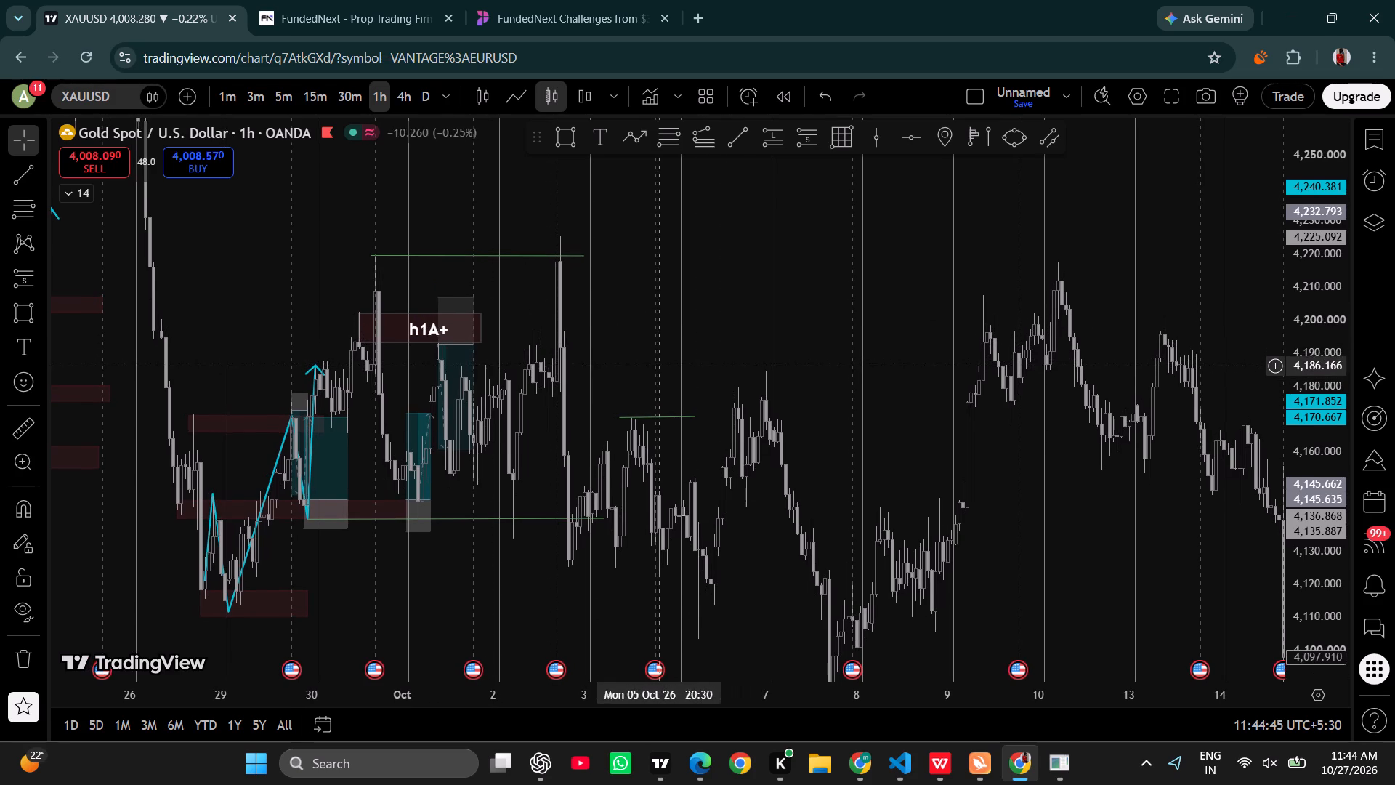
pyautogui.click(569, 144)
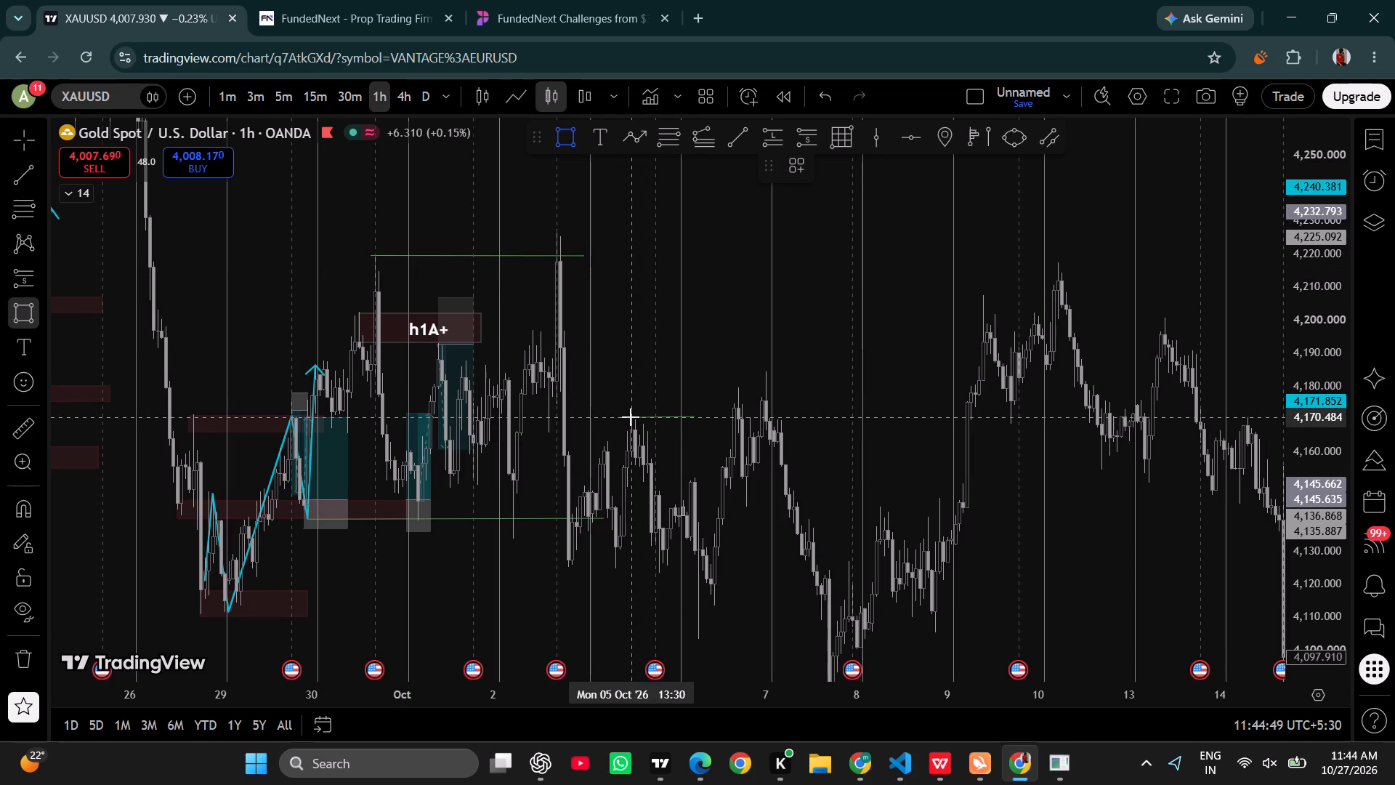
pyautogui.moveTo(631, 417); pyautogui.dragTo(760, 427)
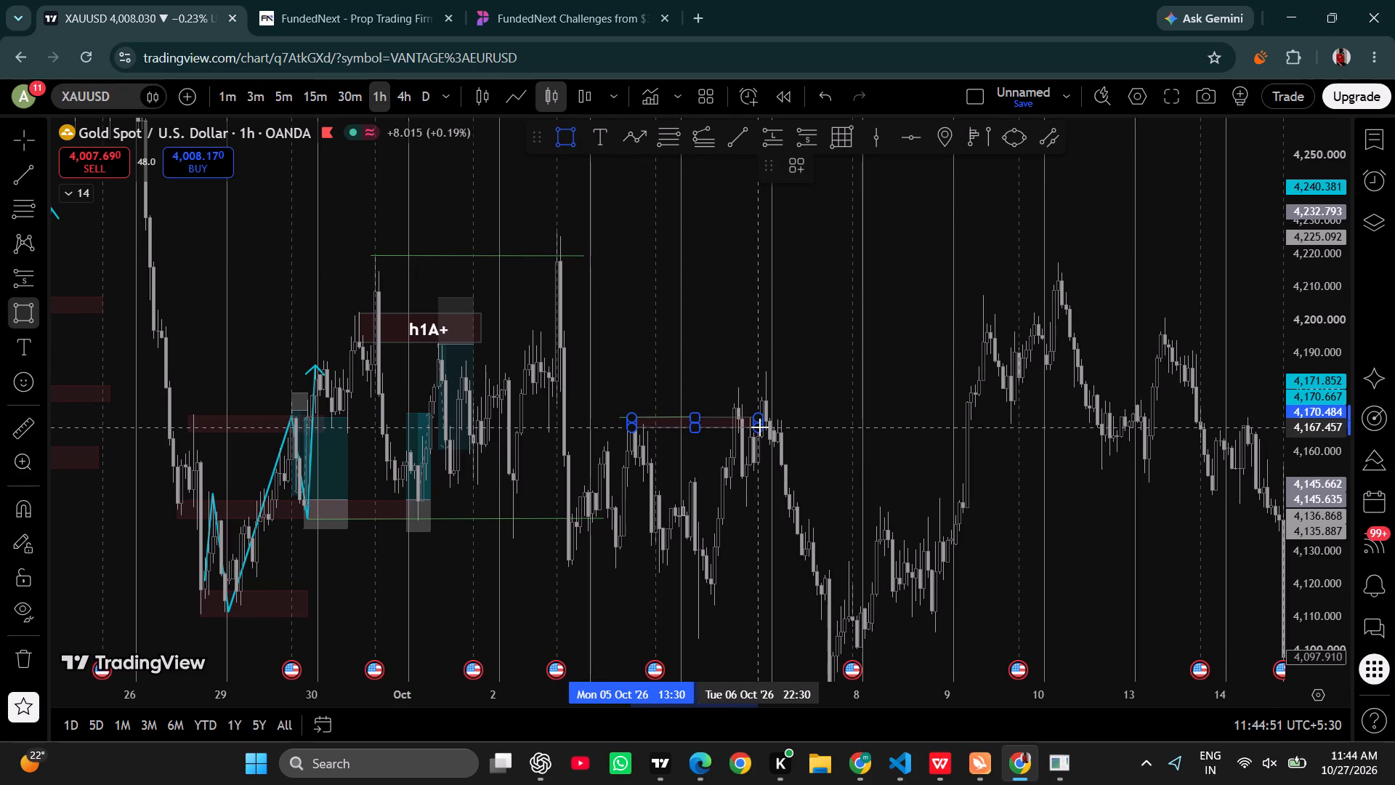
pyautogui.click(760, 427)
# Switch the chart to the 15-minute timeframe and examine price action around the new red zone from 5 to 7 October.
pyautogui.moveTo(670, 320); pyautogui.dragTo(647, 304)
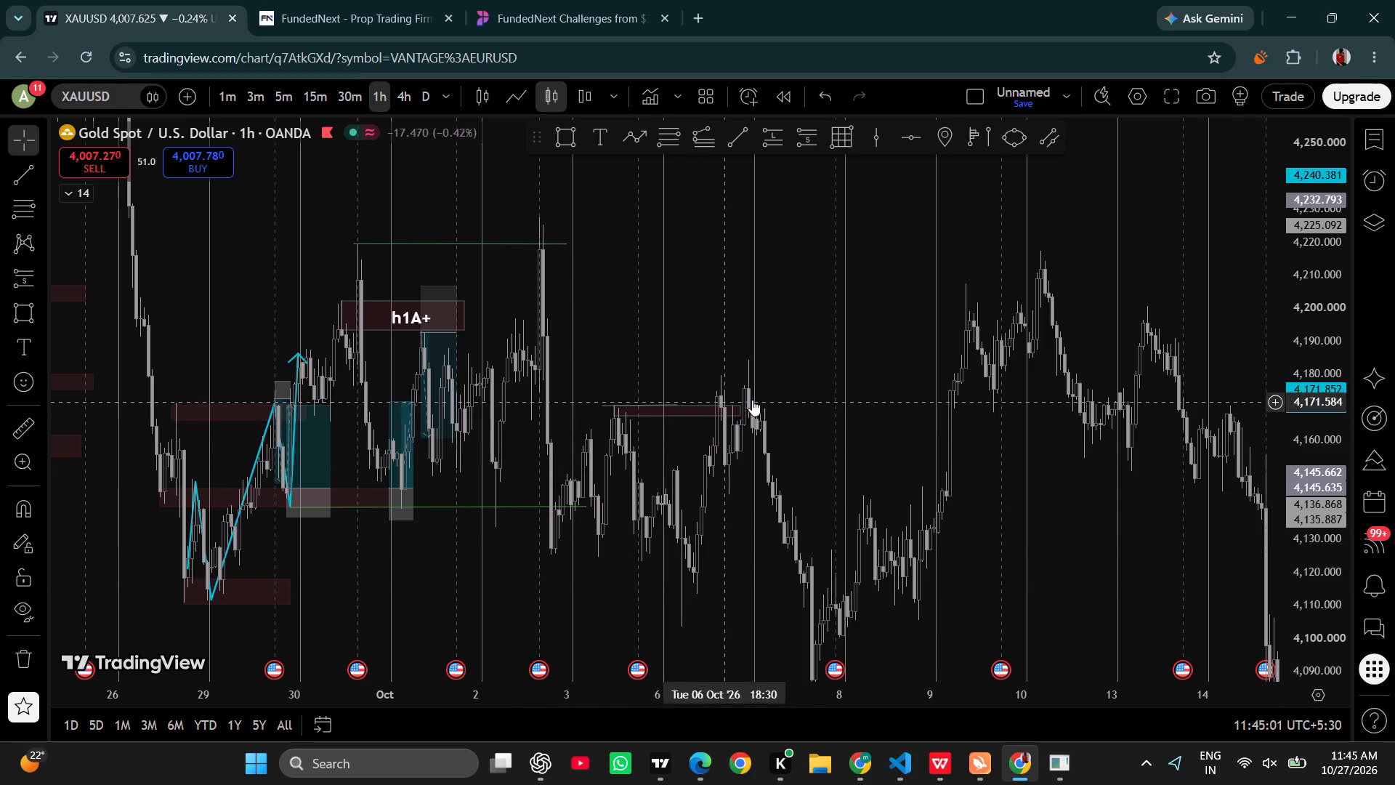
pyautogui.moveTo(806, 536); pyautogui.dragTo(643, 491)
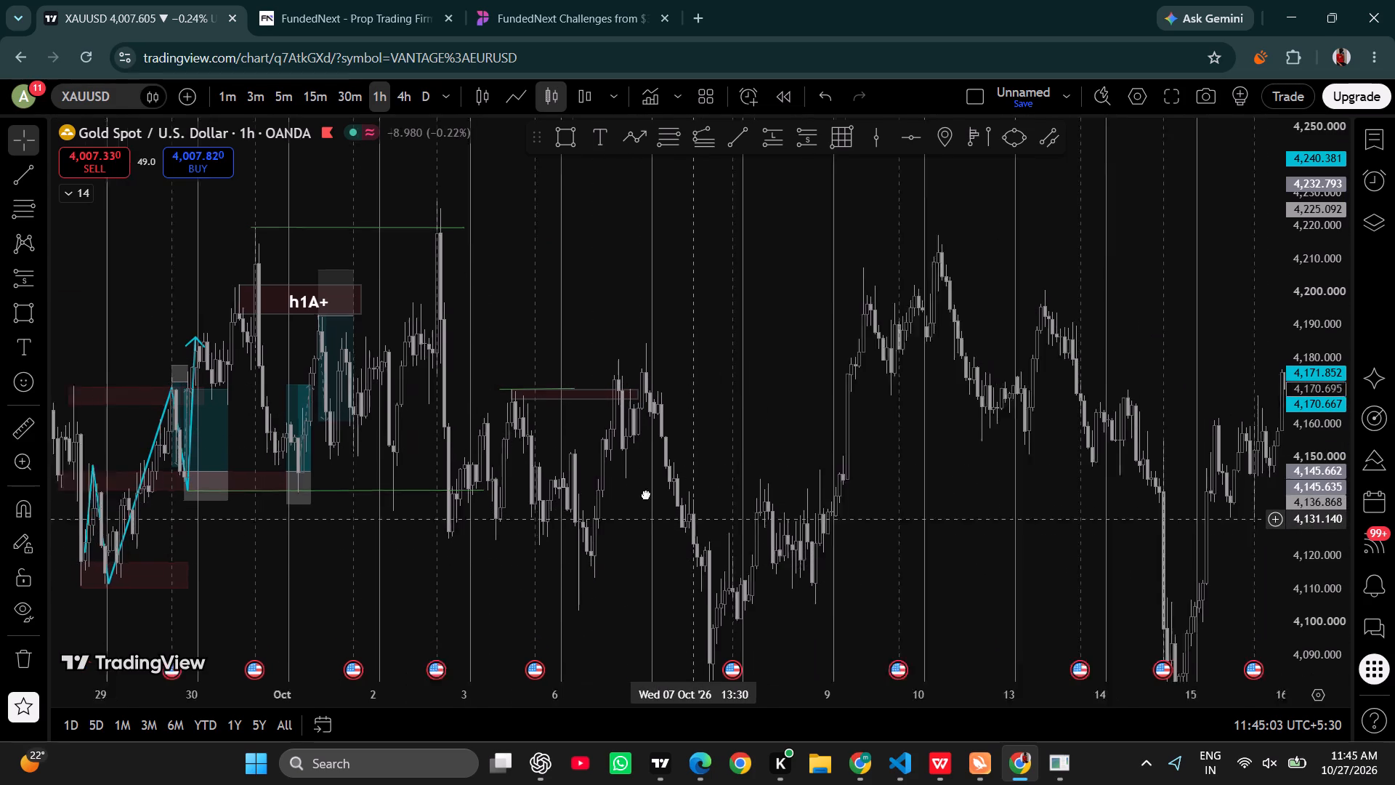
pyautogui.moveTo(643, 491); pyautogui.dragTo(634, 486)
pyautogui.moveTo(561, 361); pyautogui.dragTo(531, 352)
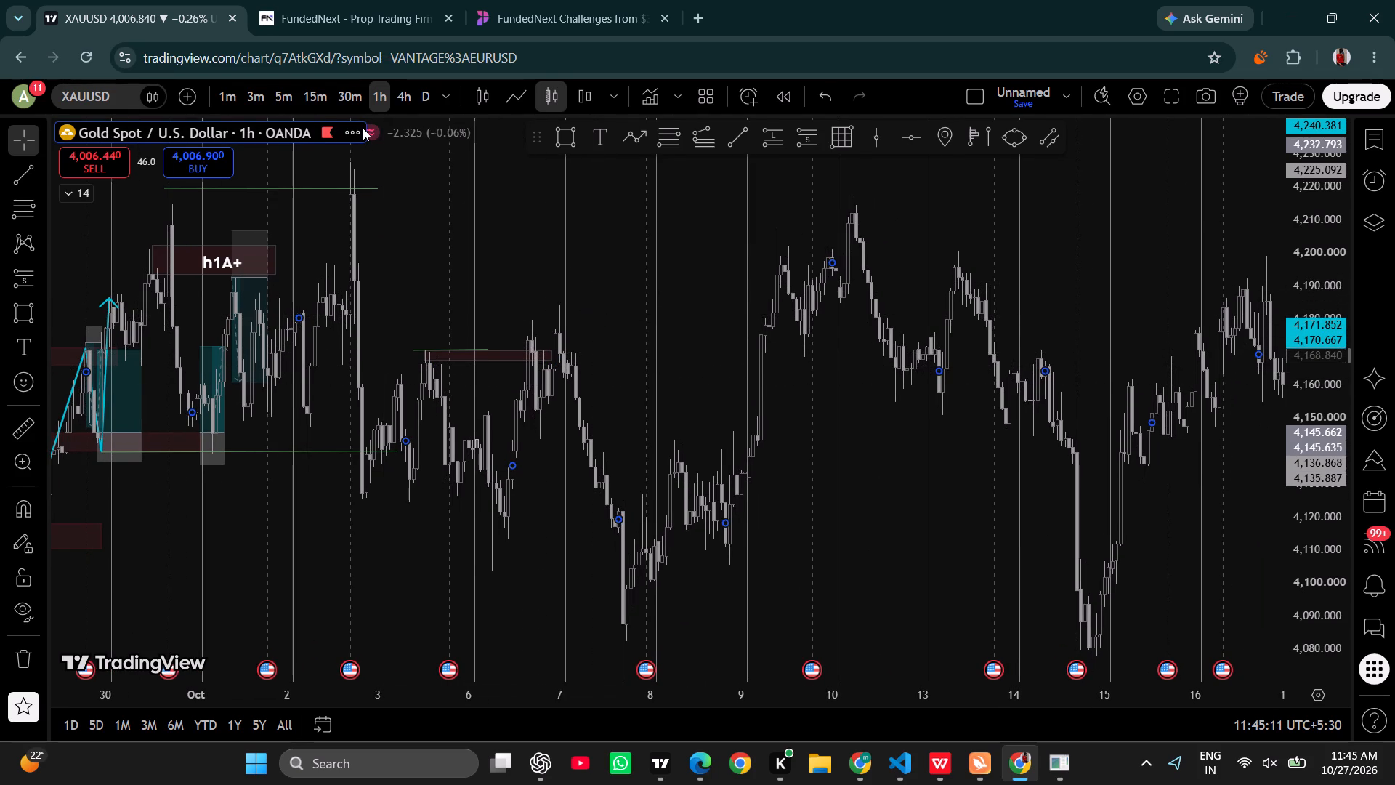
pyautogui.click(328, 97)
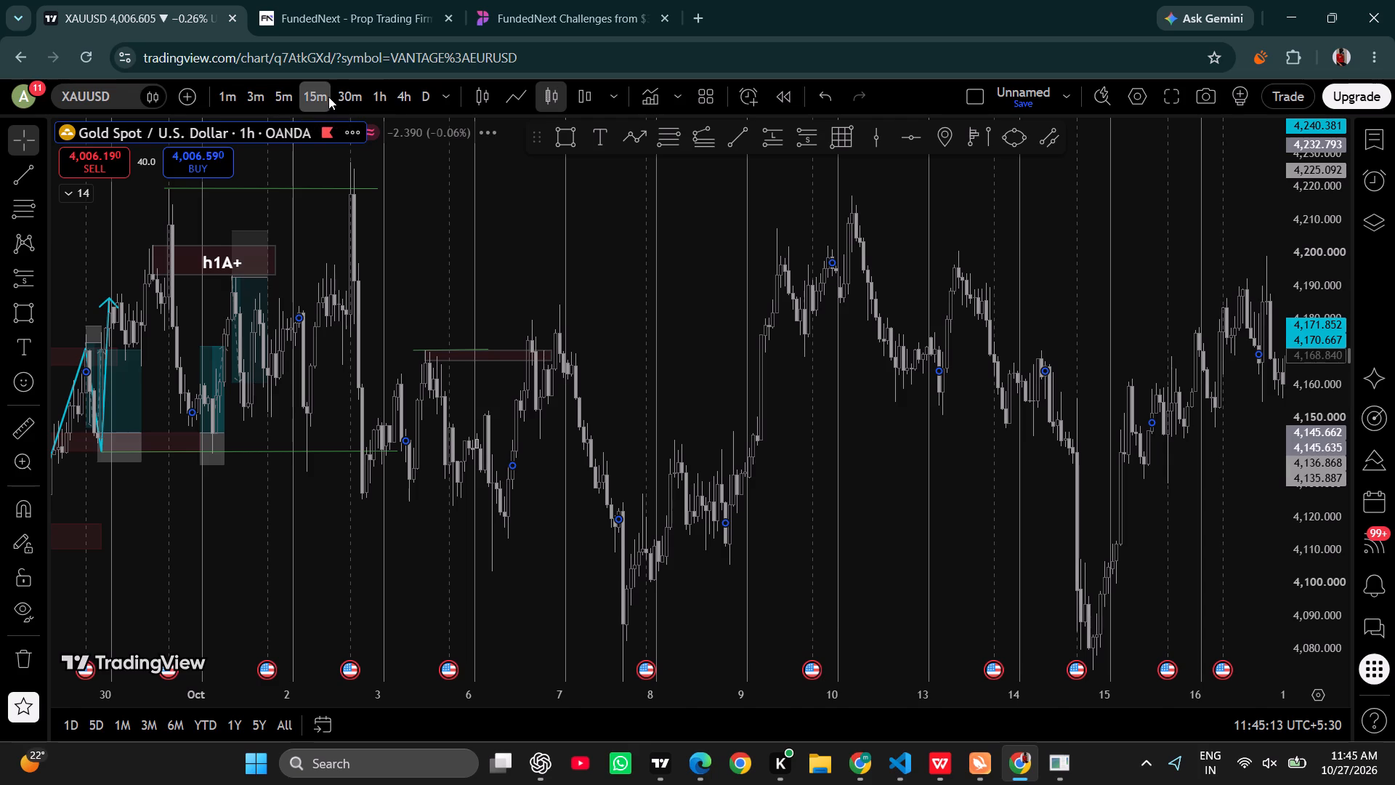
pyautogui.moveTo(376, 691); pyautogui.dragTo(922, 601)
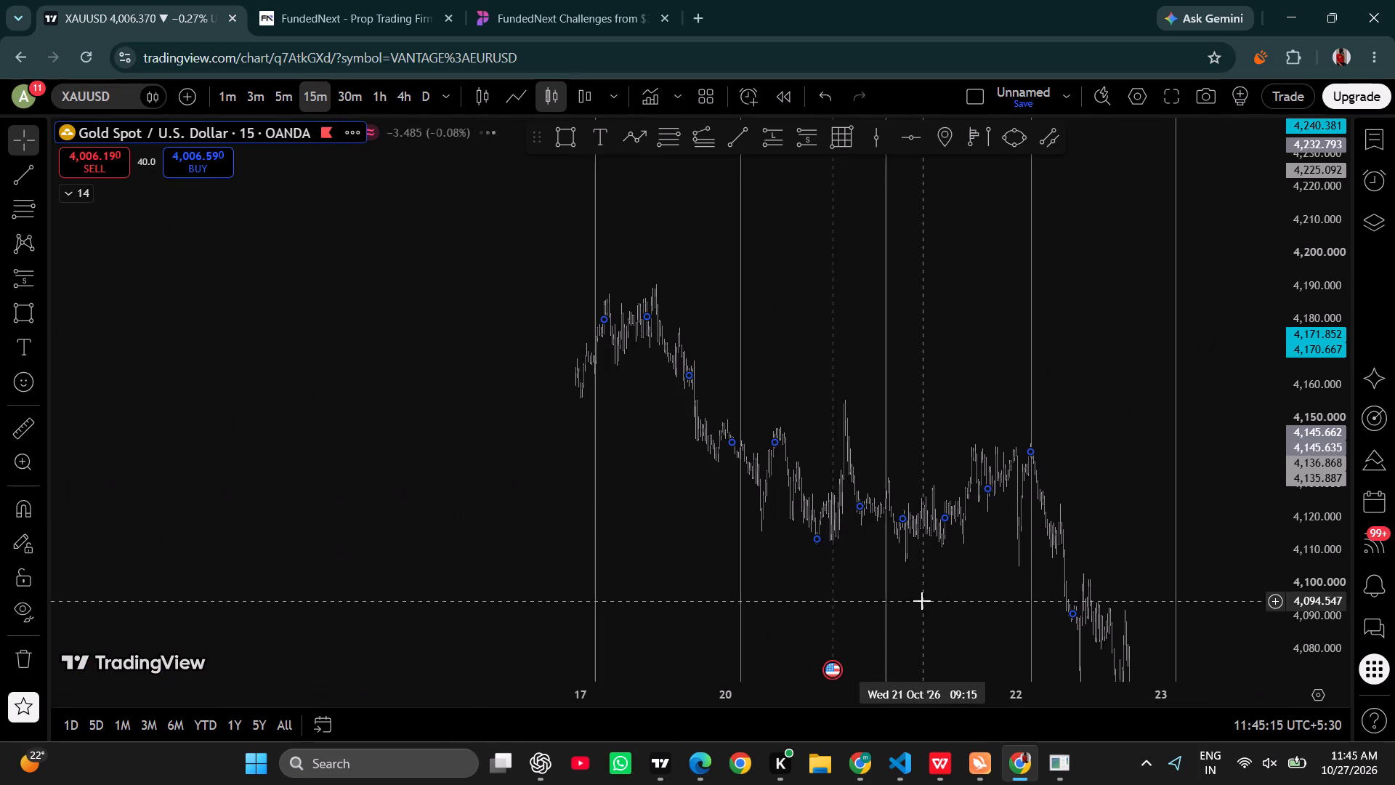
pyautogui.moveTo(341, 480); pyautogui.dragTo(1261, 609)
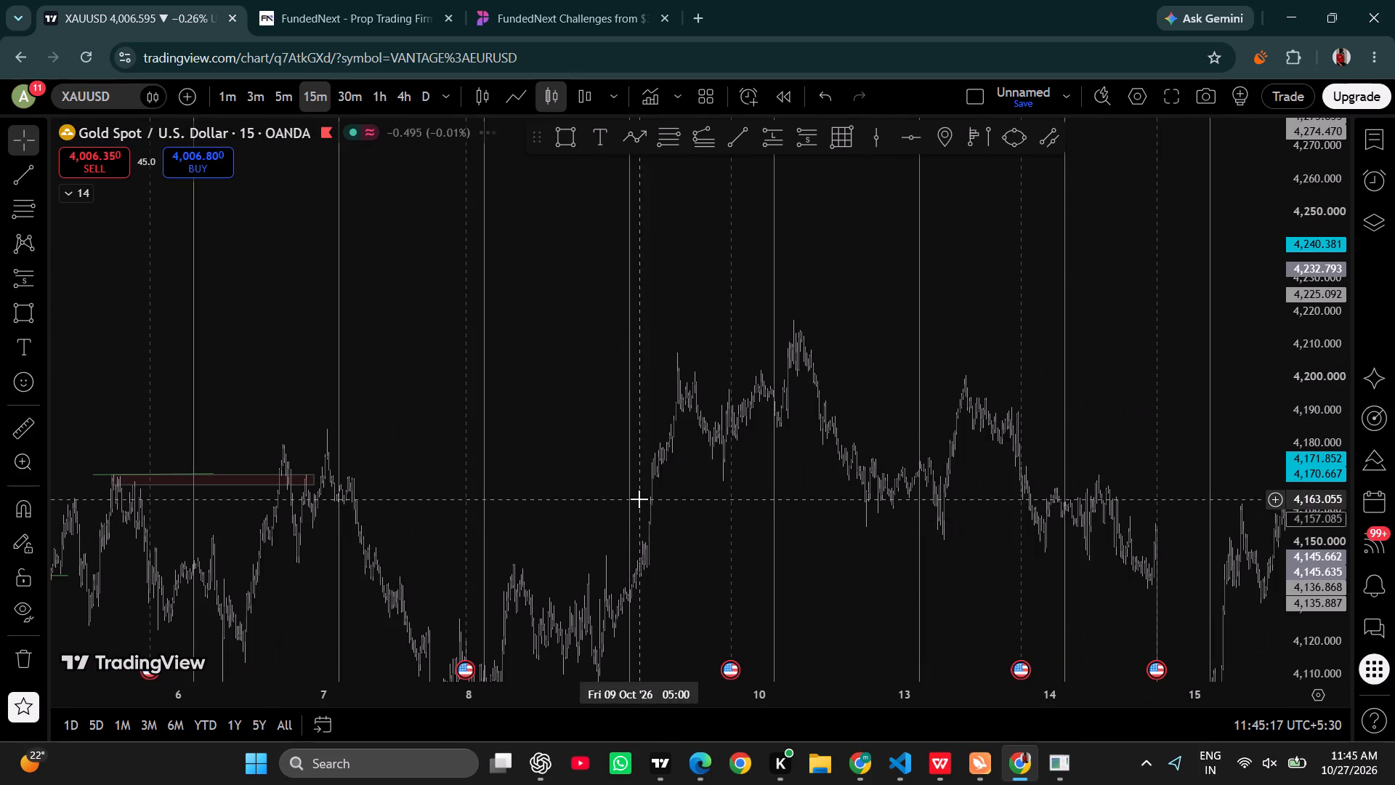
pyautogui.moveTo(385, 456); pyautogui.dragTo(1025, 430)
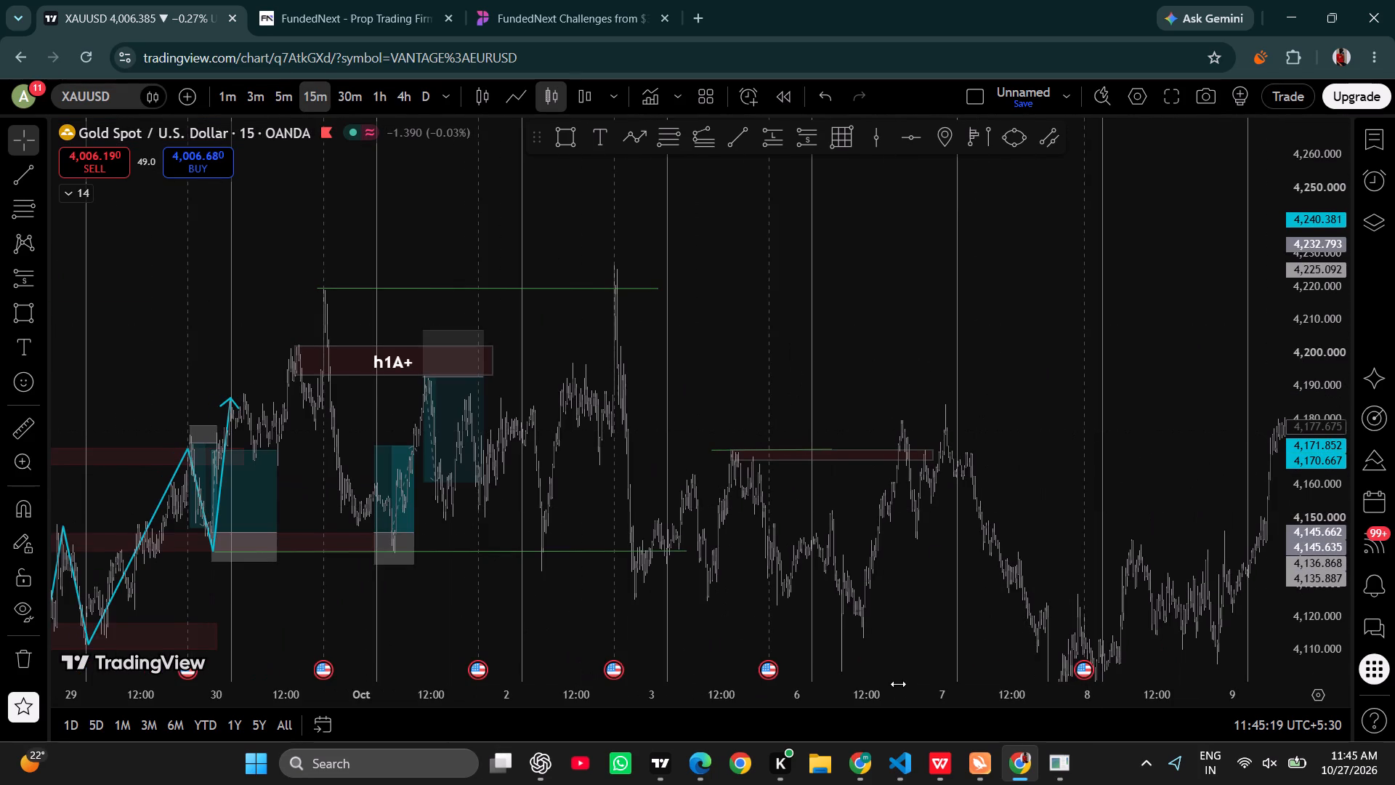
pyautogui.moveTo(898, 684); pyautogui.dragTo(783, 677)
pyautogui.moveTo(891, 584); pyautogui.dragTo(699, 526)
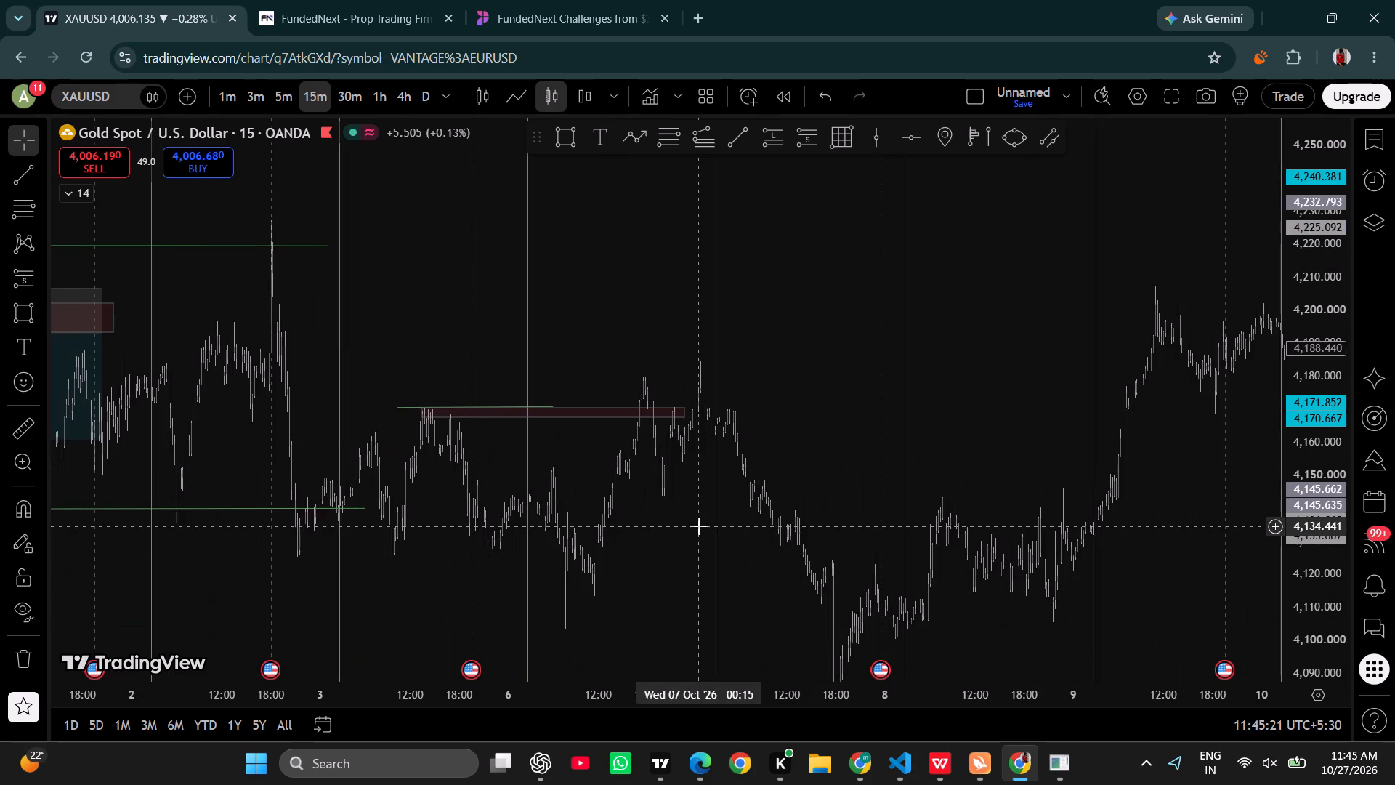
pyautogui.moveTo(1309, 262); pyautogui.dragTo(1261, 36)
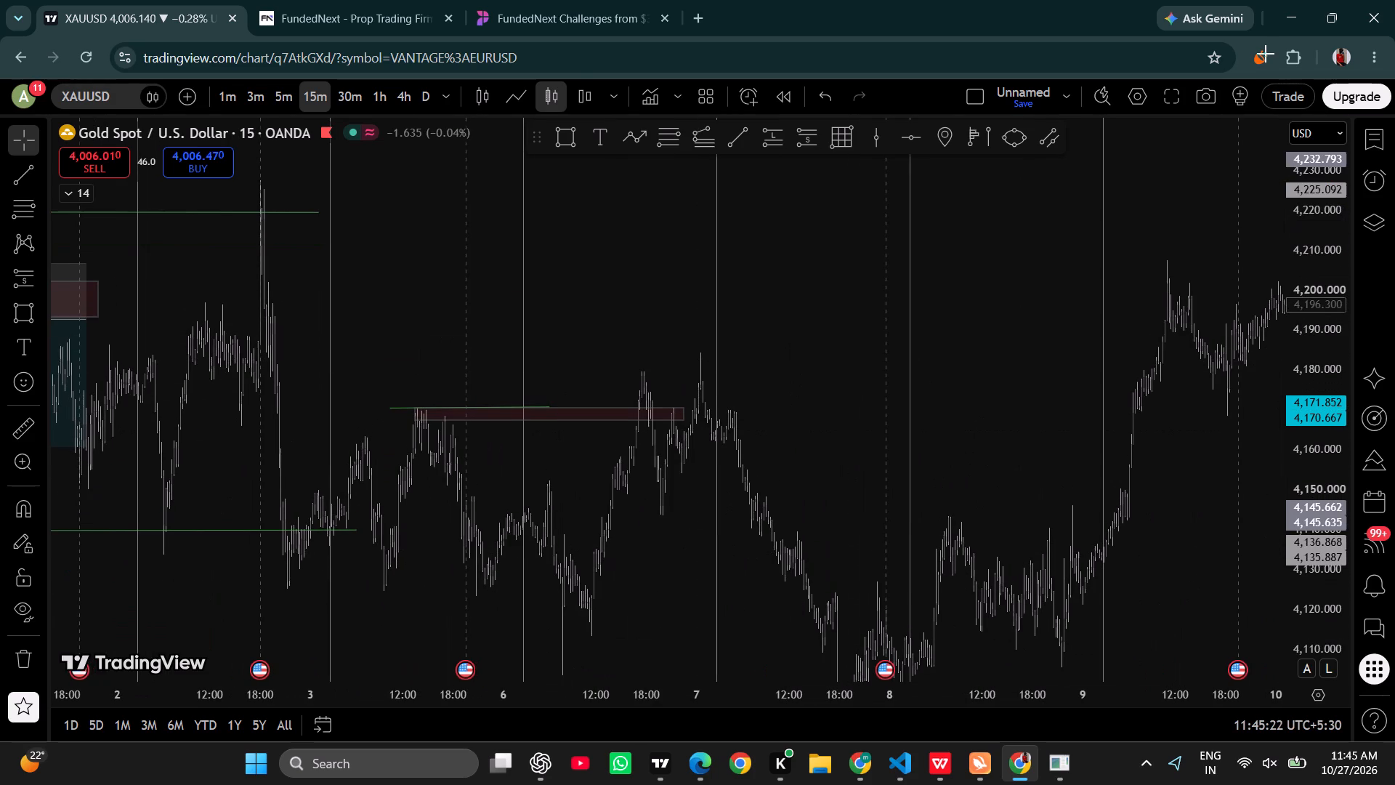
pyautogui.moveTo(622, 286); pyautogui.dragTo(745, 297)
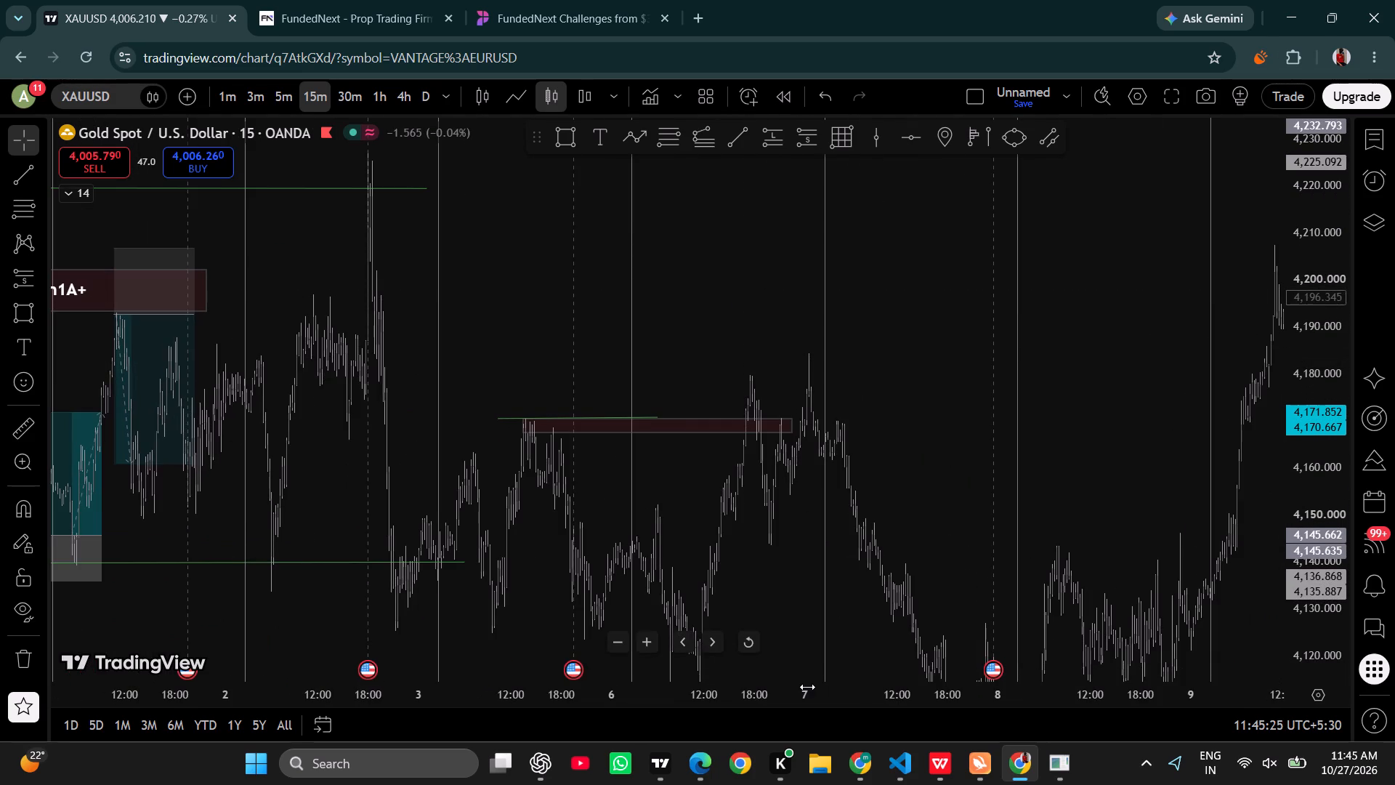
pyautogui.moveTo(807, 687); pyautogui.dragTo(638, 688)
pyautogui.moveTo(546, 590); pyautogui.dragTo(602, 625)
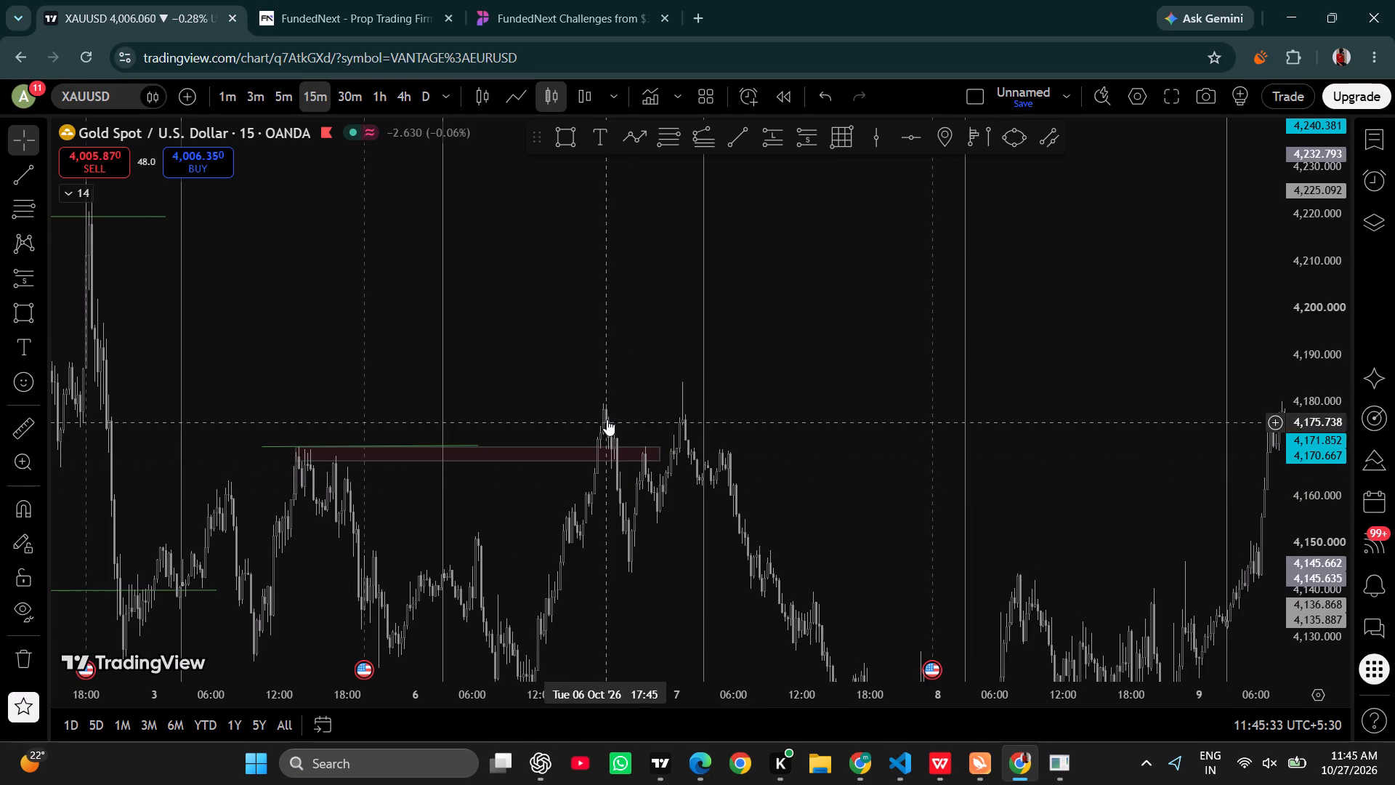
pyautogui.moveTo(627, 374); pyautogui.dragTo(650, 382)
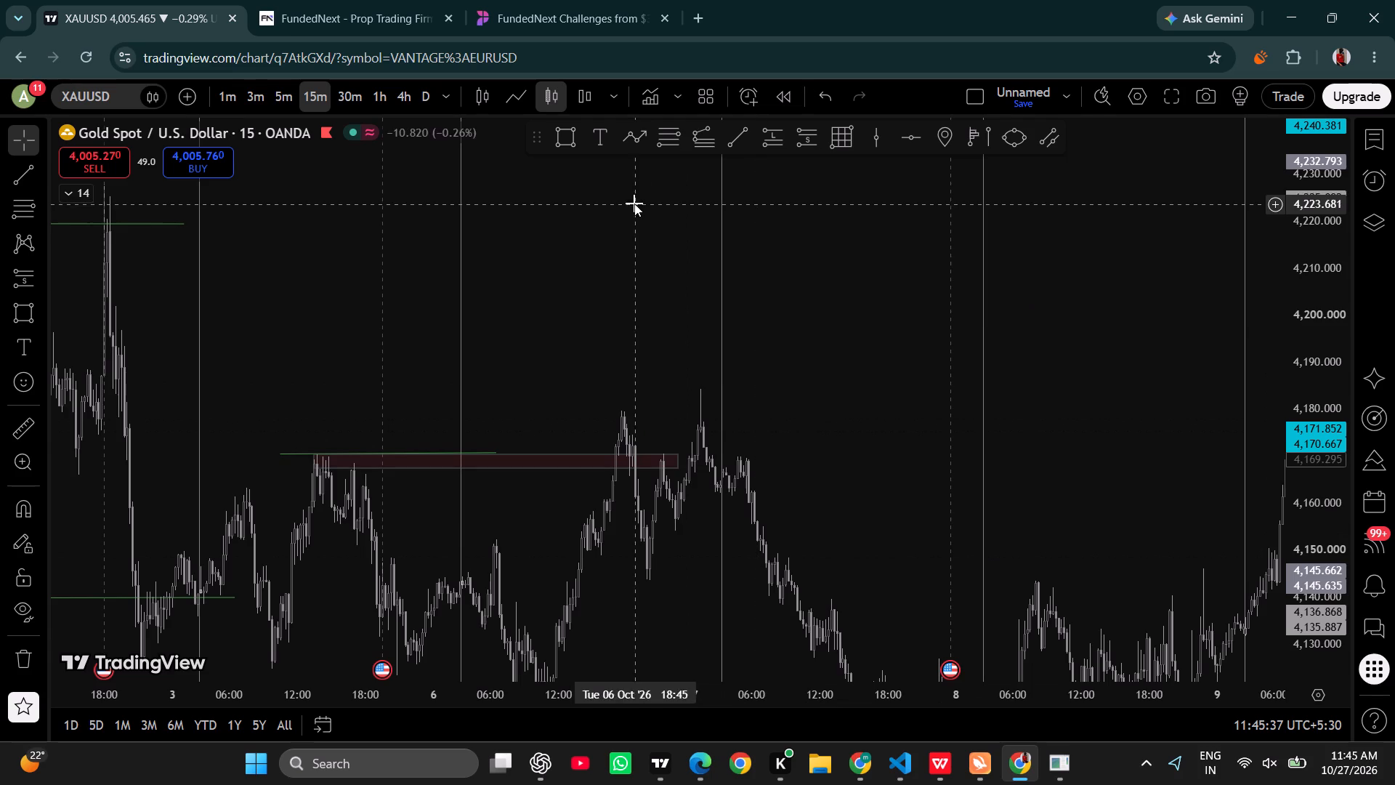
# Place a short position at 6 October 18:00 with entry about 4,172.65, stop about 4,189.66 and target about 4,140.45.
pyautogui.click(801, 142)
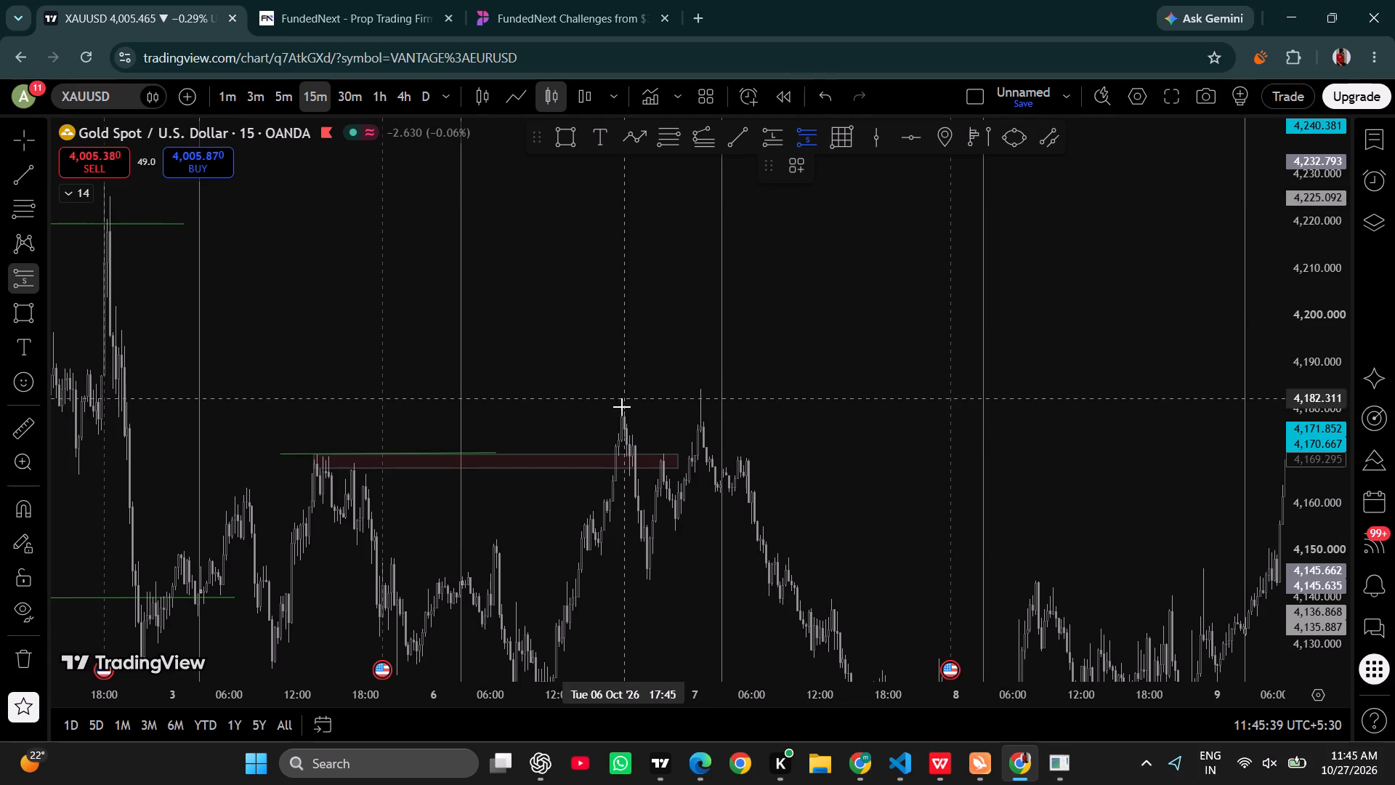
pyautogui.click(626, 444)
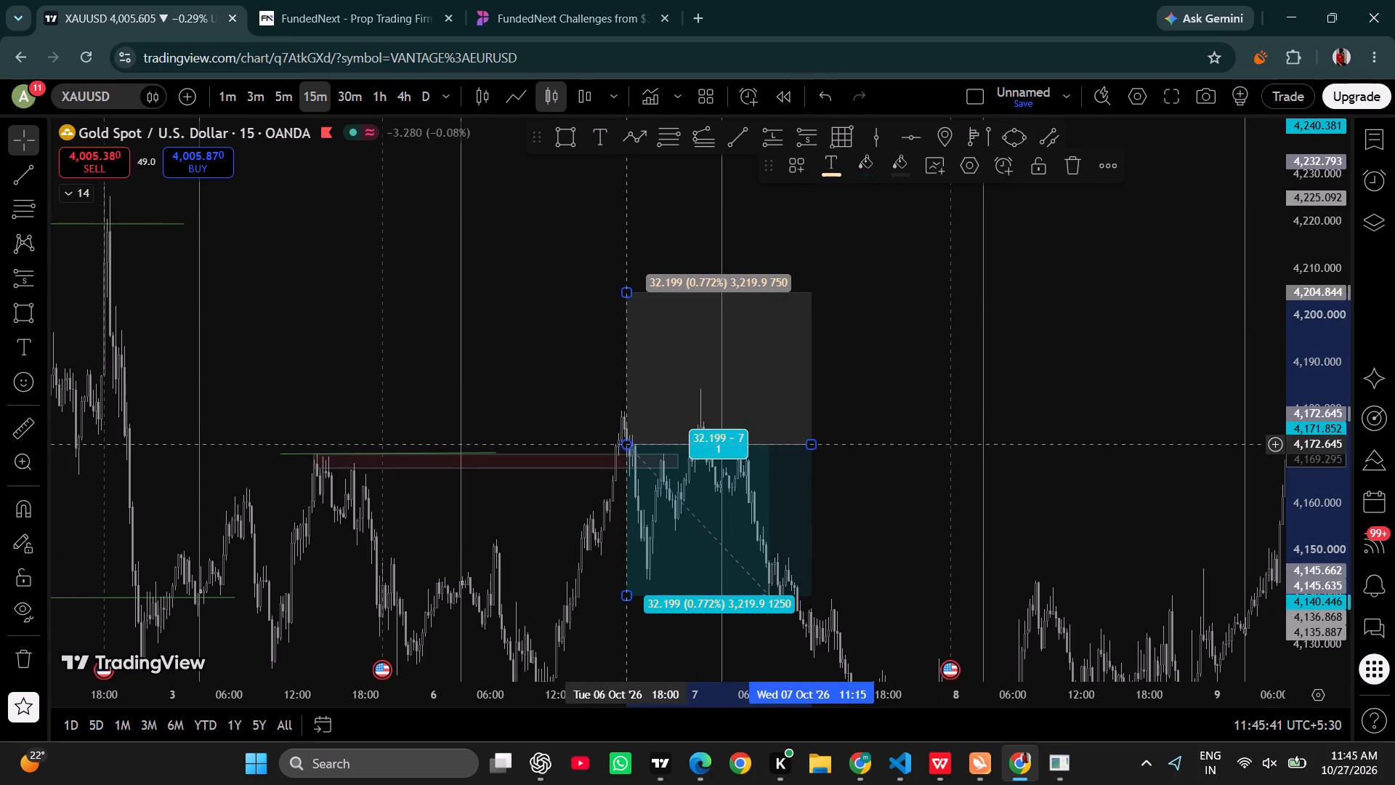
pyautogui.moveTo(630, 296); pyautogui.dragTo(696, 363)
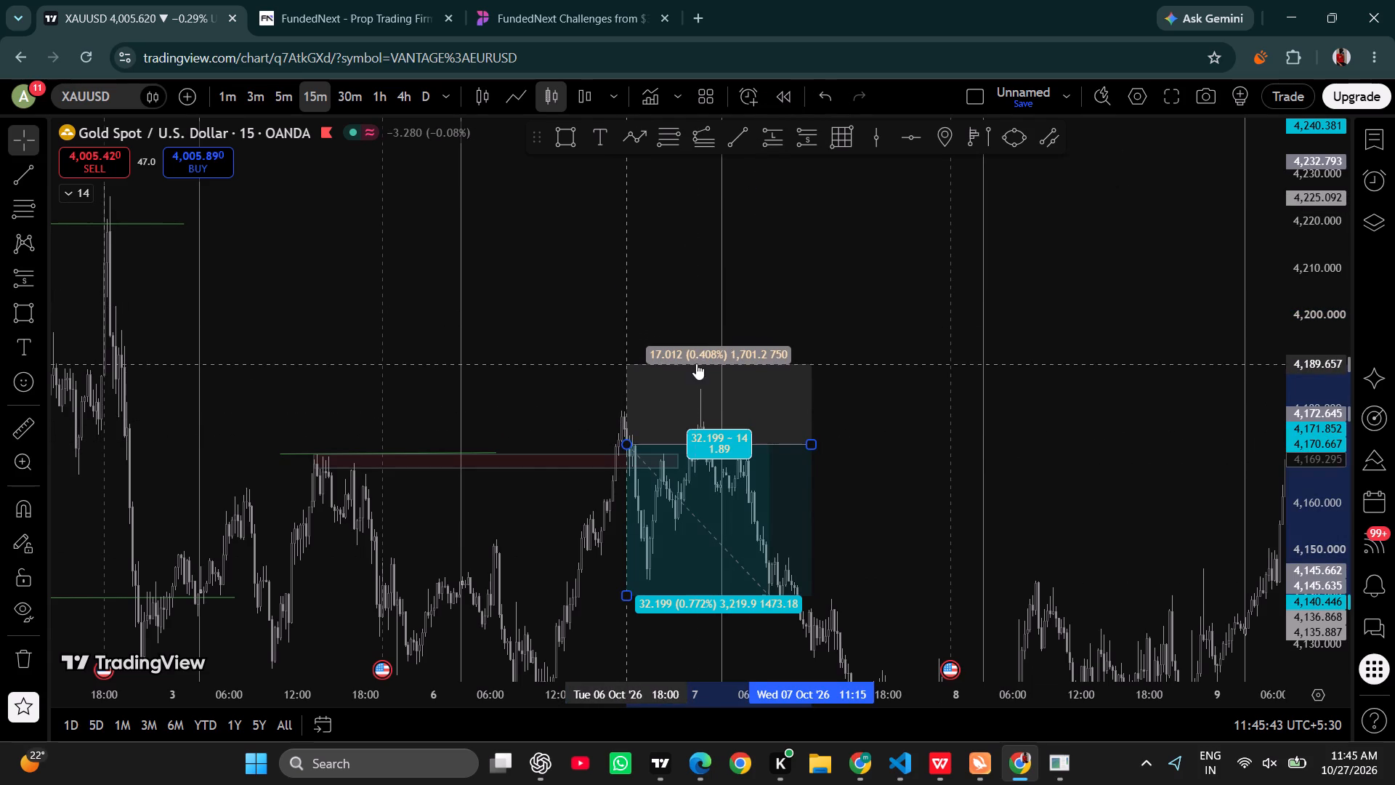
# Switch to the 1-hour timeframe and tighten the 6 October short position's stop to about 4,179.22.
pyautogui.click(380, 104)
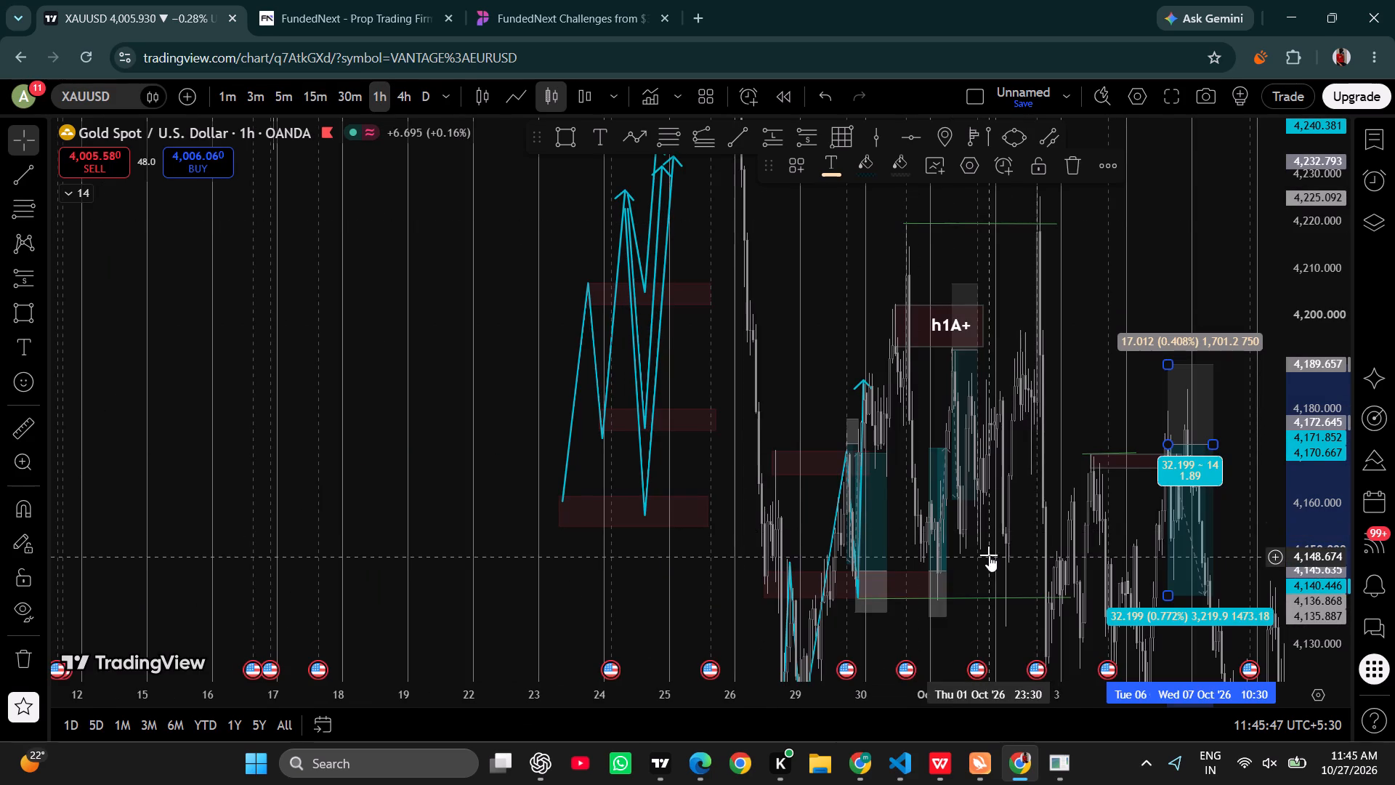
pyautogui.moveTo(1024, 555); pyautogui.dragTo(406, 468)
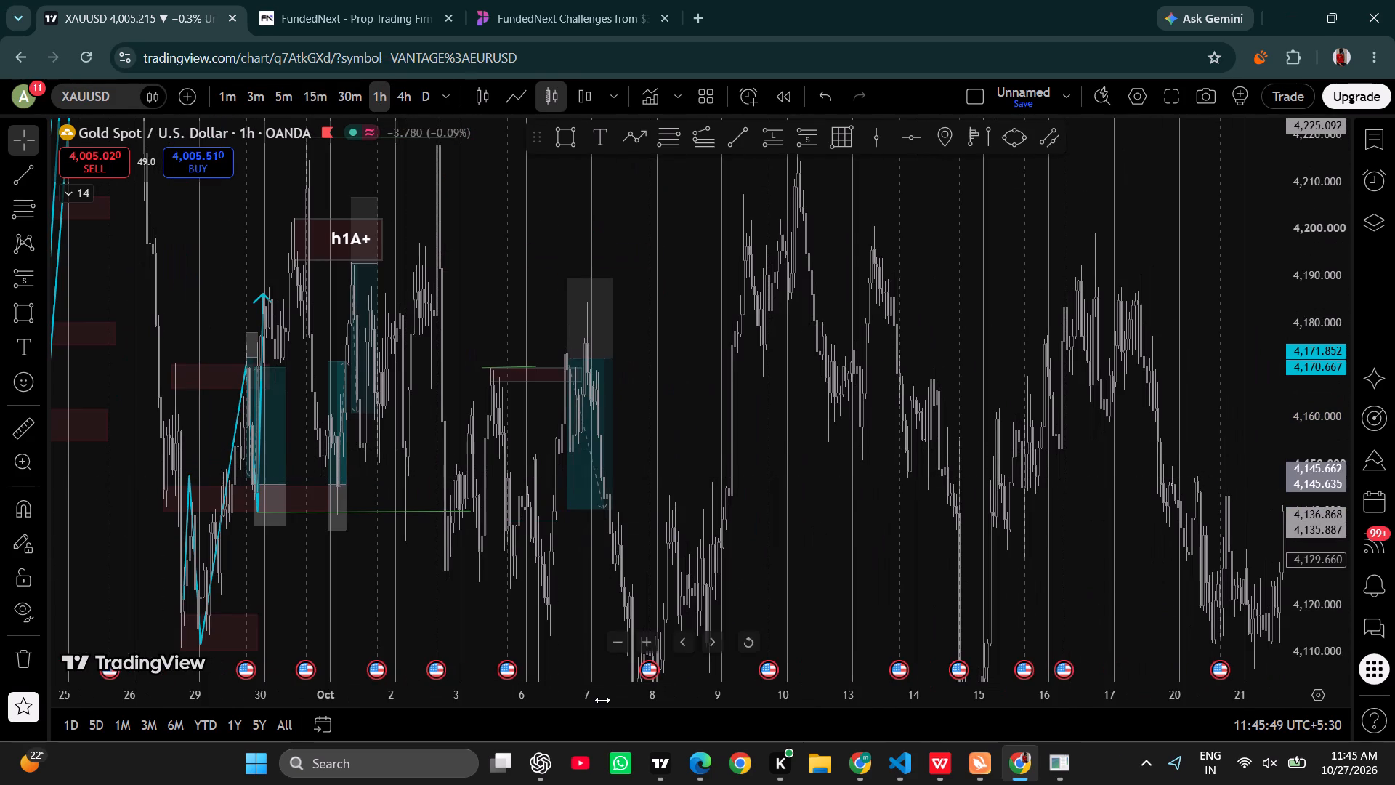
pyautogui.moveTo(604, 702); pyautogui.dragTo(420, 664)
pyautogui.moveTo(493, 398); pyautogui.dragTo(545, 416)
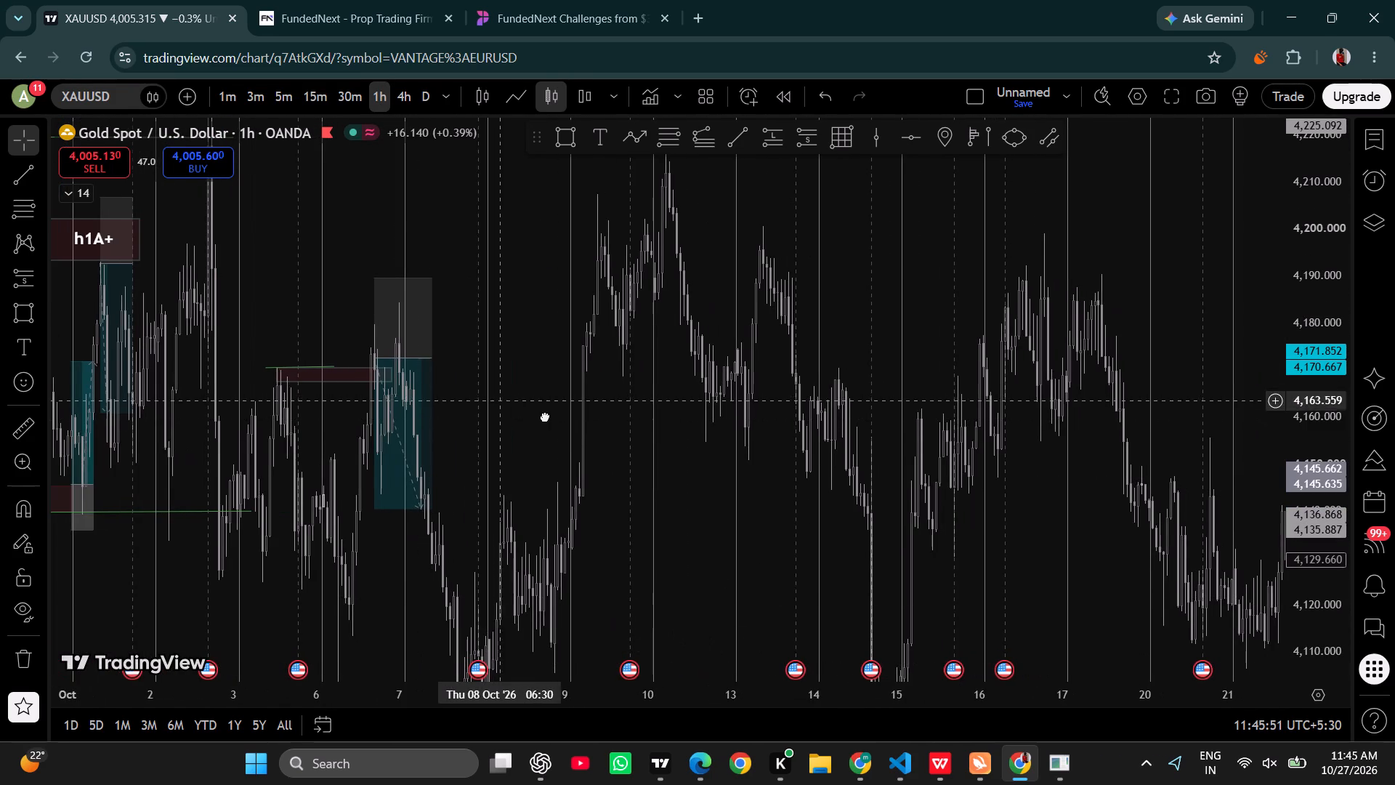
pyautogui.moveTo(545, 416); pyautogui.dragTo(854, 491)
pyautogui.moveTo(727, 368); pyautogui.dragTo(741, 382)
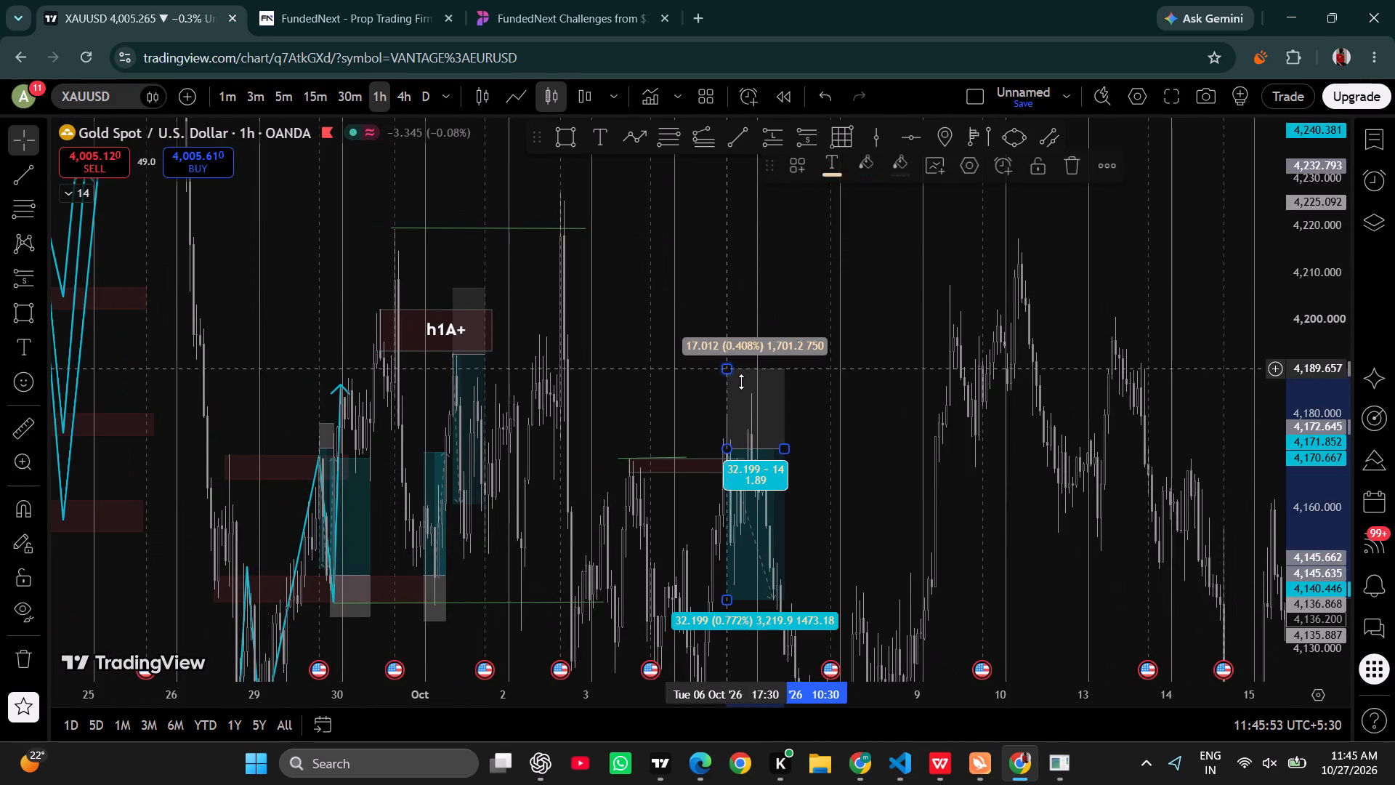
pyautogui.moveTo(741, 382); pyautogui.dragTo(783, 417)
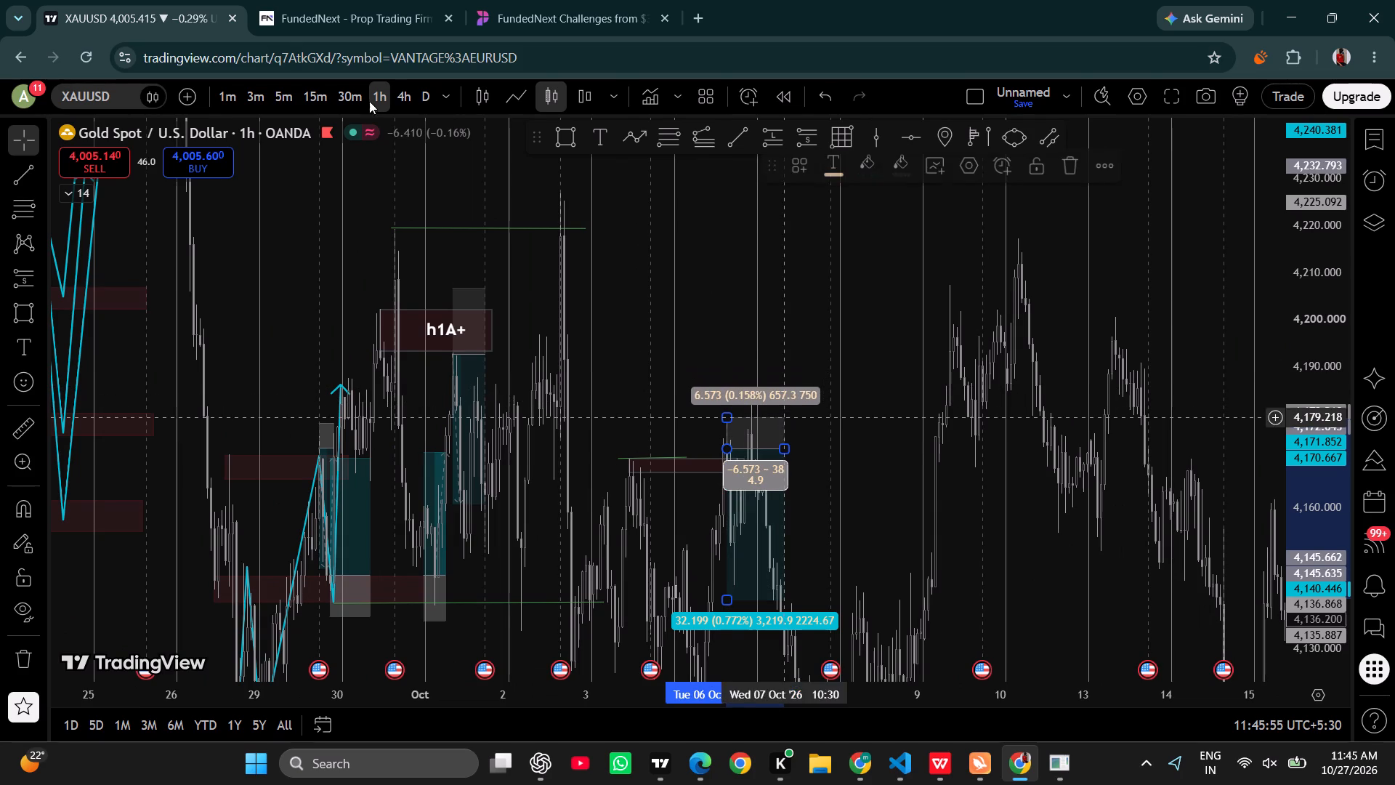
# Return to the 15-minute timeframe and narrow the 6 October short position to end at 7 October 00:00.
pyautogui.click(307, 97)
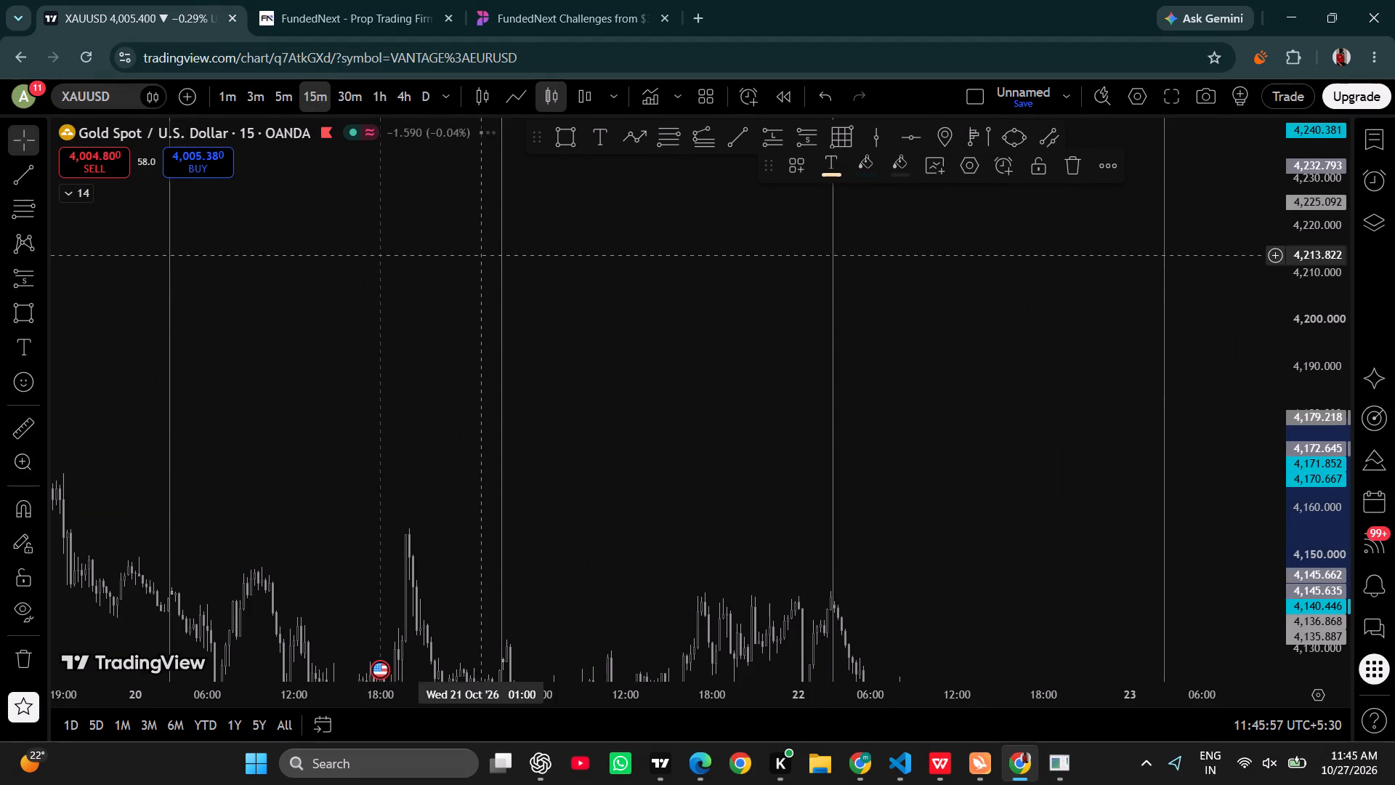
pyautogui.moveTo(324, 403); pyautogui.dragTo(1178, 438)
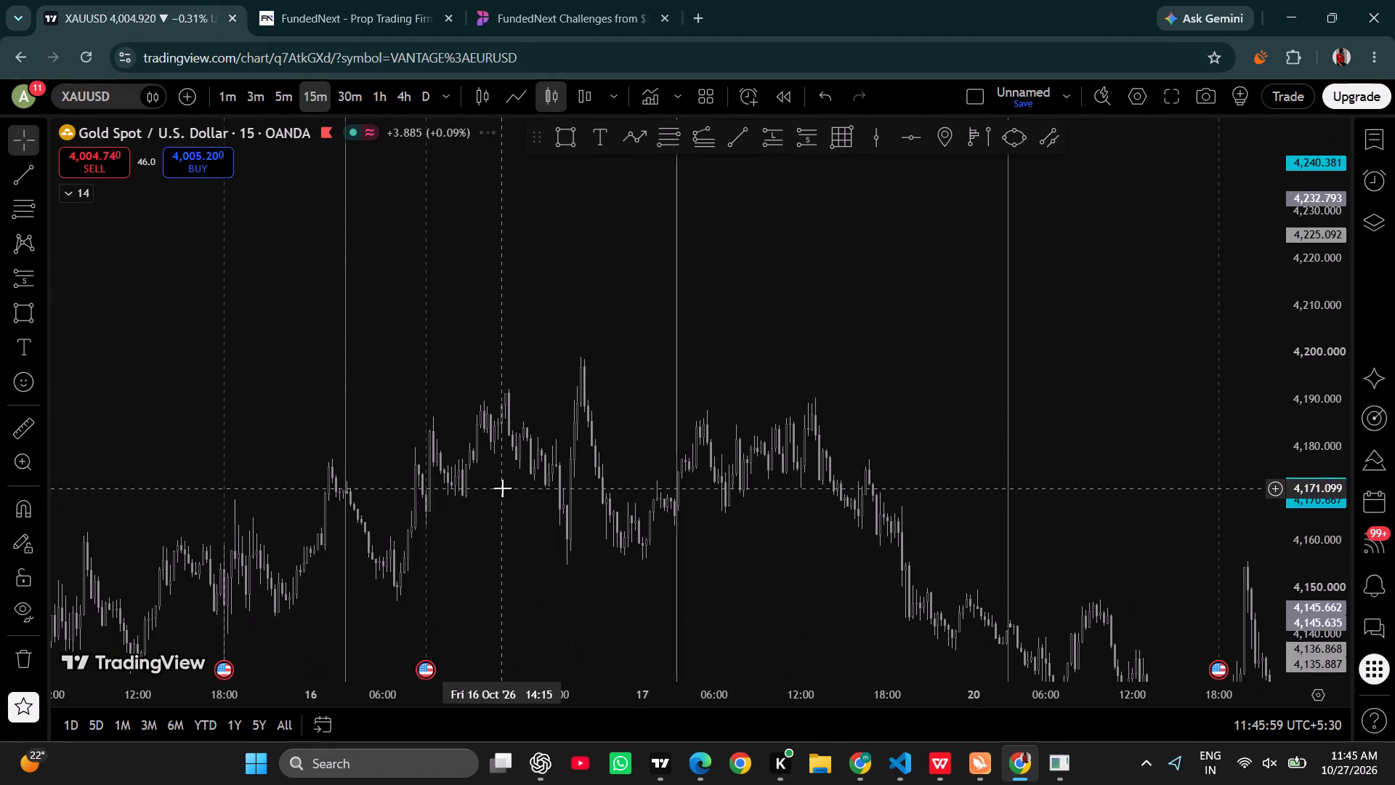
pyautogui.moveTo(339, 486); pyautogui.dragTo(1245, 494)
pyautogui.moveTo(440, 531); pyautogui.dragTo(864, 542)
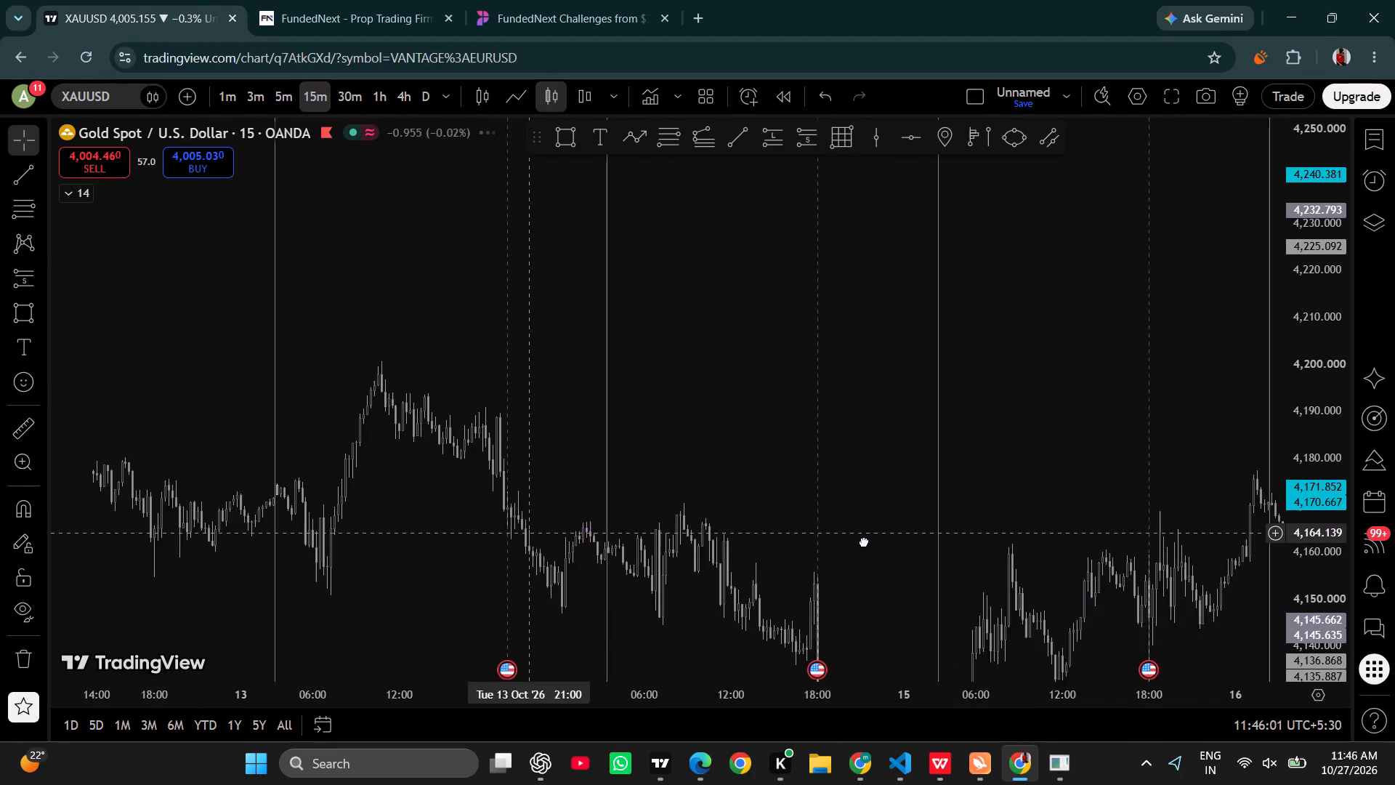
pyautogui.moveTo(864, 542); pyautogui.dragTo(1213, 512)
pyautogui.moveTo(263, 539); pyautogui.dragTo(1046, 473)
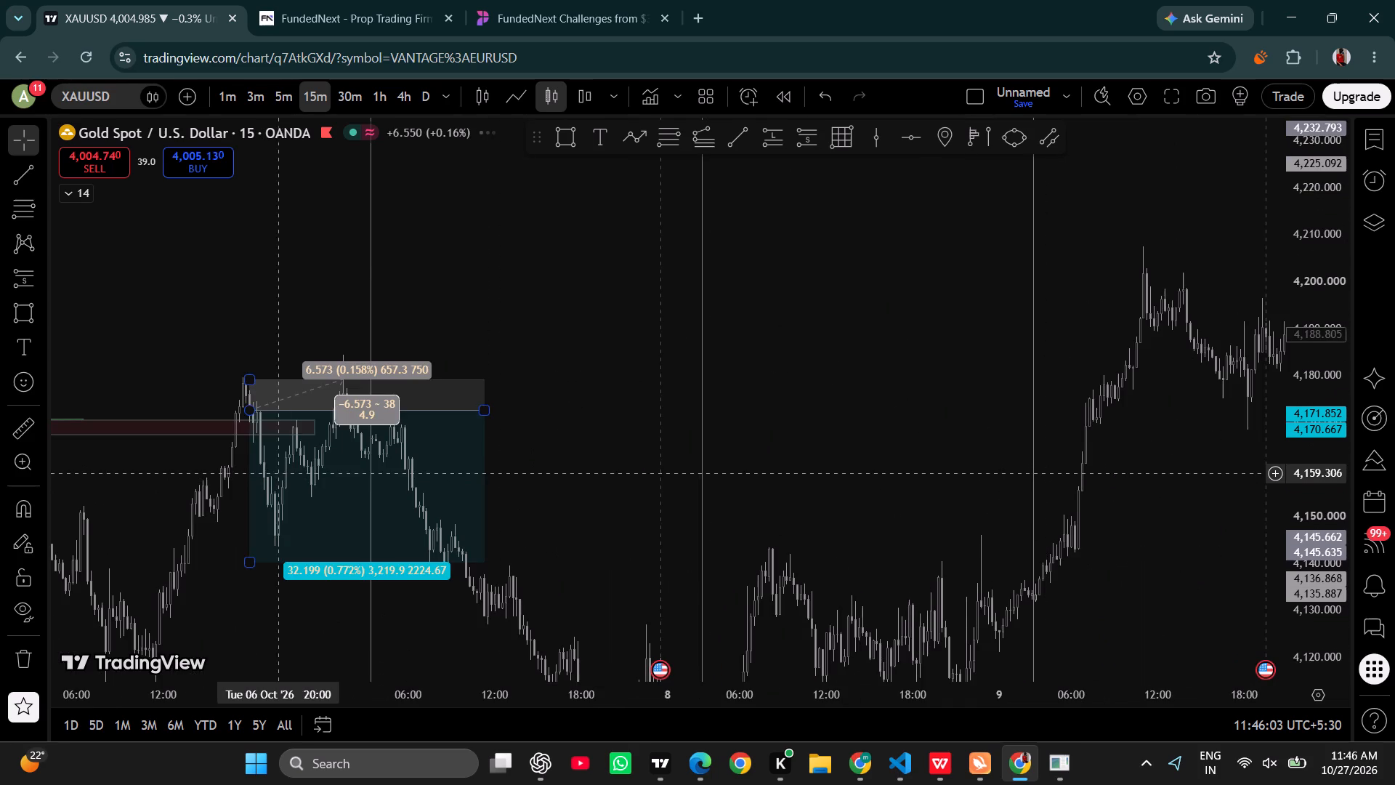
pyautogui.moveTo(247, 265); pyautogui.dragTo(729, 275)
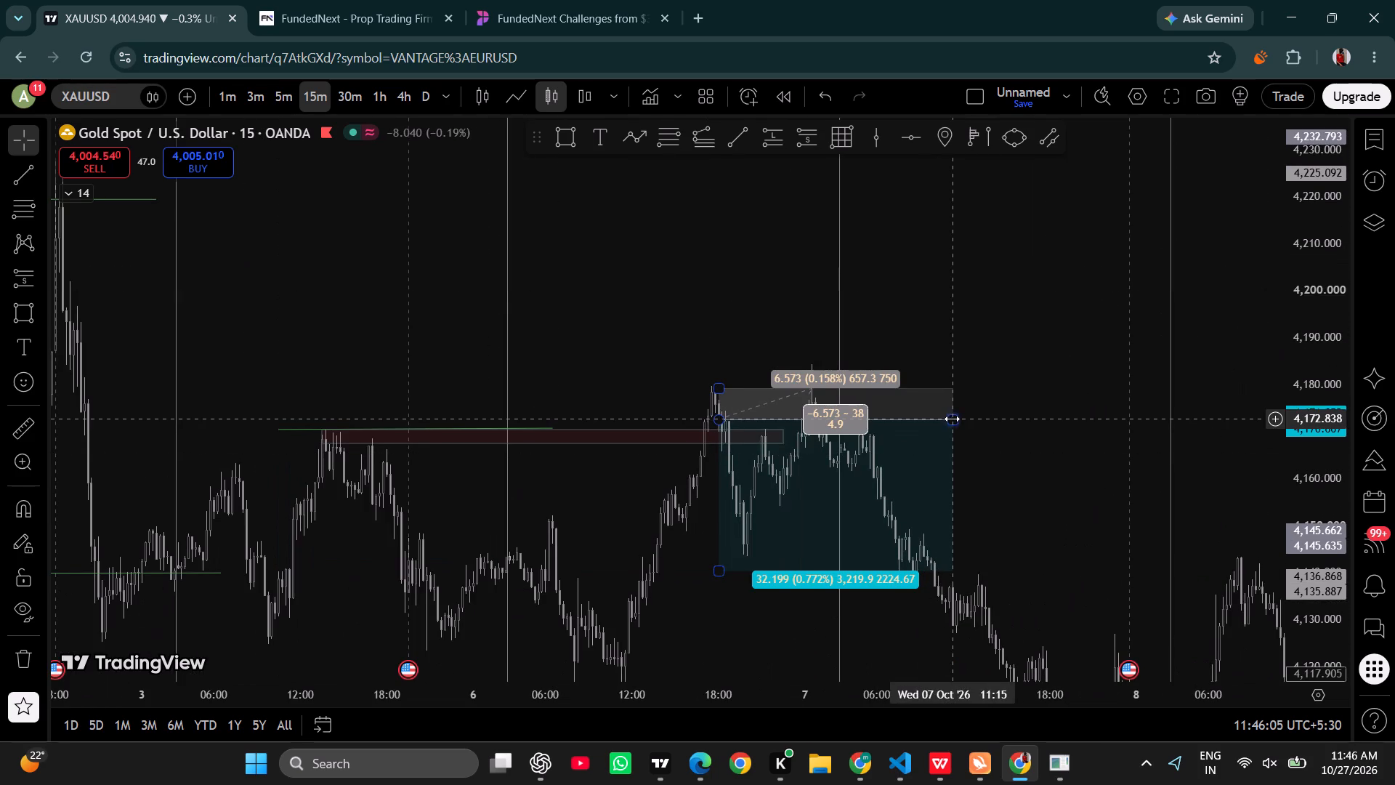
pyautogui.moveTo(952, 419); pyautogui.dragTo(805, 445)
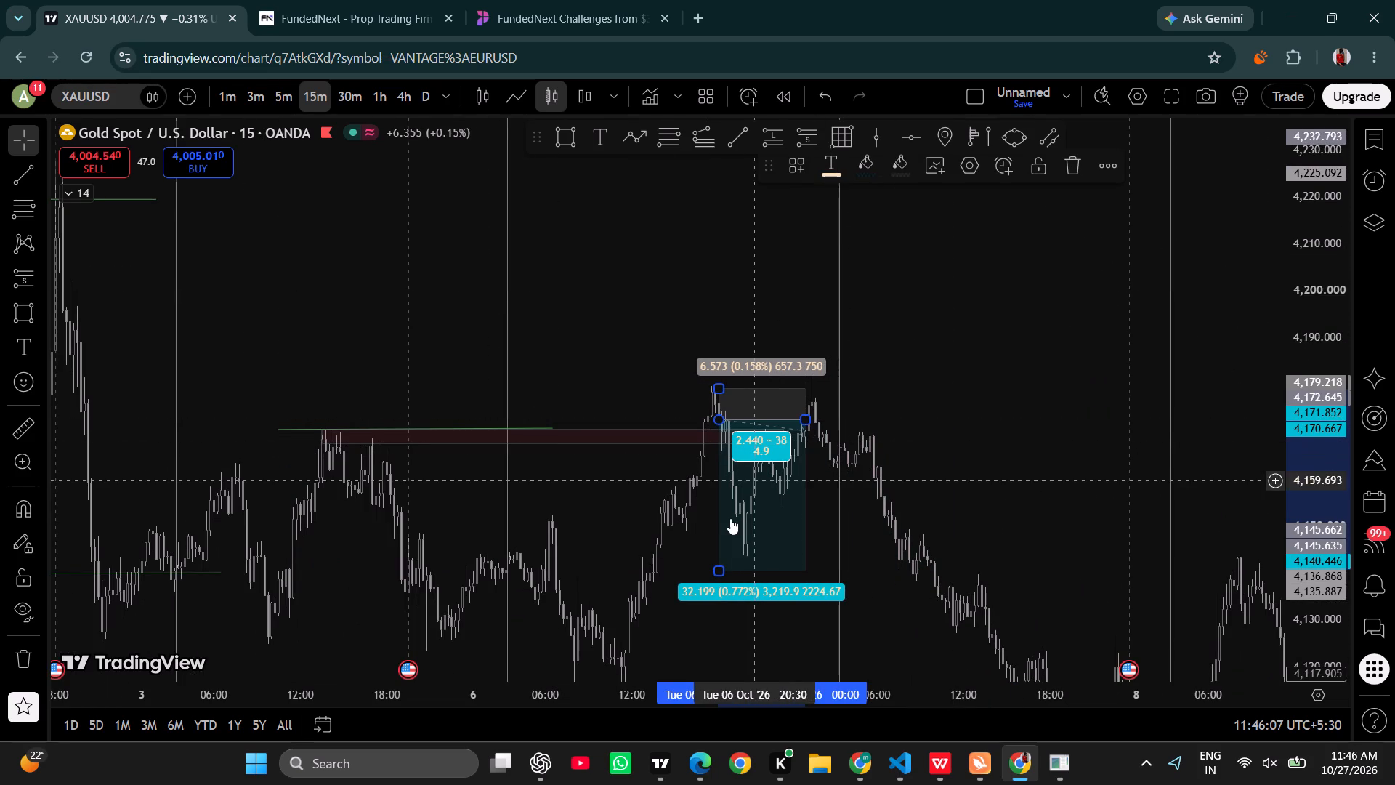
# Adjust the 6 October short position's stop to about 4,186.37 and its target to about 4,141.13.
pyautogui.moveTo(721, 573); pyautogui.dragTo(748, 557)
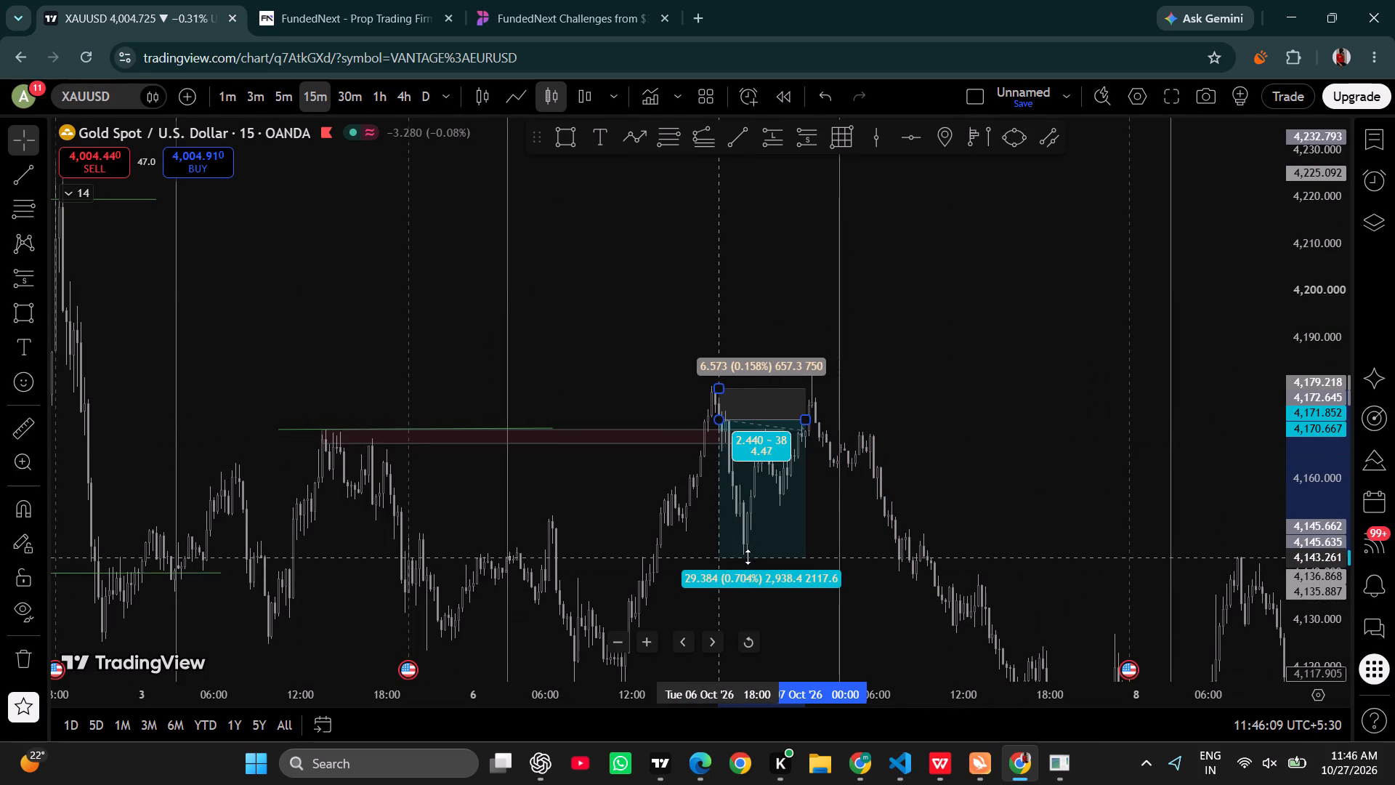
pyautogui.moveTo(748, 557); pyautogui.dragTo(748, 556)
pyautogui.moveTo(721, 390); pyautogui.dragTo(684, 372)
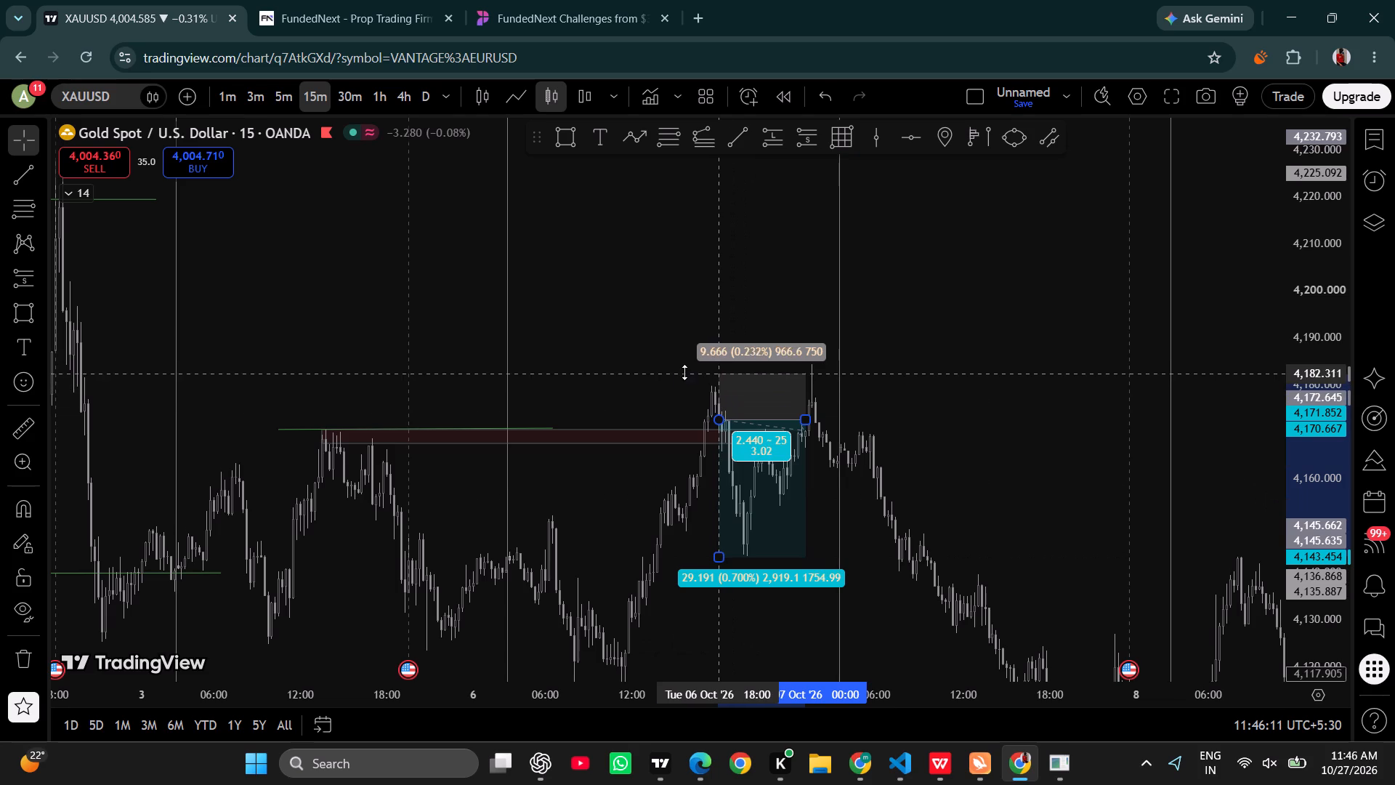
pyautogui.moveTo(684, 372); pyautogui.dragTo(660, 368)
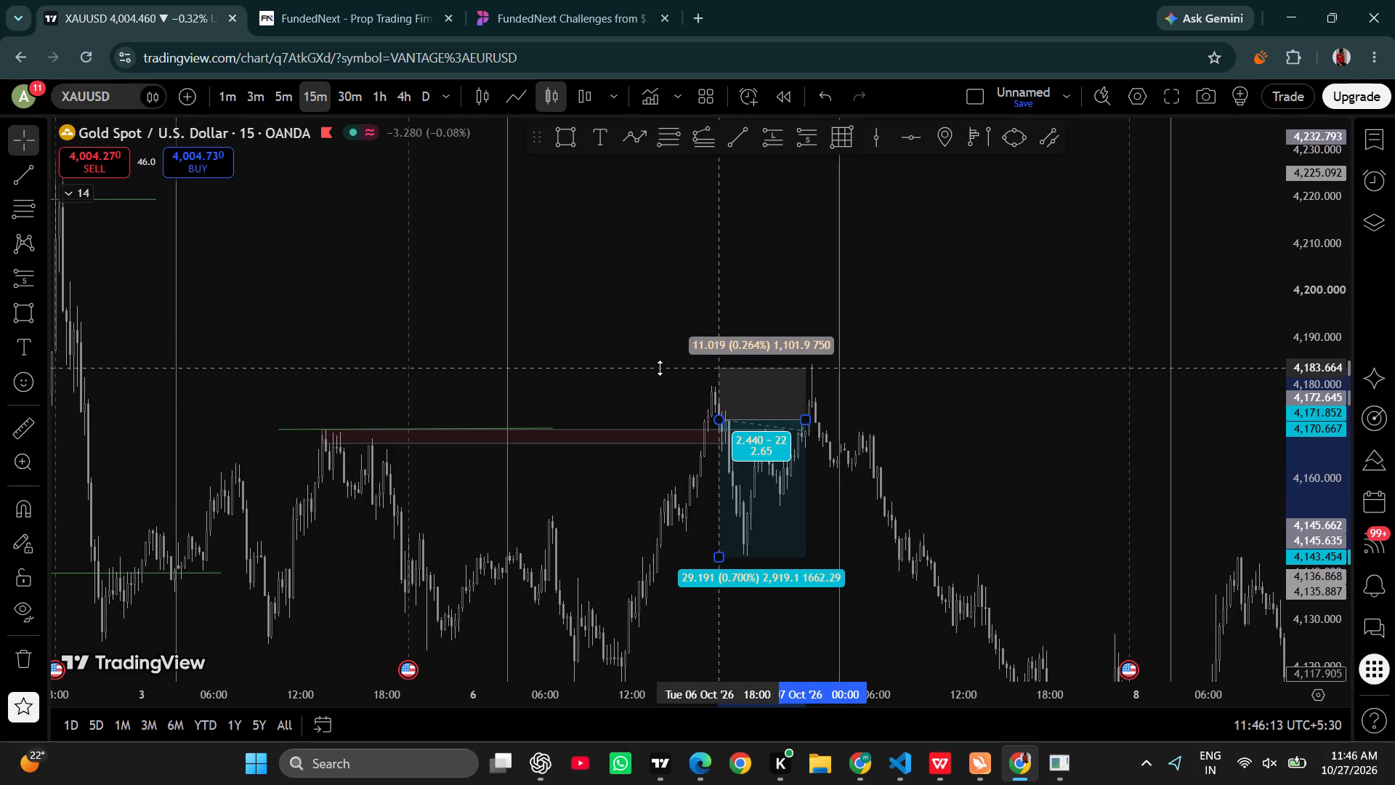
pyautogui.moveTo(660, 368); pyautogui.dragTo(660, 368)
pyautogui.moveTo(718, 366); pyautogui.dragTo(683, 358)
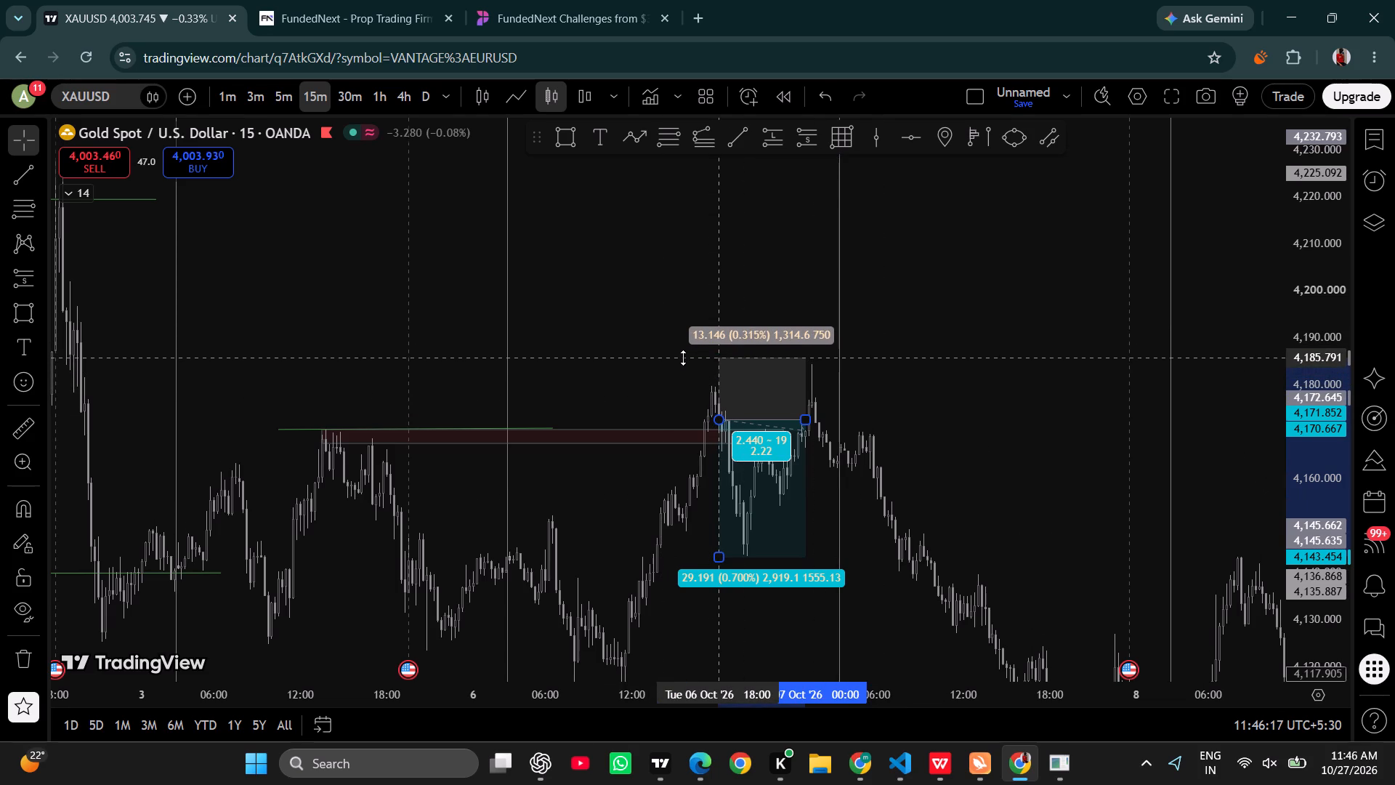
pyautogui.moveTo(683, 358); pyautogui.dragTo(674, 355)
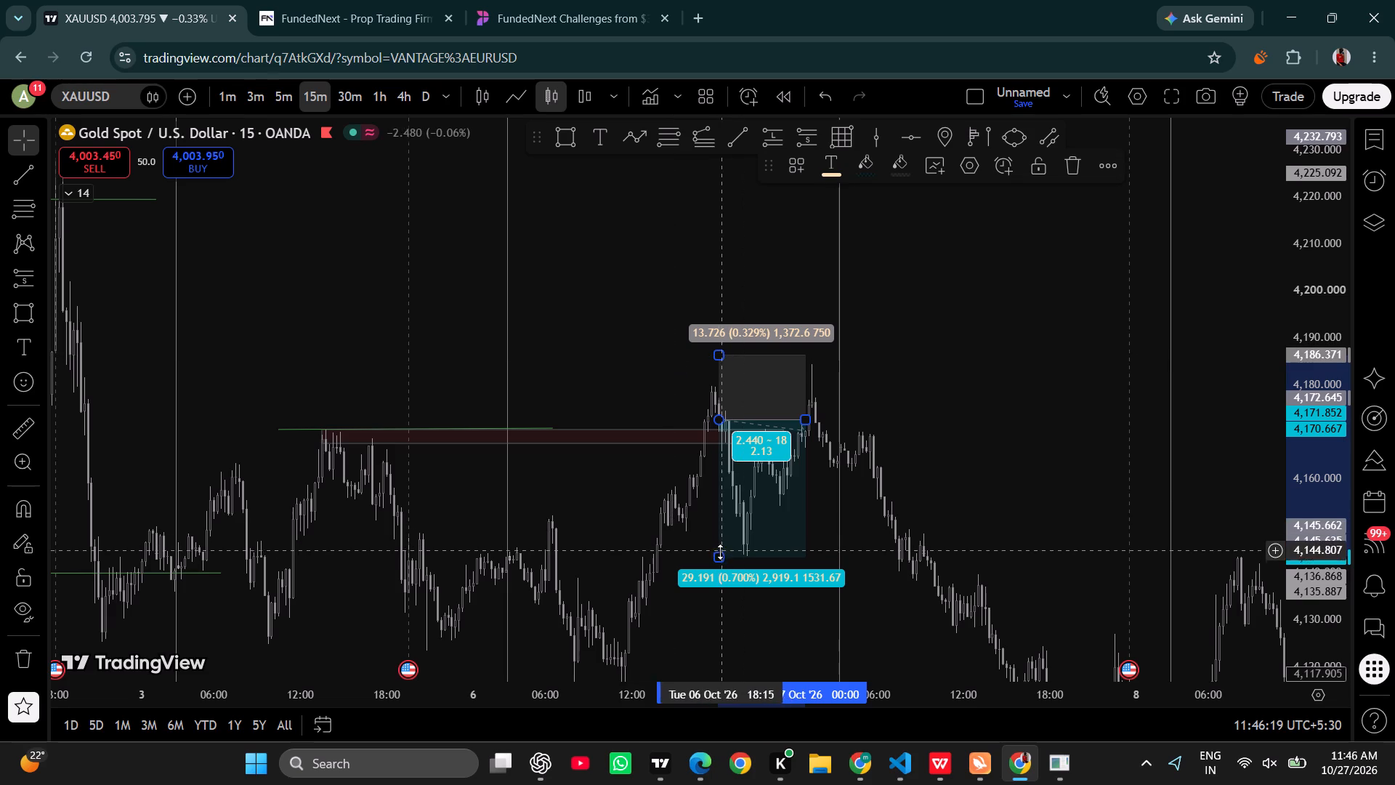
pyautogui.moveTo(718, 553); pyautogui.dragTo(737, 567)
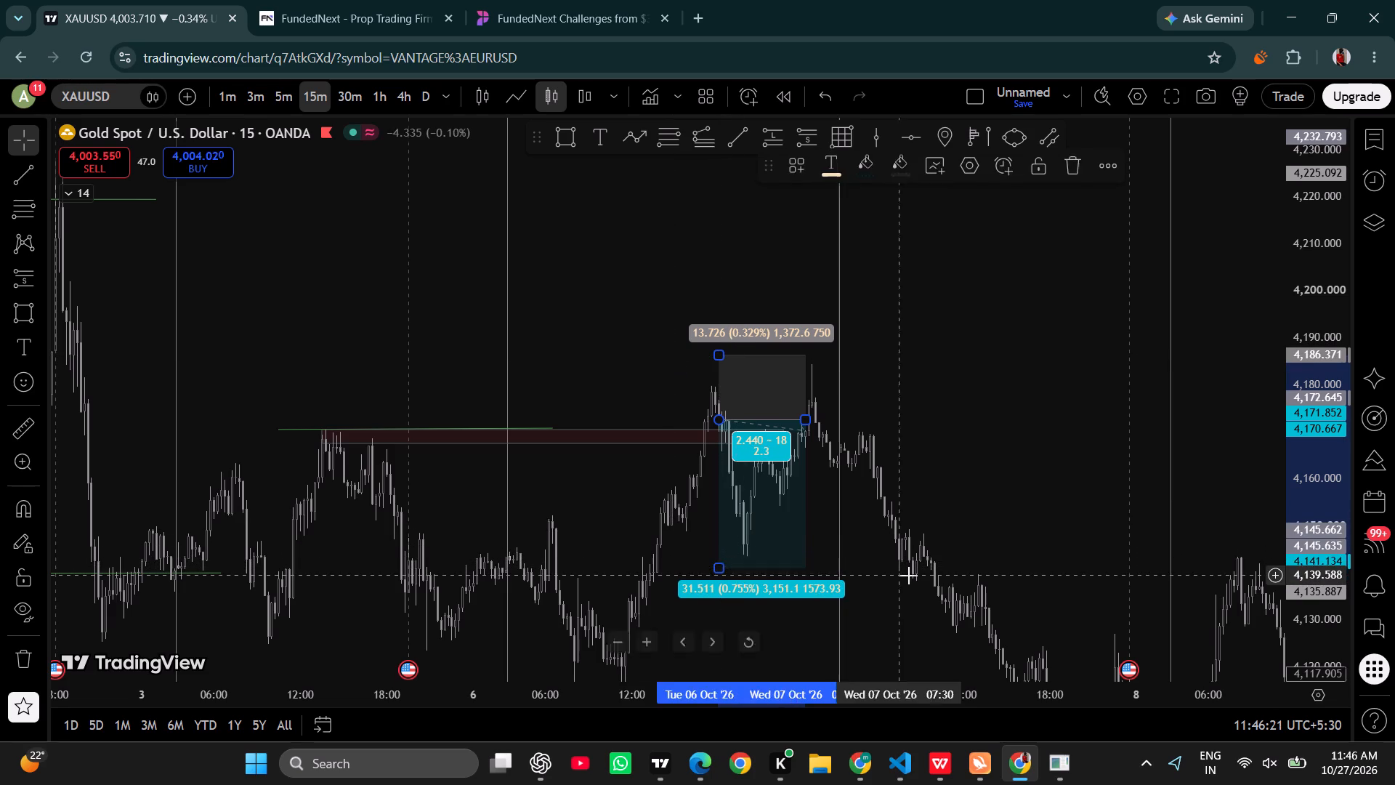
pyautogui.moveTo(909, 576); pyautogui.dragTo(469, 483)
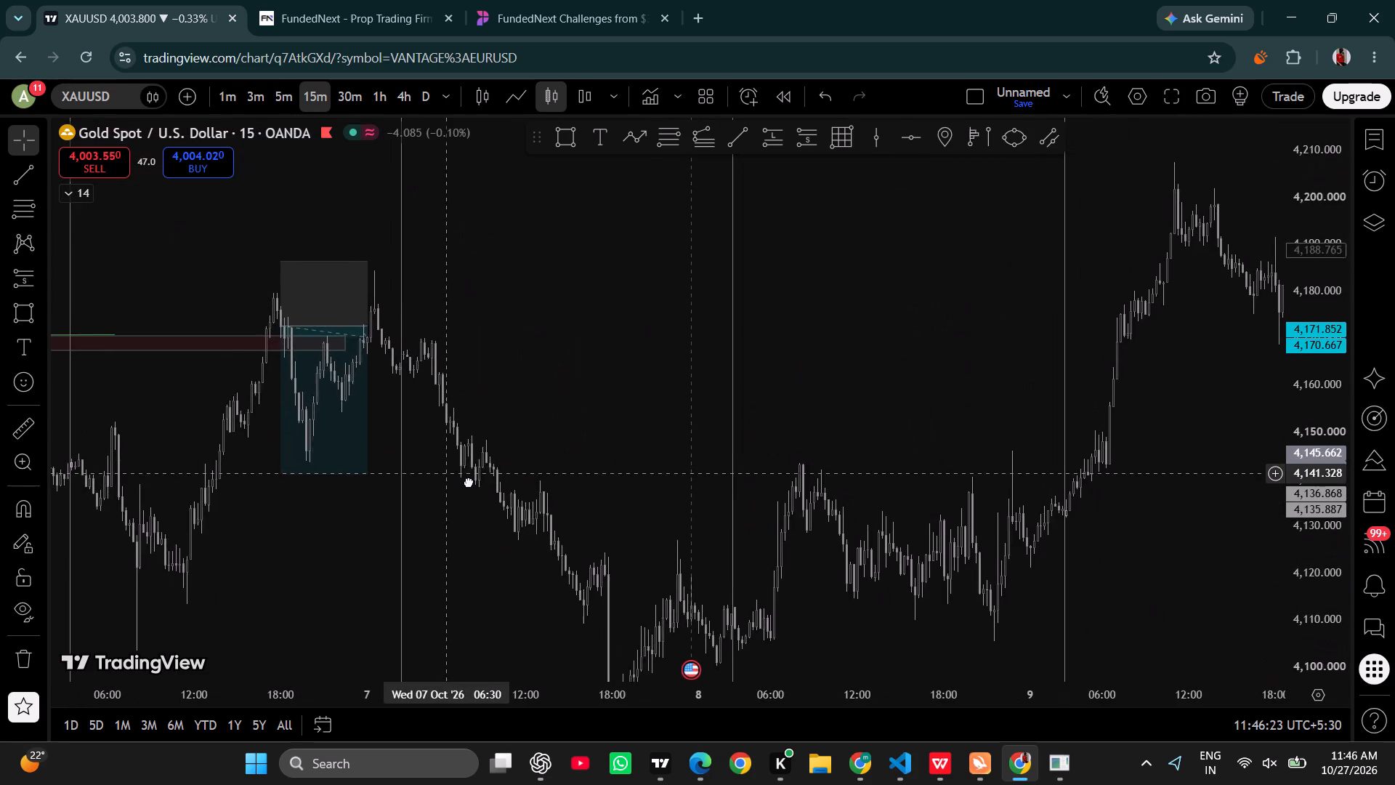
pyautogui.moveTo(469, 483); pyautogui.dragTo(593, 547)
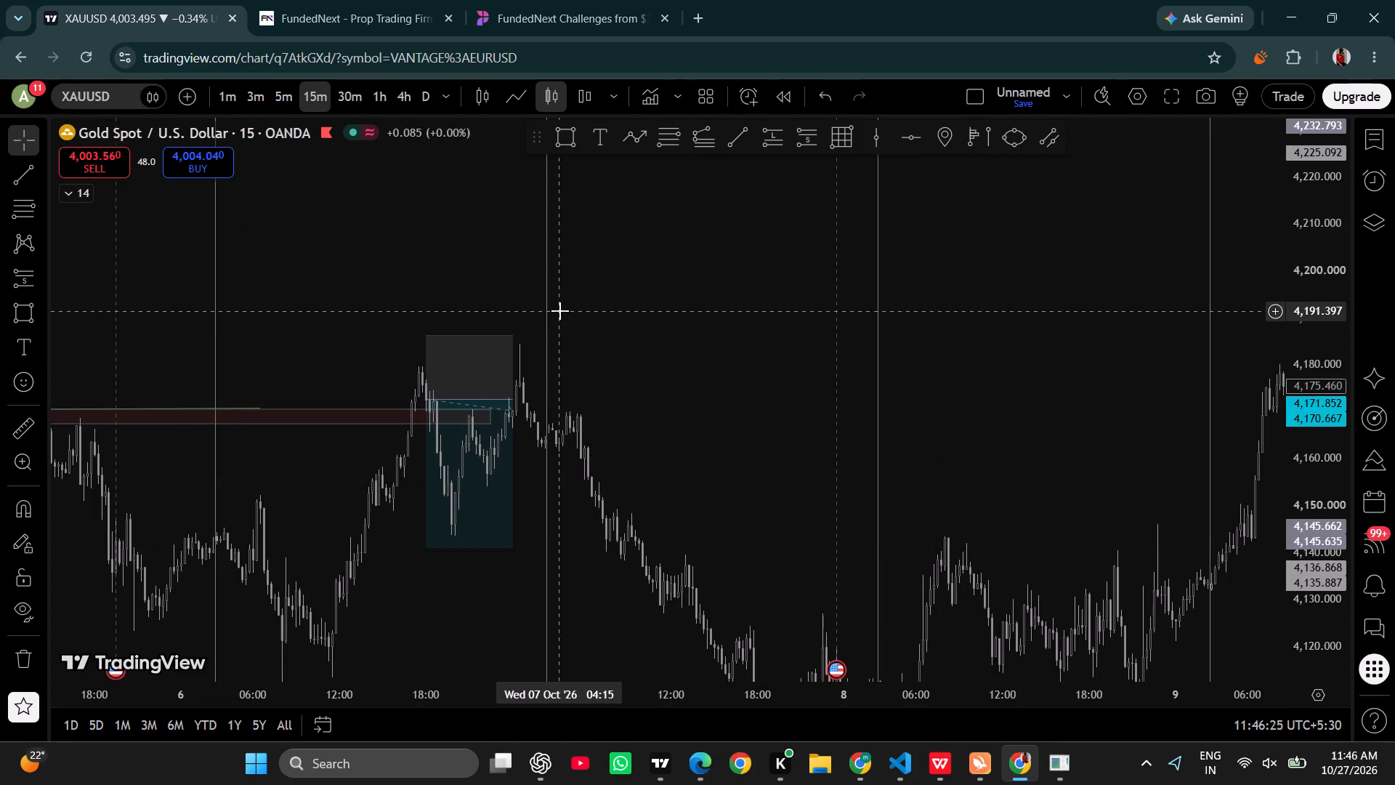
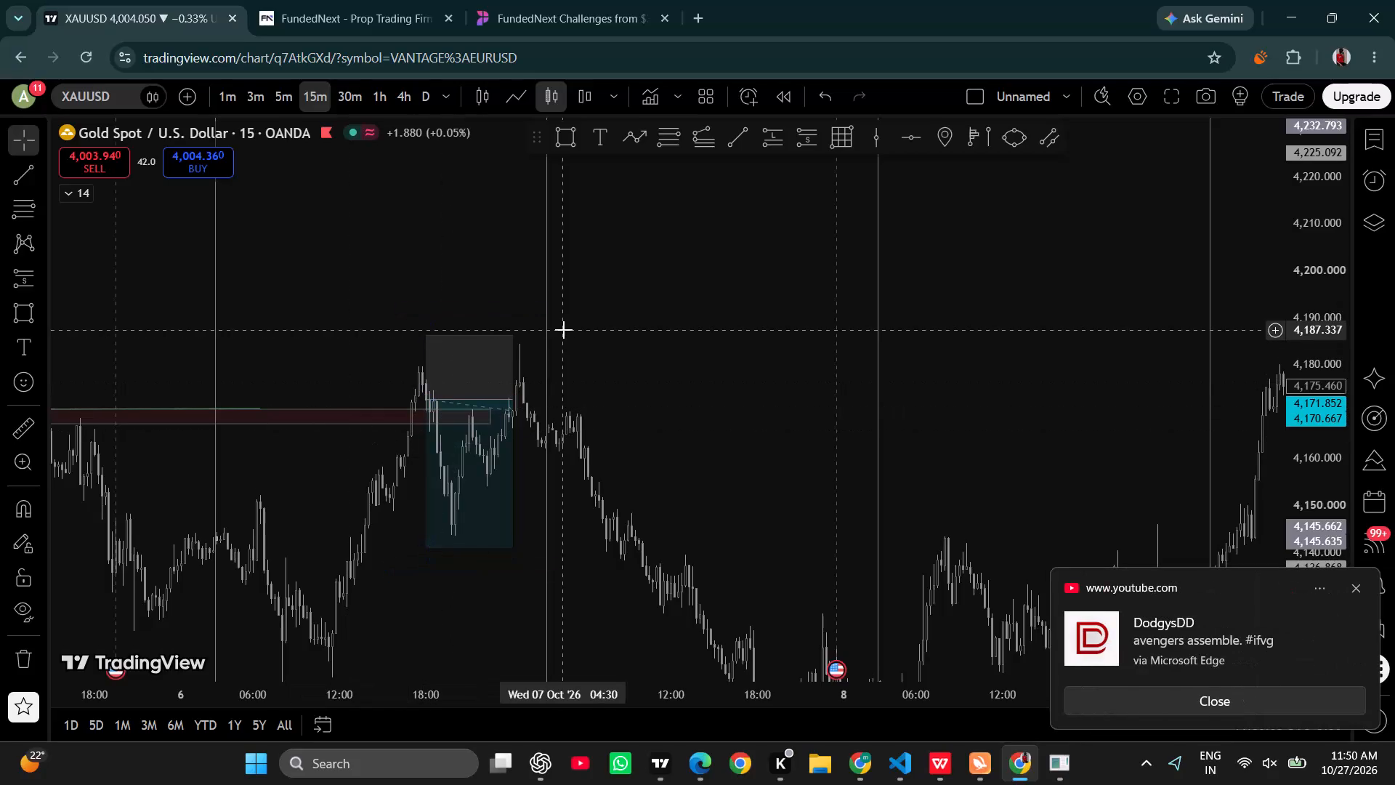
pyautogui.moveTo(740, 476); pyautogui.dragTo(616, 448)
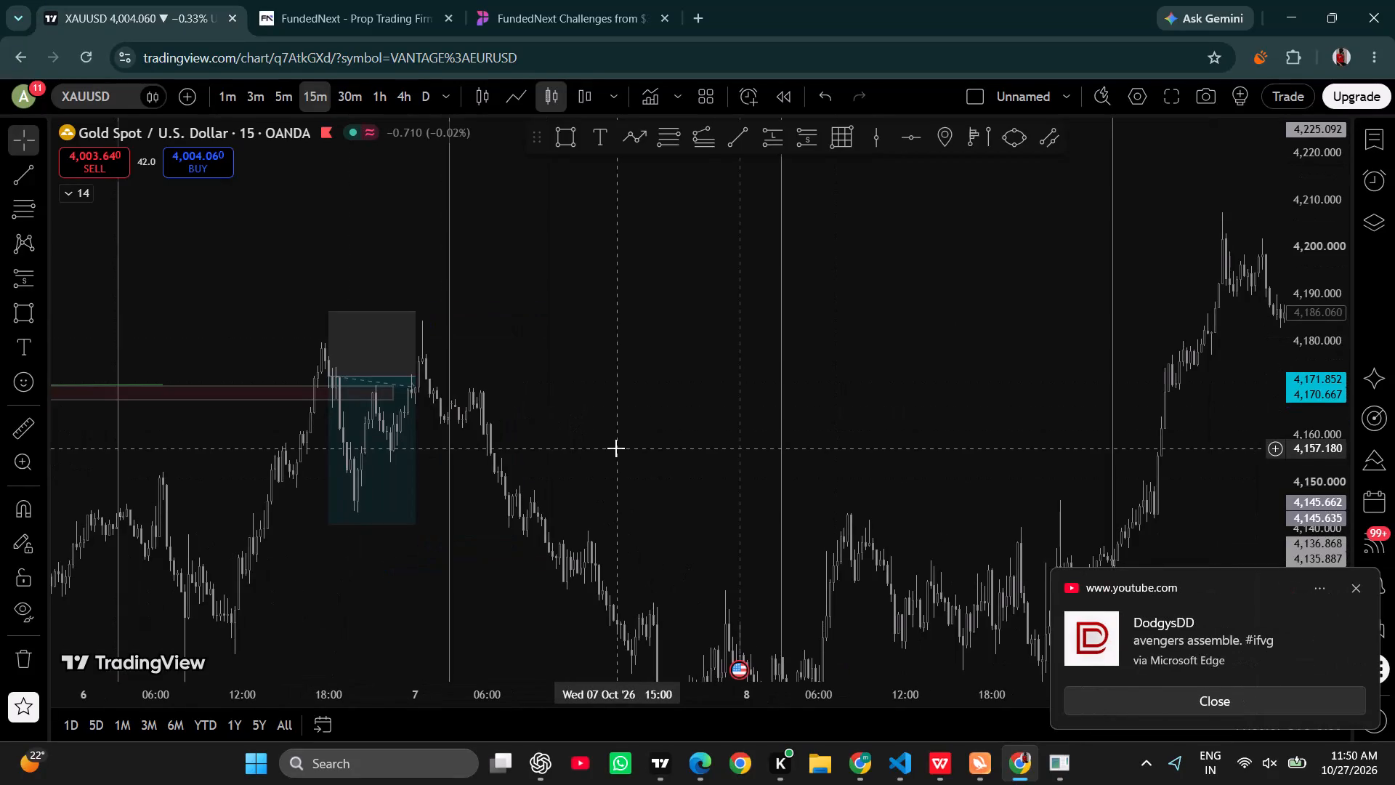